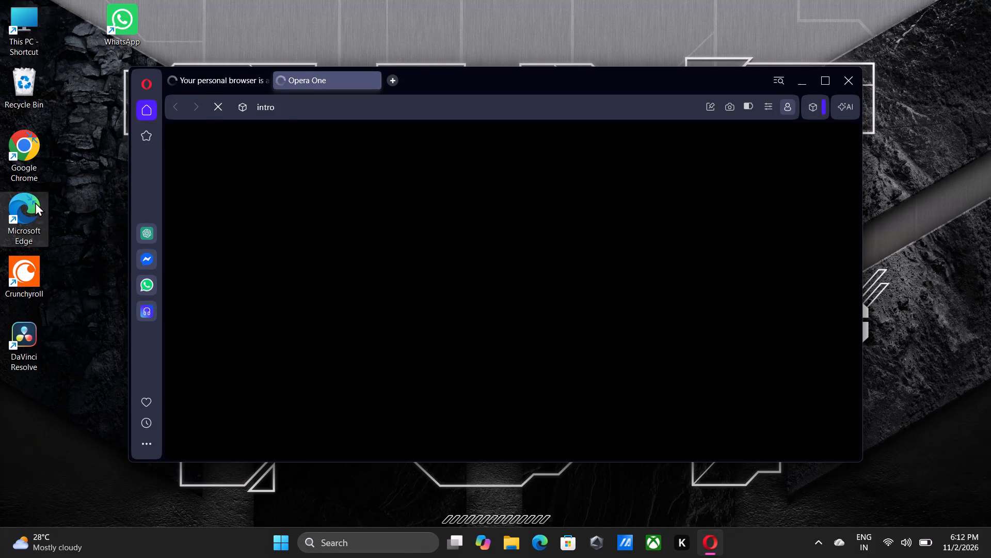
Quit the Opera browser, closing both of its open tabs.
{"action": "left_click", "coordinate": [844, 87]}
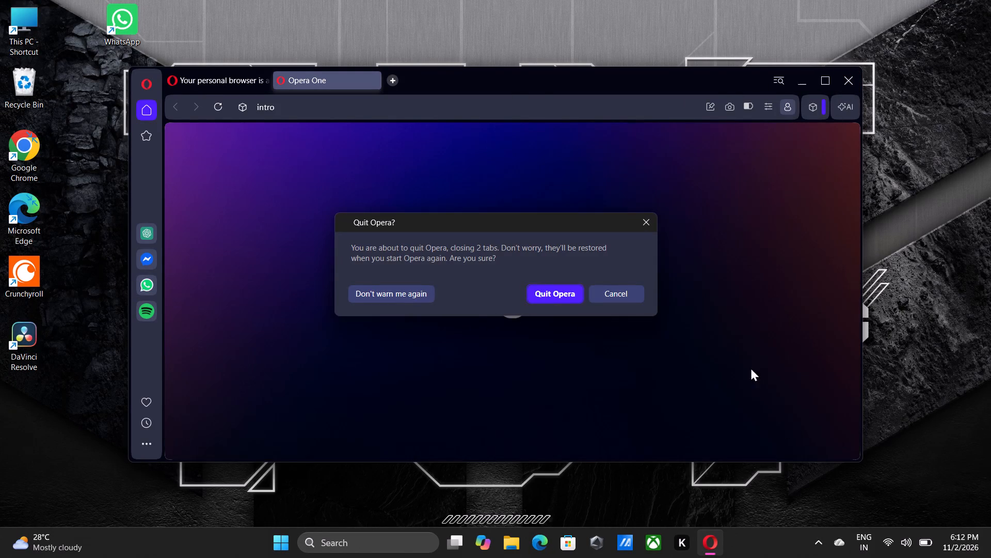
{"action": "left_click", "coordinate": [544, 286]}
{"action": "left_click", "coordinate": [545, 293]}
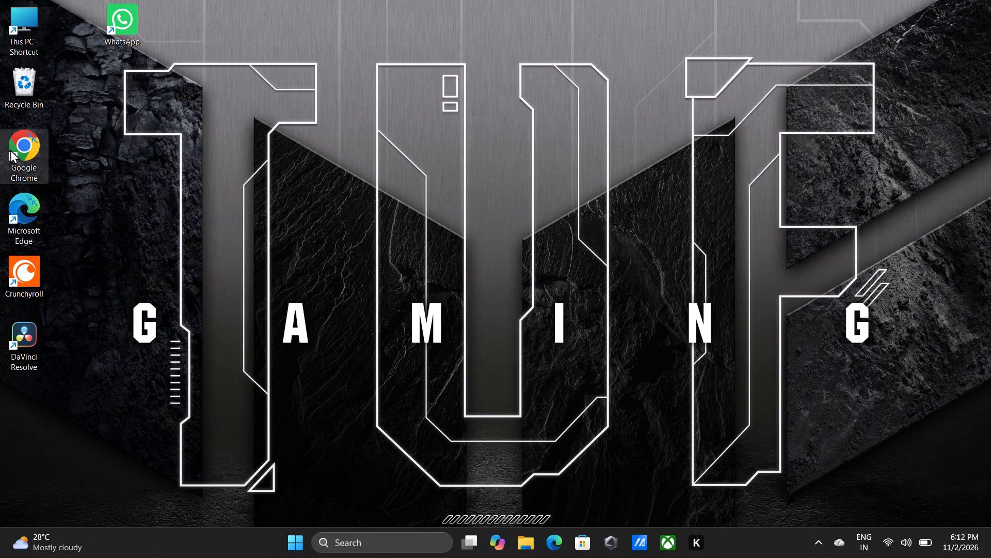
Launch Google Chrome from the desktop and open it with the Add 2Grow profile.
{"action": "double_click", "coordinate": [13, 159]}
{"action": "left_click", "coordinate": [713, 545]}
{"action": "left_click", "coordinate": [708, 541]}
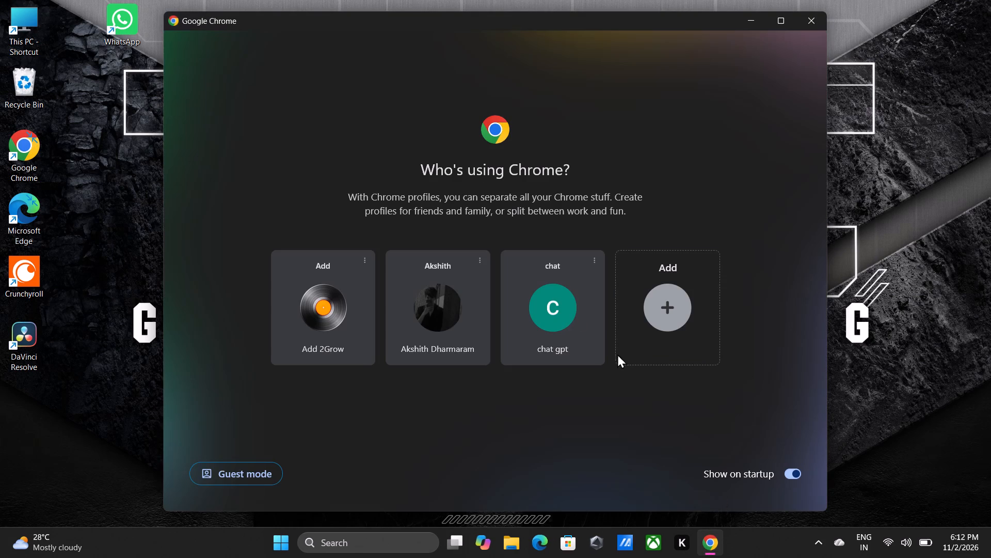
{"action": "left_click", "coordinate": [346, 319]}
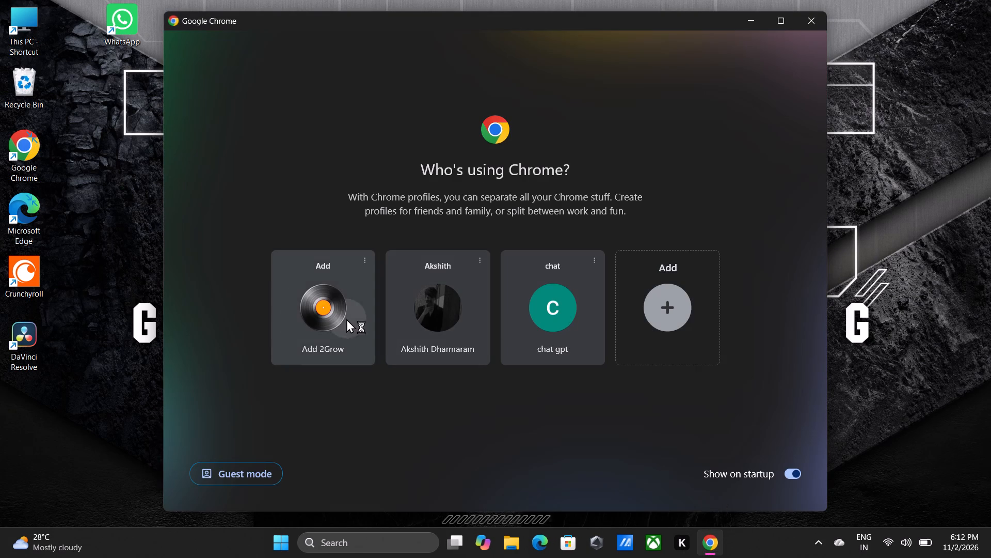
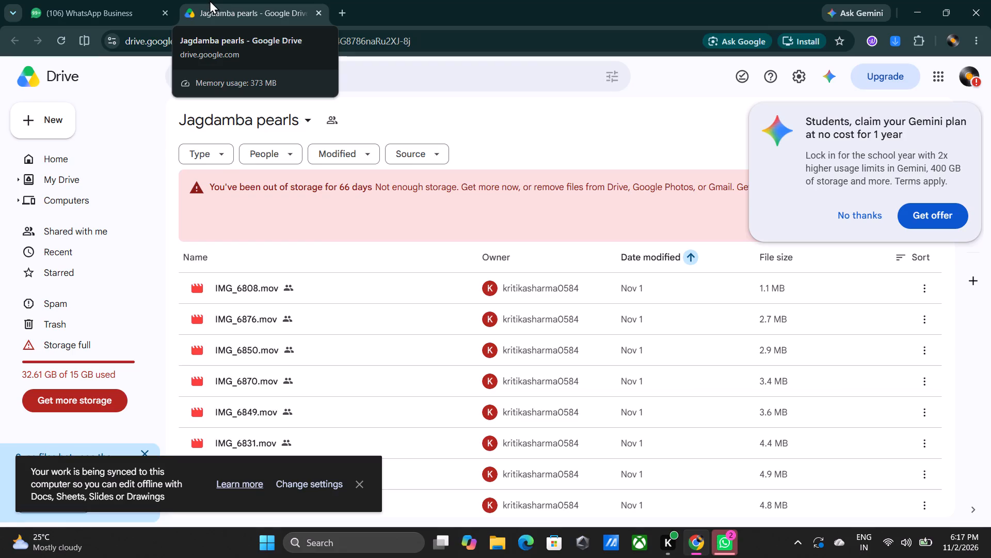
Decline the Gemini student plan offer and dismiss the offline sync notice in Drive.
{"action": "left_click", "coordinate": [868, 206]}
{"action": "left_click", "coordinate": [359, 484]}
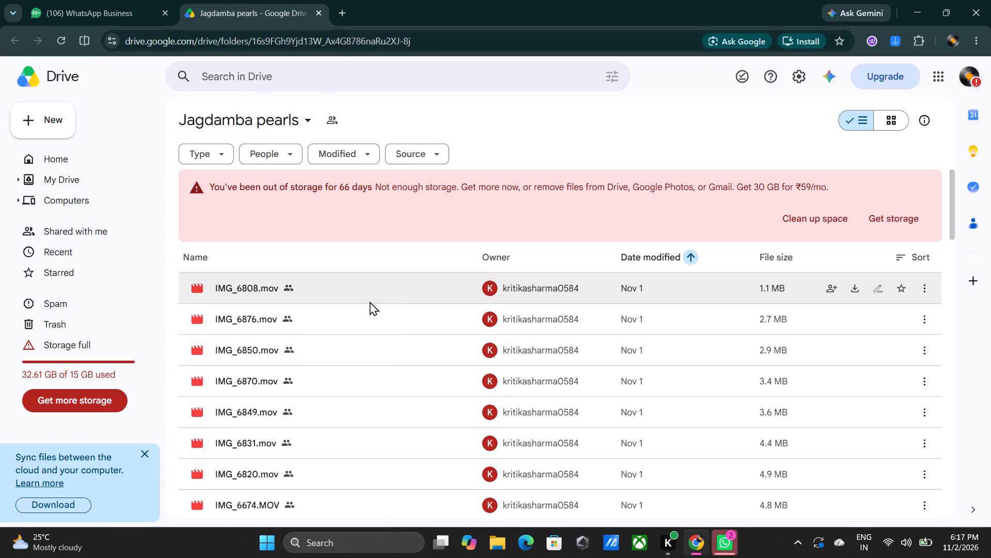
Select all the files in the Jagdamba pearls folder and start downloading them together.
{"action": "left_click", "coordinate": [370, 301]}
{"action": "key", "text": "ctrl+a"}
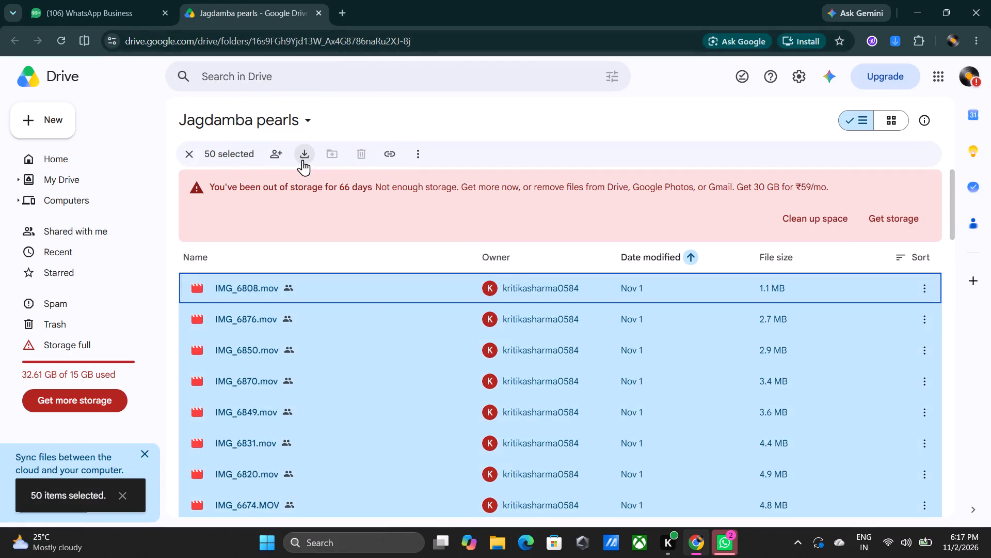
{"action": "left_click", "coordinate": [302, 160]}
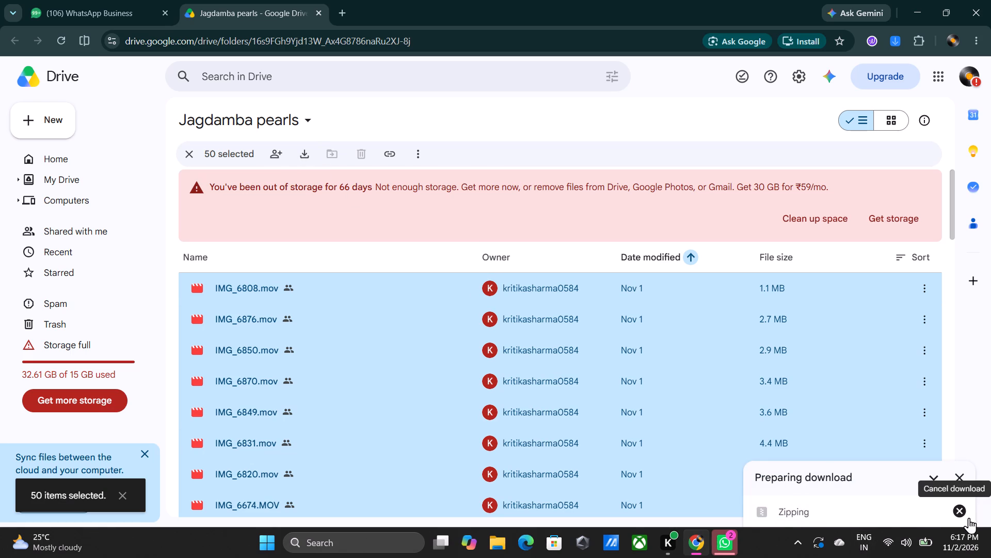
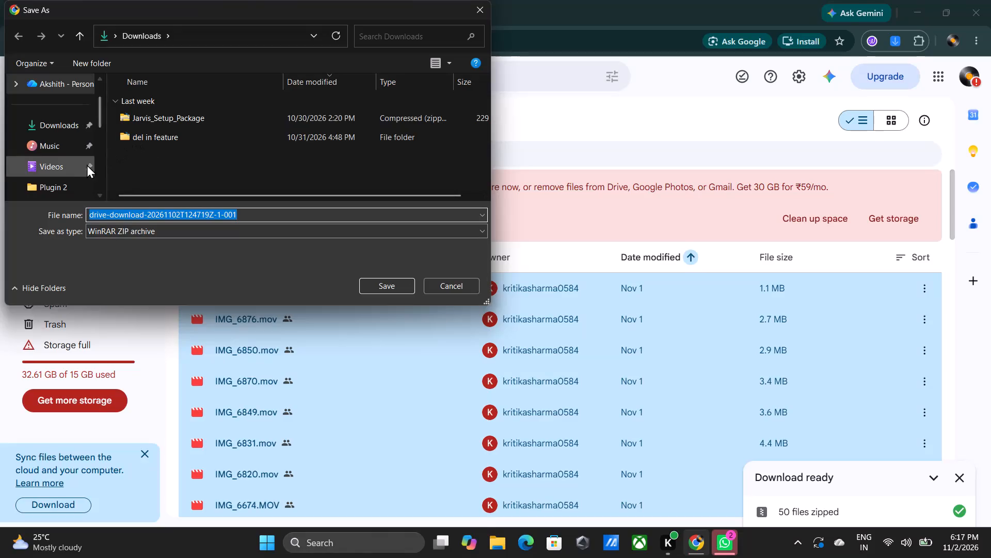
Set the download's save location to the 54k folder and create a new folder inside it.
{"action": "scroll", "coordinate": [79, 169], "scroll_direction": "down", "scroll_amount": 2}
{"action": "scroll", "coordinate": [67, 137], "scroll_direction": "up", "scroll_amount": 1}
{"action": "left_click", "coordinate": [67, 143]}
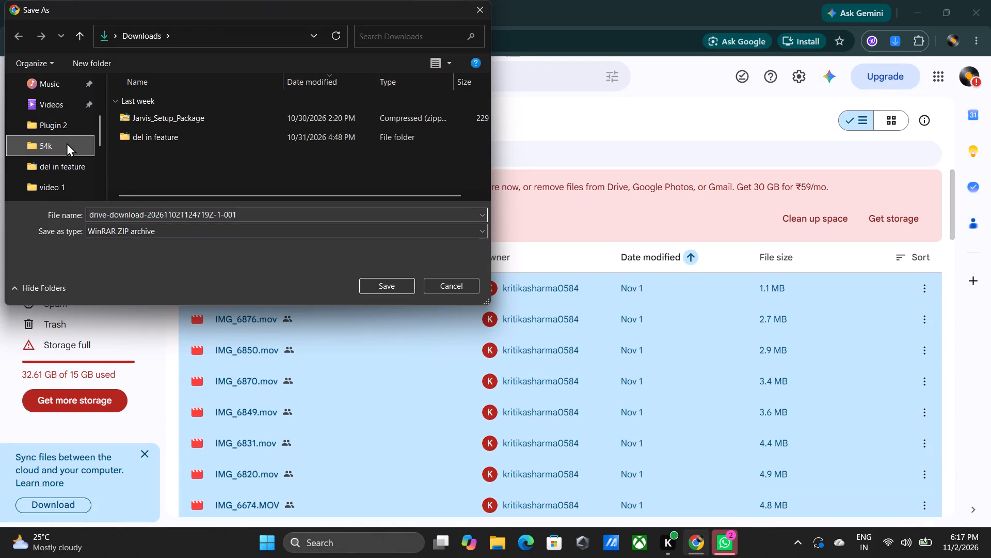
{"action": "right_click", "coordinate": [258, 137]}
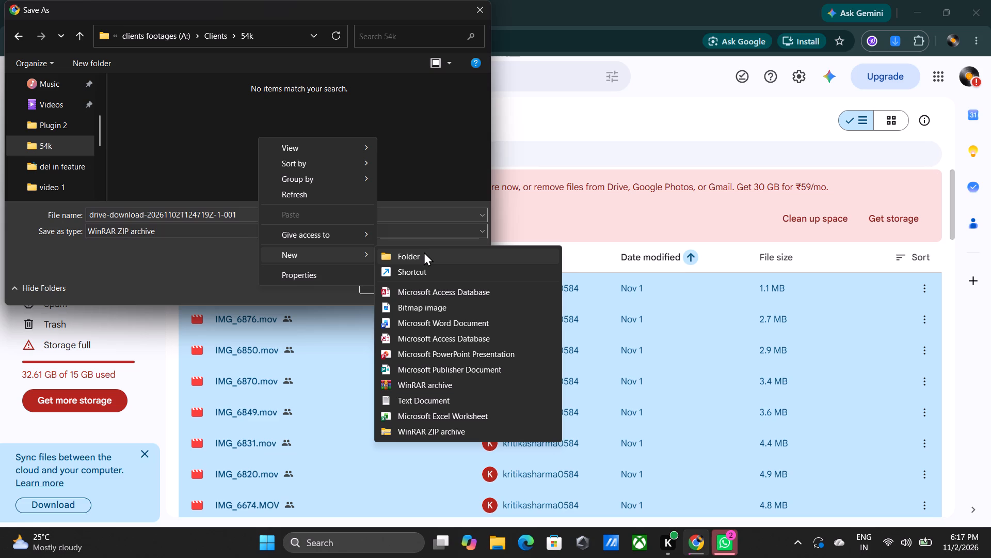
{"action": "left_click", "coordinate": [424, 251]}
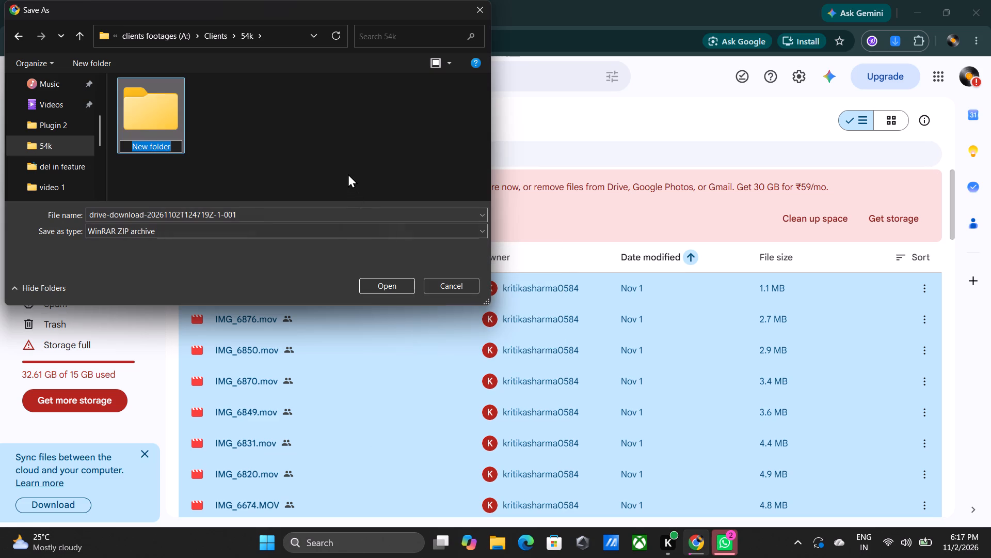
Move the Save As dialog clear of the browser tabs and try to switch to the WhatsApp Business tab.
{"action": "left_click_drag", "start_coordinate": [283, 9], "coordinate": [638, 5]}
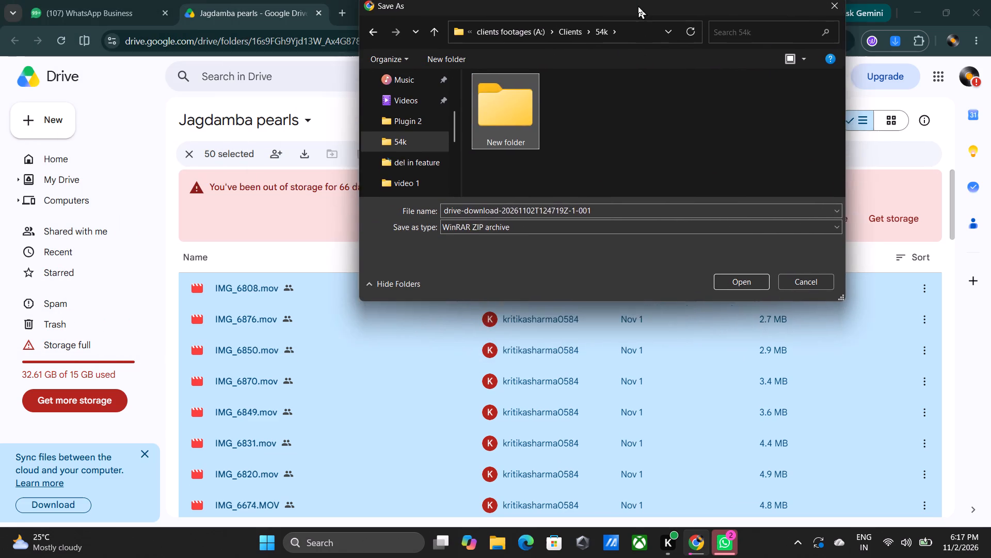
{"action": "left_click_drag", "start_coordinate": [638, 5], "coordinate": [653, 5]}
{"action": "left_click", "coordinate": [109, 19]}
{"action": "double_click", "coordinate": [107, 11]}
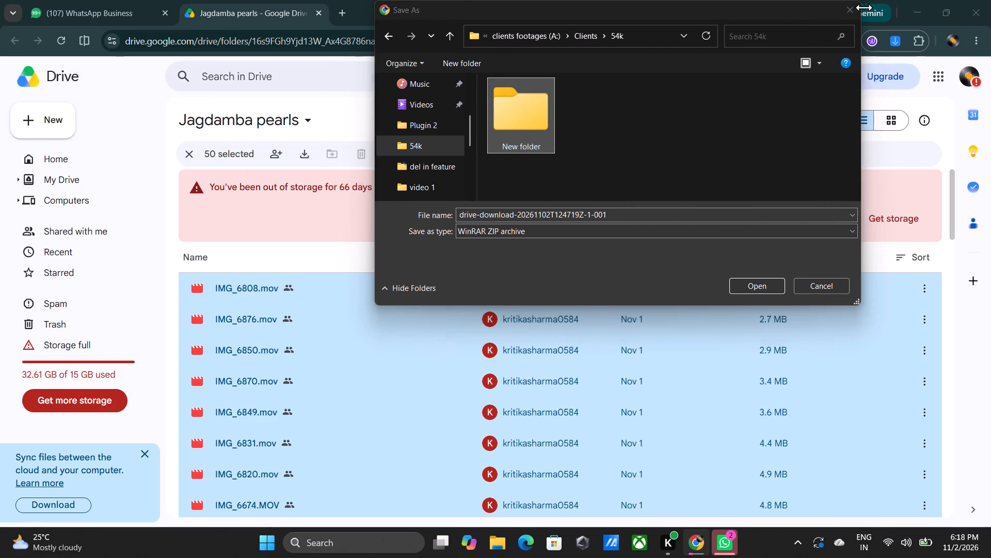
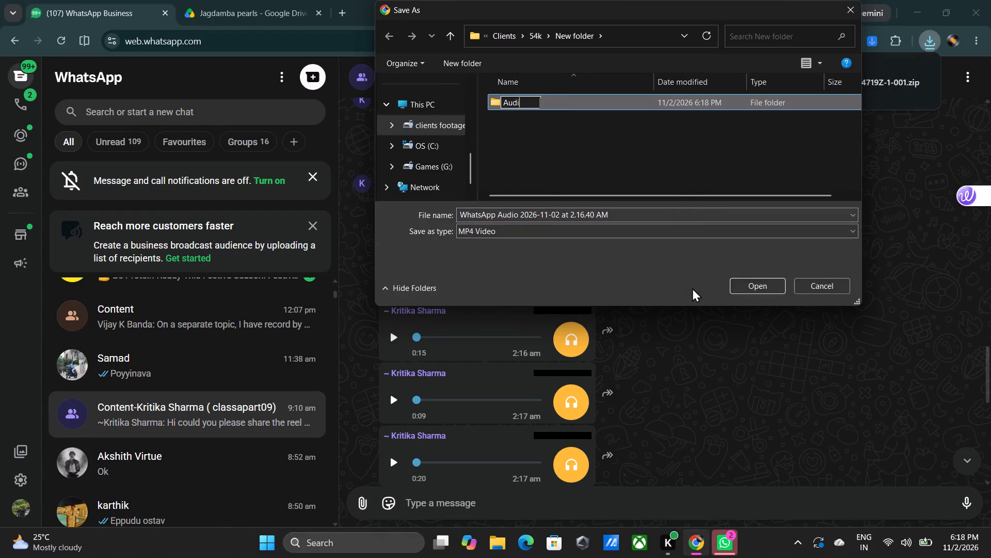
Name the new subfolder in the 54k client's New folder "Audio" for saving the WhatsApp voice recording.
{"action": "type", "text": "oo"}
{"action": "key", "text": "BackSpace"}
{"action": "scroll", "coordinate": [692, 288], "scroll_direction": "up", "scroll_amount": 1}
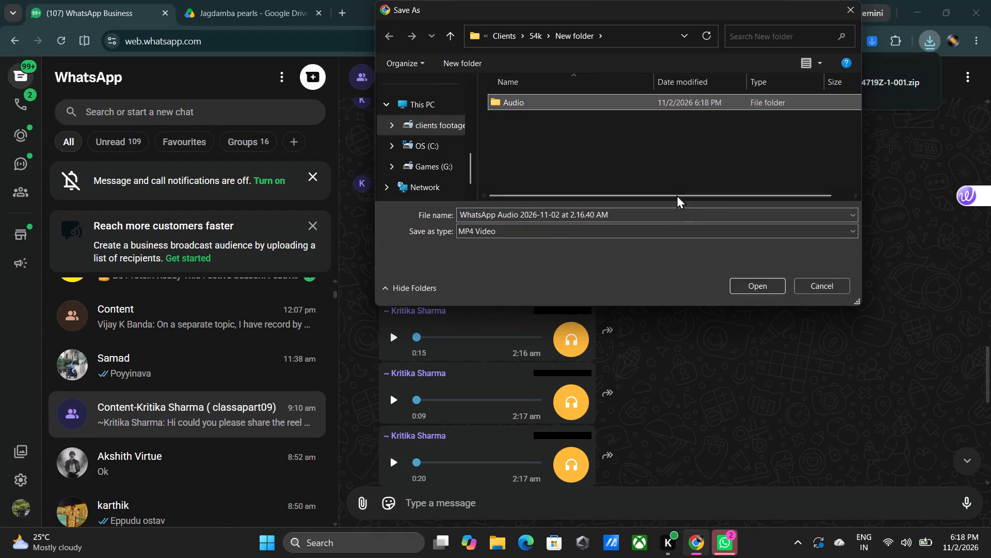
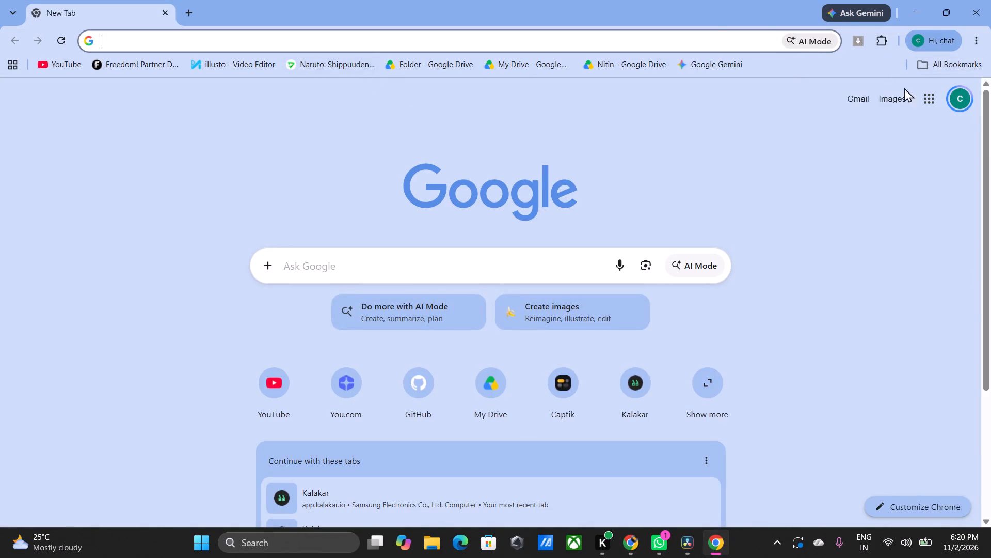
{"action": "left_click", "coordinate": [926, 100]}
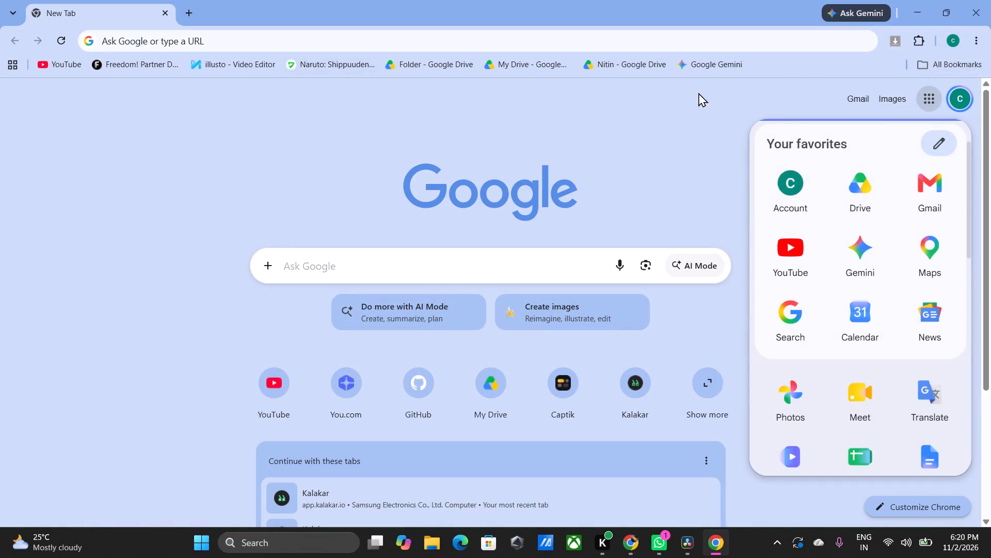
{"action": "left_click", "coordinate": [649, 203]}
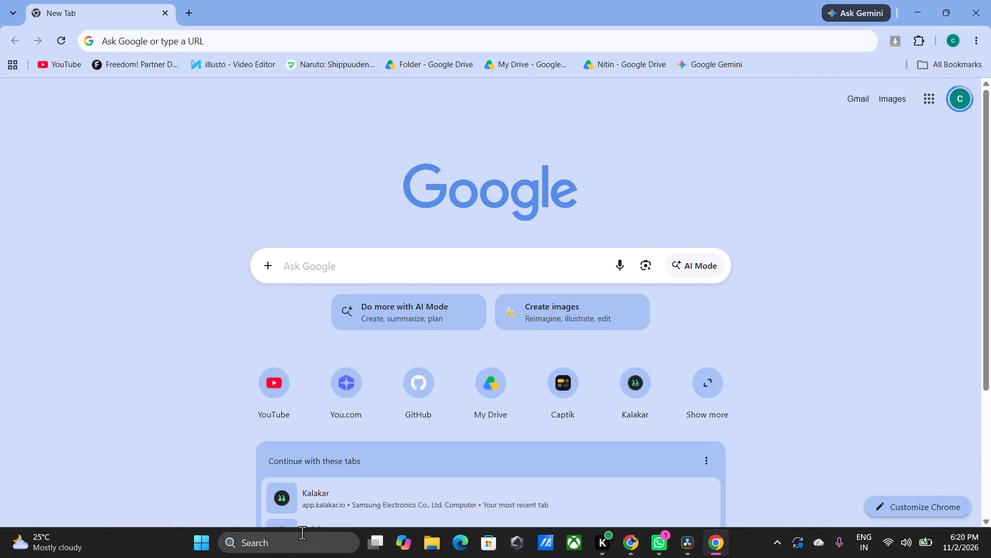
Launch Notepad and bring up a blank Untitled document.
{"action": "left_click", "coordinate": [302, 533]}
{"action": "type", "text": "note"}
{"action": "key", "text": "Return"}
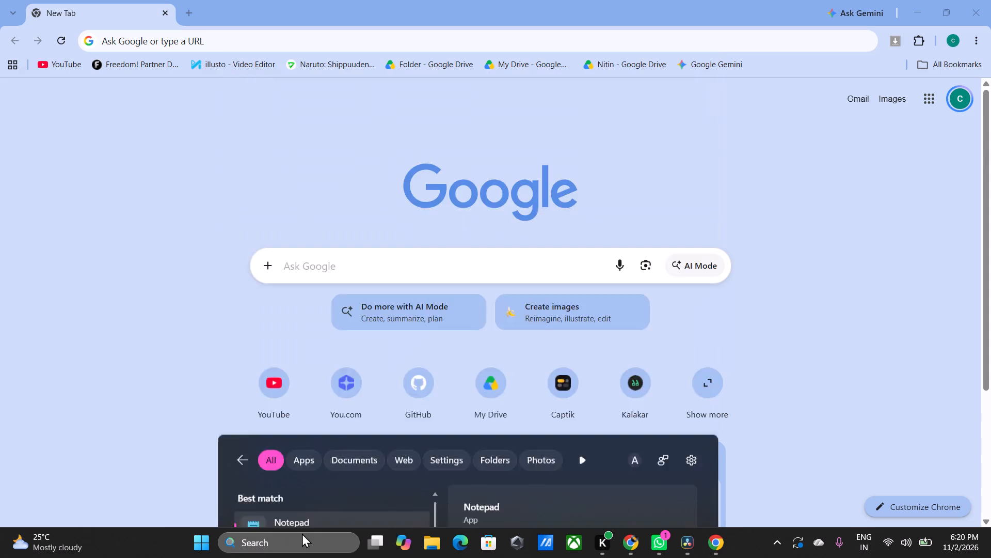
{"action": "left_click", "coordinate": [609, 118]}
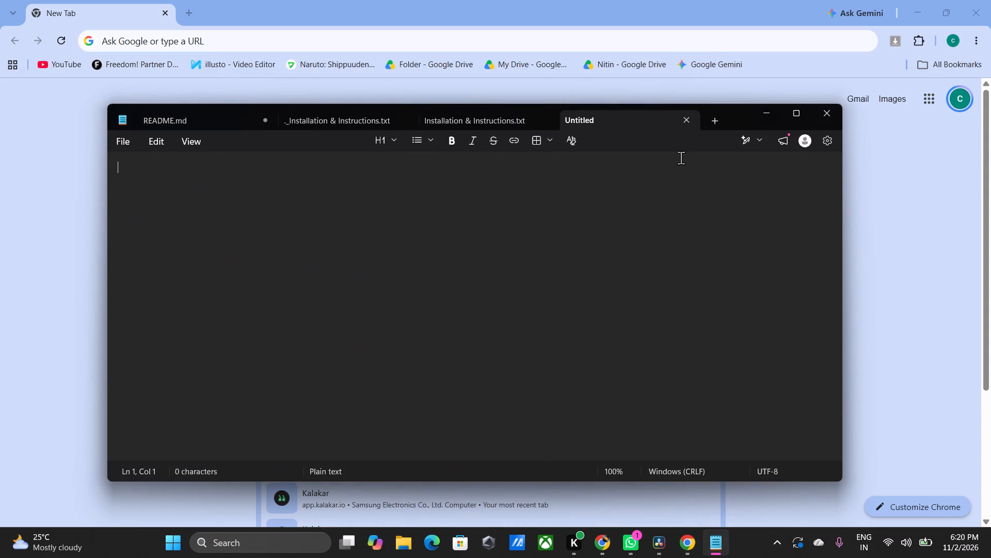
Close the light-blue Chrome window behind Notepad that holds only a New Tab page.
{"action": "left_click", "coordinate": [990, 0]}
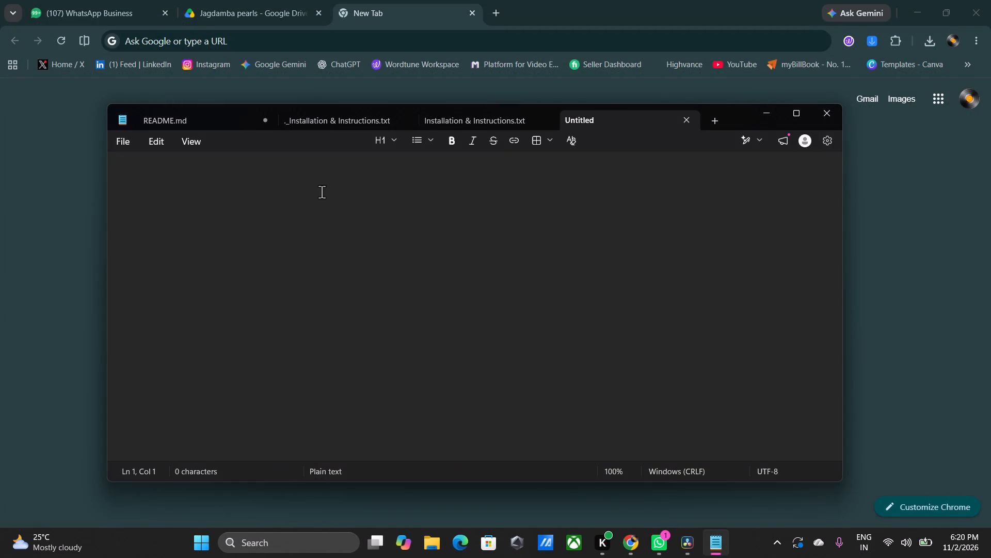
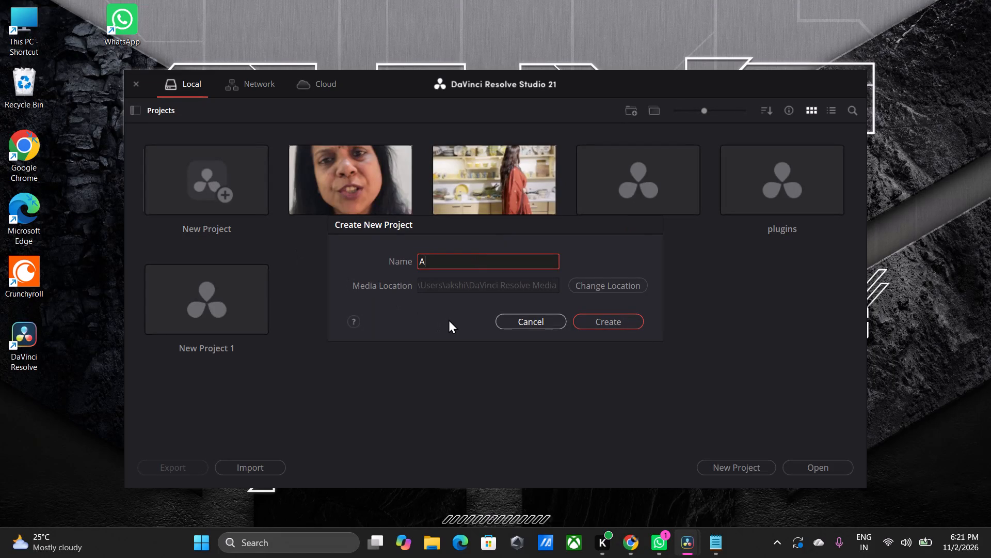
Clear the draft text from the new project's name.
{"action": "key", "text": "BackSpace"}
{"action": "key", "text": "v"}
{"action": "key", "text": "BackSpace"}
{"action": "key", "text": "BackSpace"}
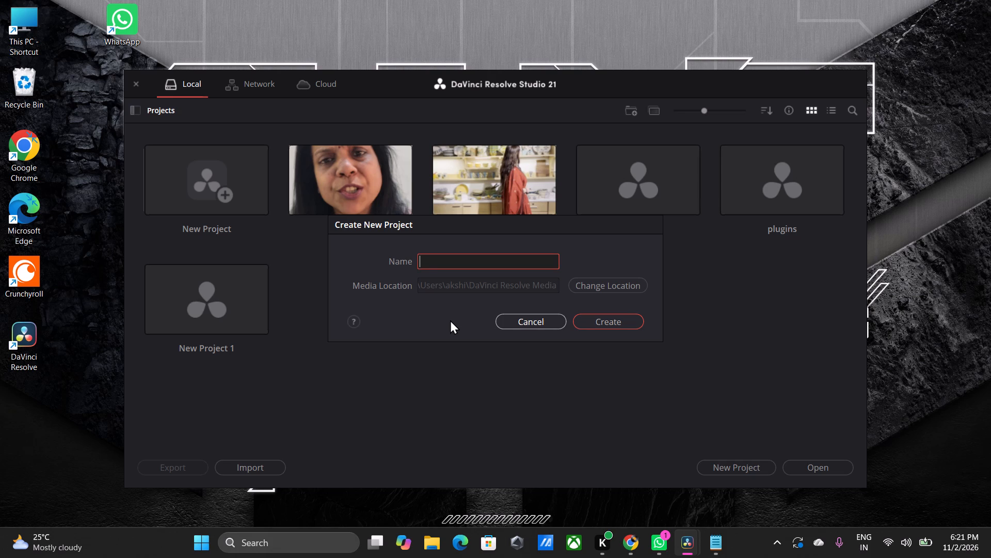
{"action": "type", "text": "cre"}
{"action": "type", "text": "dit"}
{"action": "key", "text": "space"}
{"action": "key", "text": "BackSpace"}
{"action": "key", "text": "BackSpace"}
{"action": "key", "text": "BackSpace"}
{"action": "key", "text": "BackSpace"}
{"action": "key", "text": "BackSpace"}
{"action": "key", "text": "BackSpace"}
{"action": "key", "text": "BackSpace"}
Enter a name beginning with "Win" for the new project.
{"action": "type", "text": "Win"}
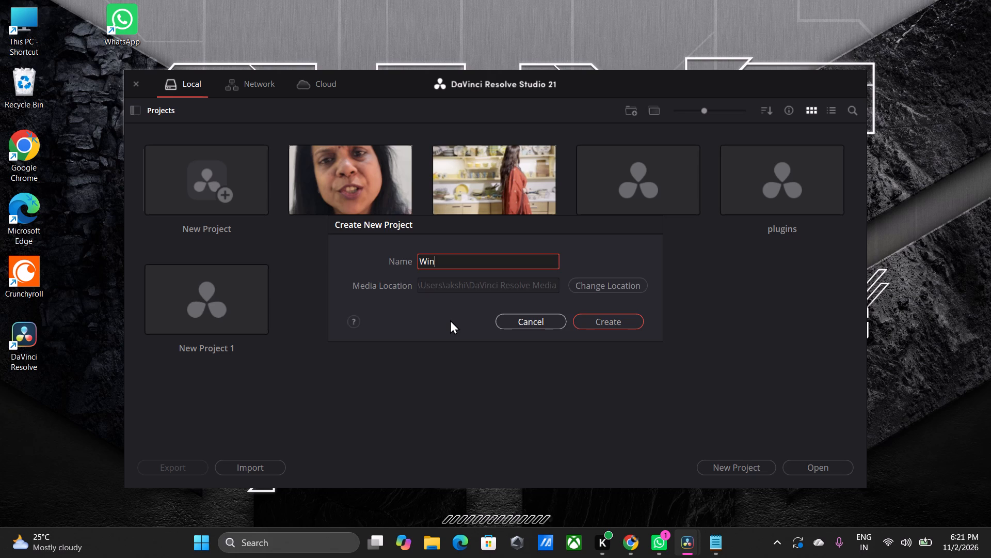
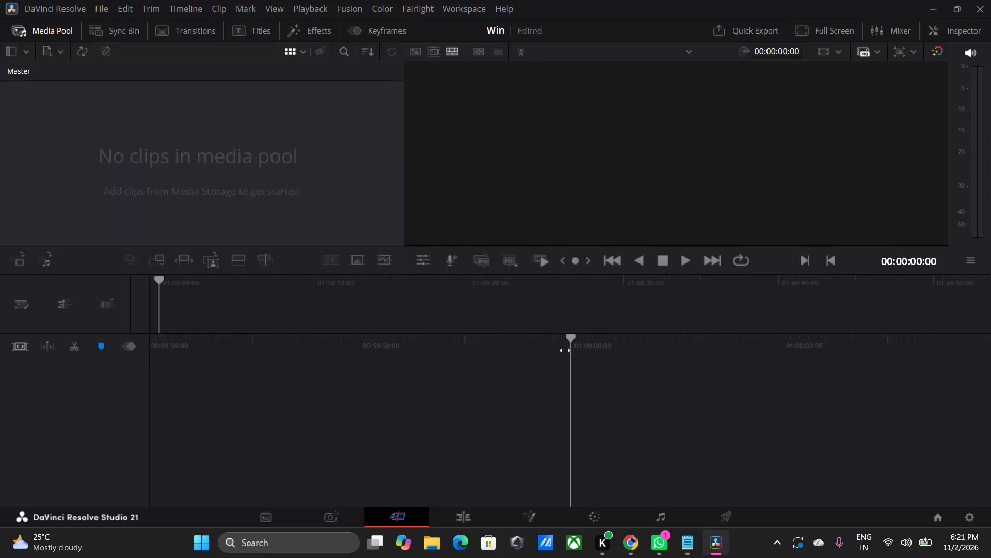
Switch the project to the Edit page.
{"action": "left_click", "coordinate": [483, 518]}
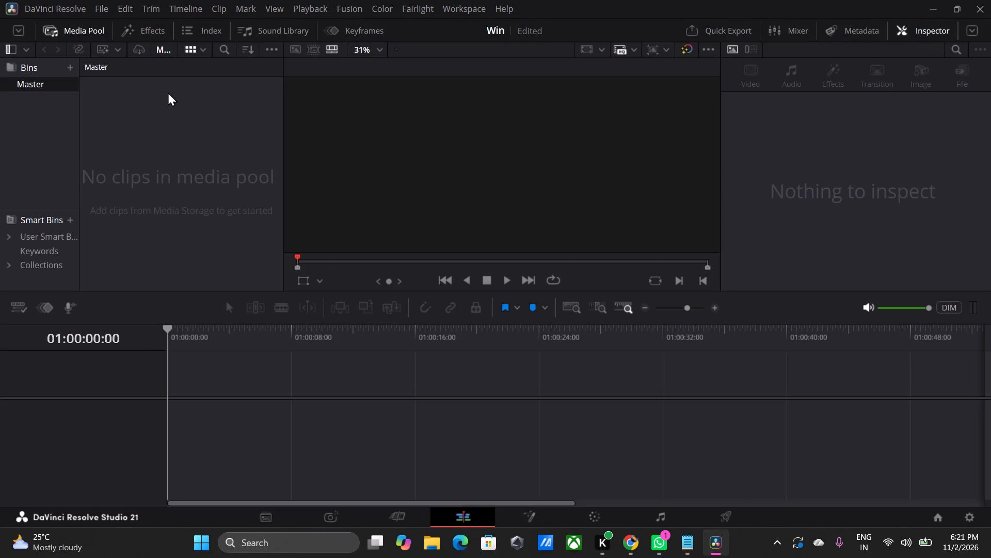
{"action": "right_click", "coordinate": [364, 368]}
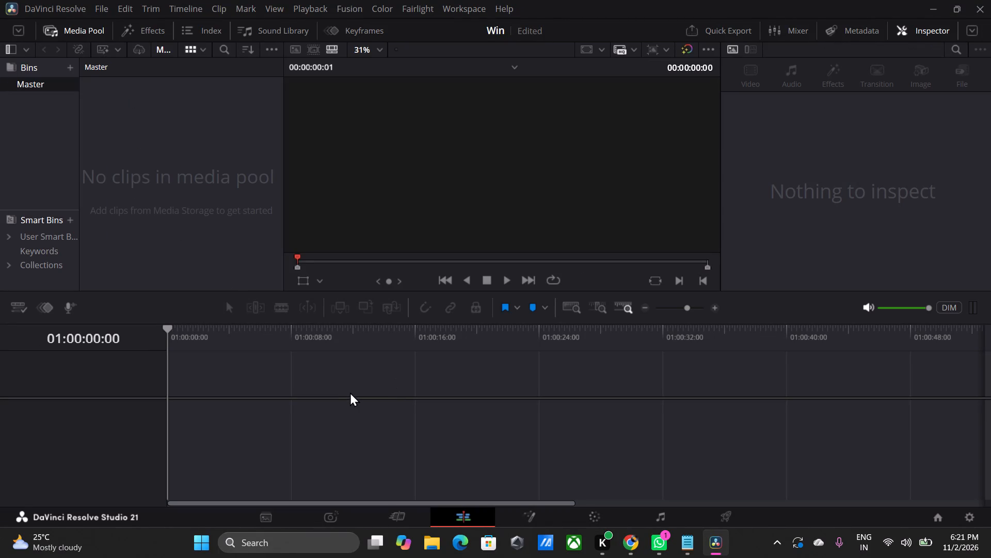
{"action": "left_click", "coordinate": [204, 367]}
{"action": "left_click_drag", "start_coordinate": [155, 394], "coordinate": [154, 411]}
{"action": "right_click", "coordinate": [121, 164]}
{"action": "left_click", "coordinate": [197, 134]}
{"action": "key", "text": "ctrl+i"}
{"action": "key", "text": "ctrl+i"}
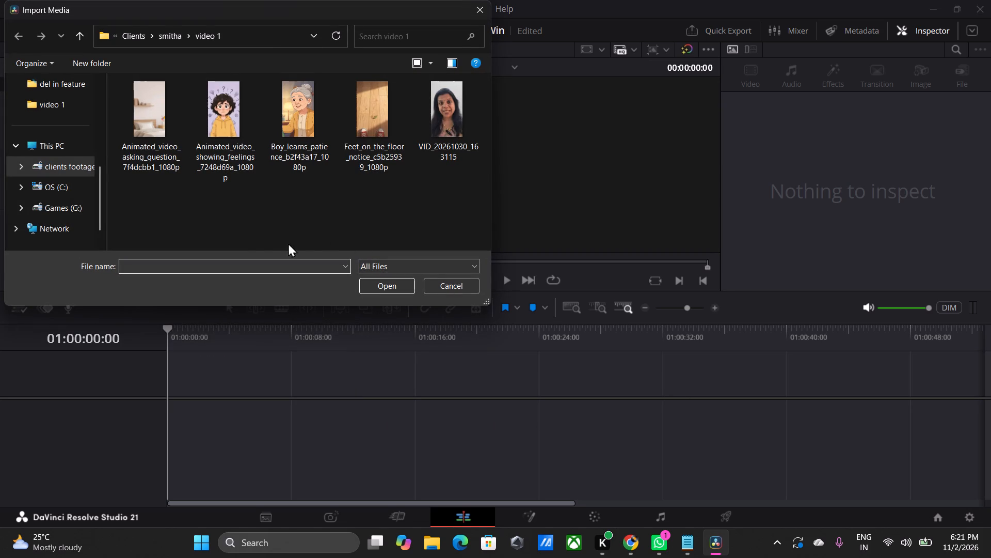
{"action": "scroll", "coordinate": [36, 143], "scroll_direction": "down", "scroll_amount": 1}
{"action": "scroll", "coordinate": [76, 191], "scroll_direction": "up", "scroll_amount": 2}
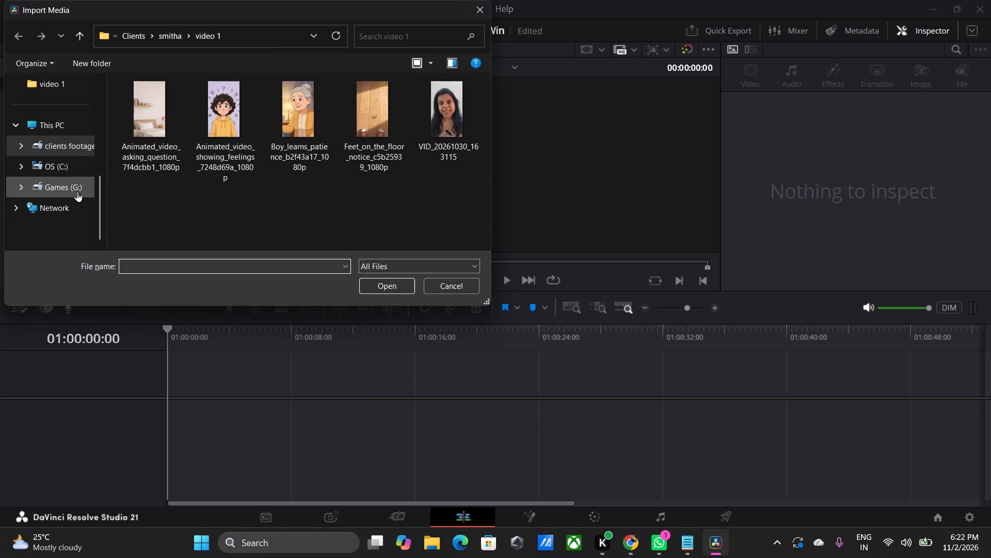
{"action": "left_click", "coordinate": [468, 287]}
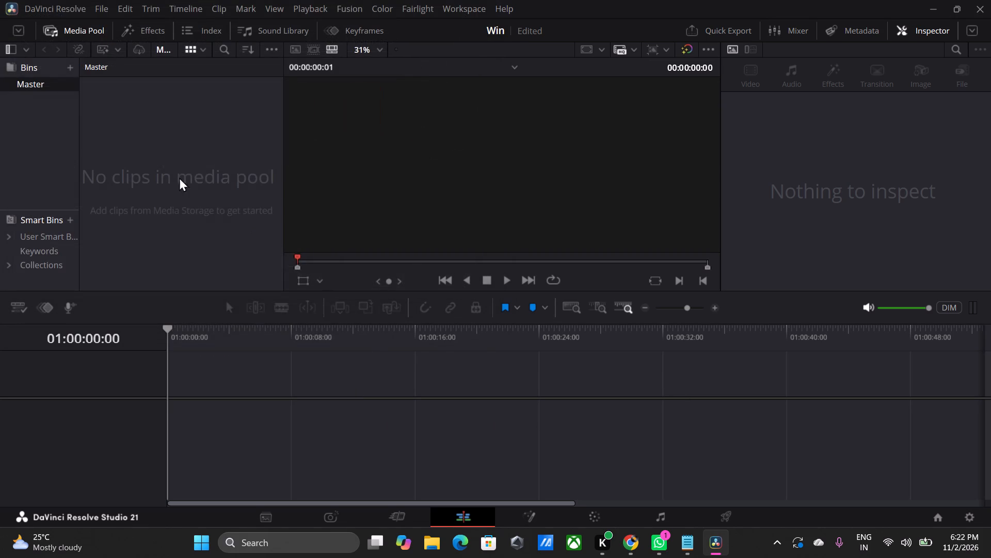
Create a bin in the media pool's Master bin and name it "raw".
{"action": "right_click", "coordinate": [168, 161]}
{"action": "left_click", "coordinate": [230, 242]}
{"action": "left_click", "coordinate": [170, 175]}
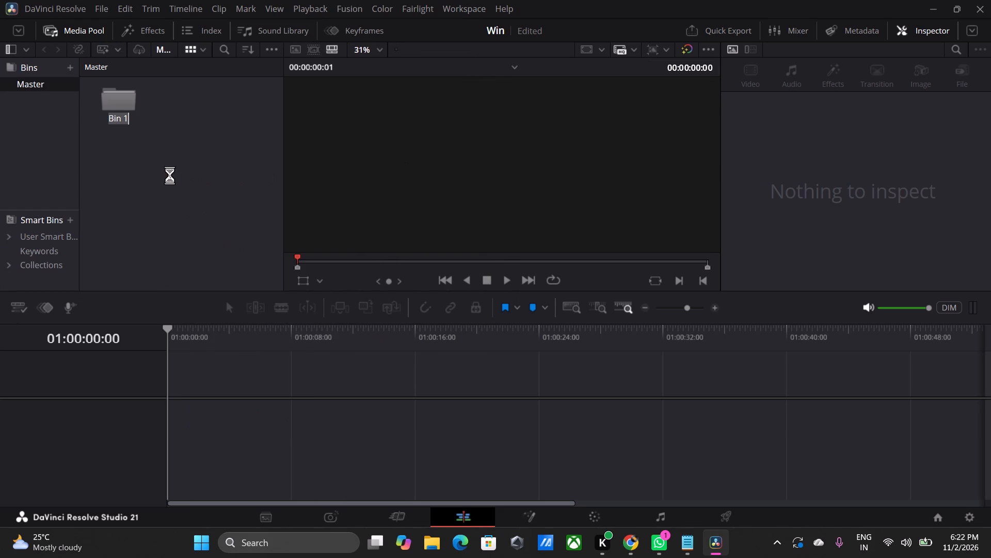
{"action": "left_click", "coordinate": [123, 115]}
{"action": "key", "text": "F2"}
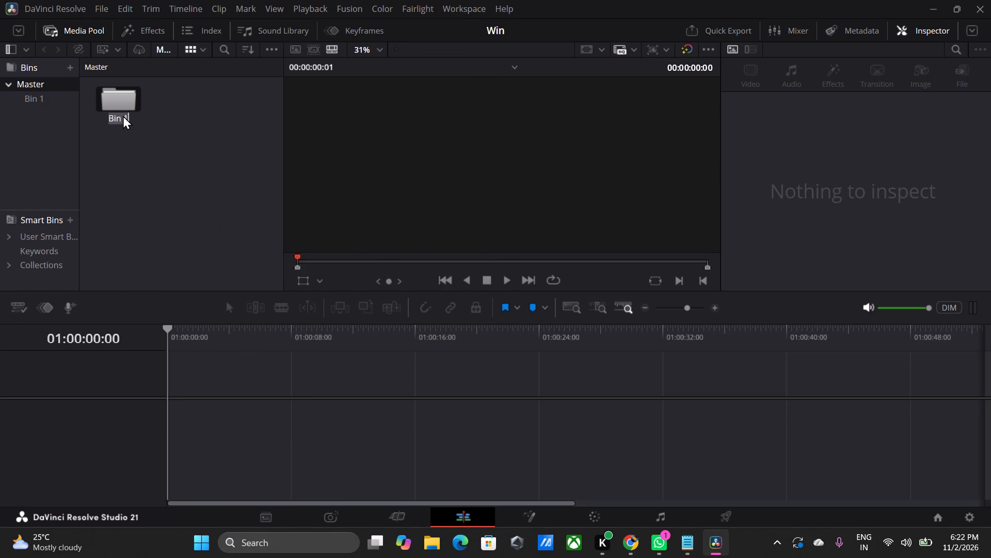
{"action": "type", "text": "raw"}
{"action": "left_click", "coordinate": [165, 166]}
Create a second bin in Master and name it "audio".
{"action": "right_click", "coordinate": [165, 166]}
{"action": "left_click", "coordinate": [241, 241]}
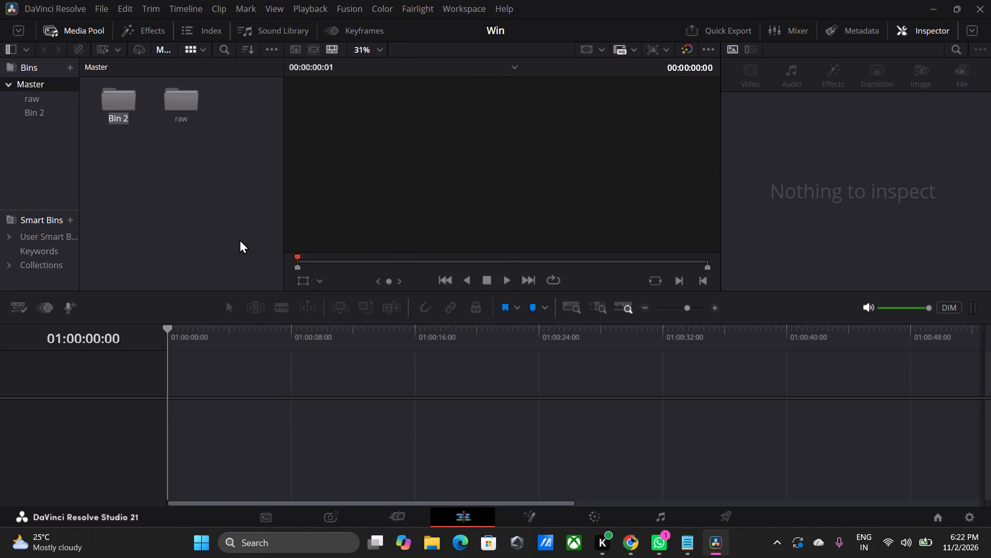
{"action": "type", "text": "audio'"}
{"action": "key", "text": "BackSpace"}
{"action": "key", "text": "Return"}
{"action": "left_click", "coordinate": [151, 183]}
Import all the WhatsApp audio files from the 54k client's New folder > Audio into the audio bin.
{"action": "double_click", "coordinate": [129, 106]}
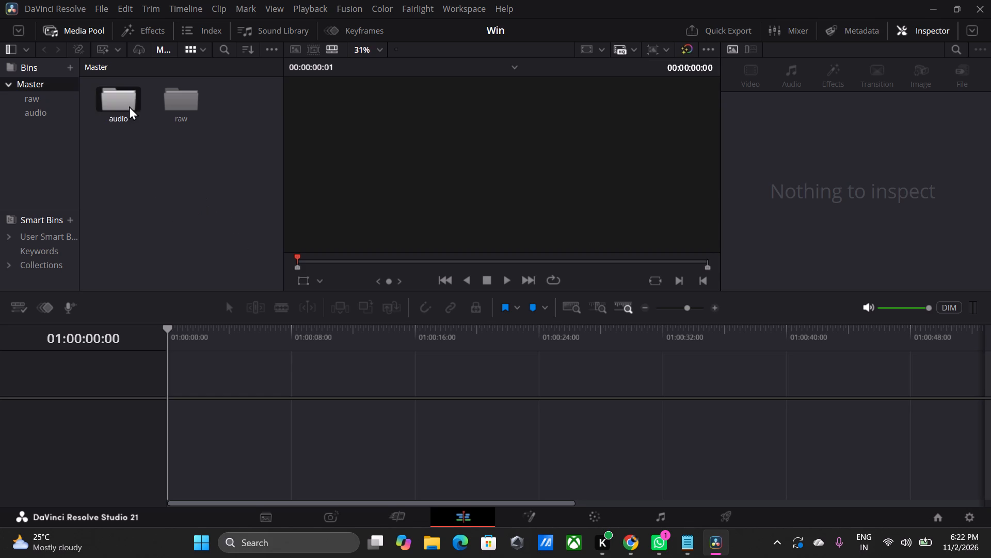
{"action": "right_click", "coordinate": [134, 115]}
{"action": "left_click", "coordinate": [117, 139]}
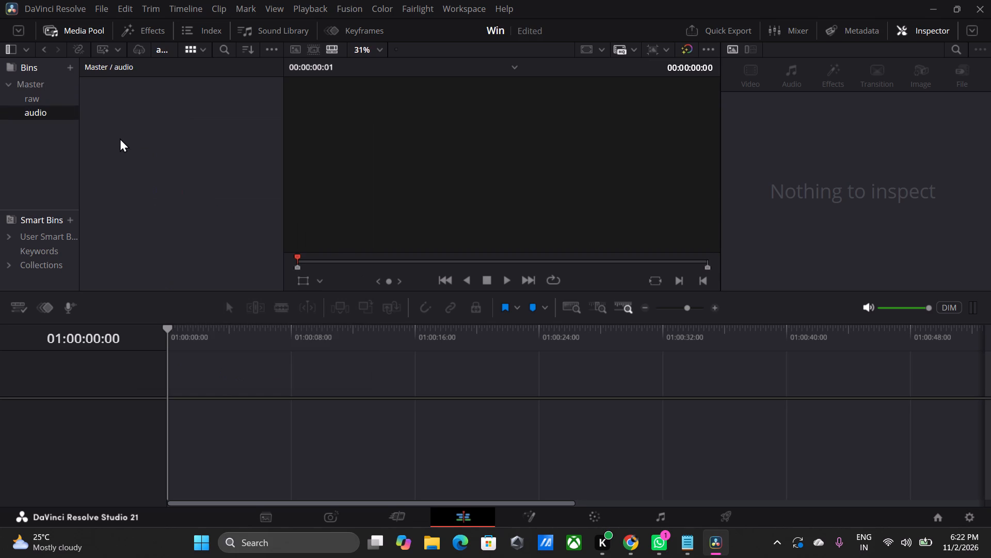
{"action": "key", "text": "ctrl+i"}
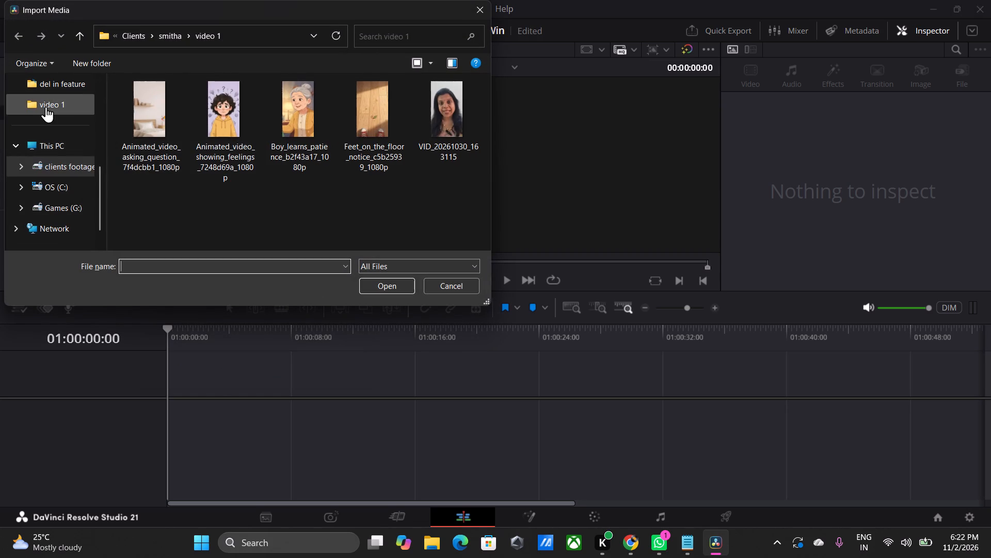
{"action": "left_click", "coordinate": [46, 106]}
{"action": "left_click", "coordinate": [47, 88]}
{"action": "scroll", "coordinate": [65, 121], "scroll_direction": "up", "scroll_amount": 1}
{"action": "left_click", "coordinate": [64, 136]}
{"action": "left_click", "coordinate": [60, 122]}
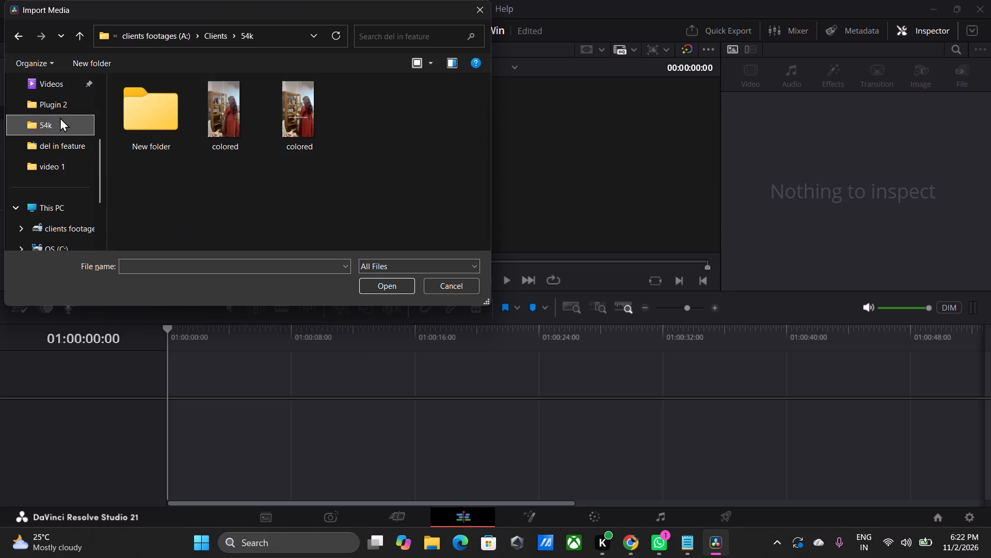
{"action": "left_click", "coordinate": [59, 111]}
{"action": "left_click", "coordinate": [62, 139]}
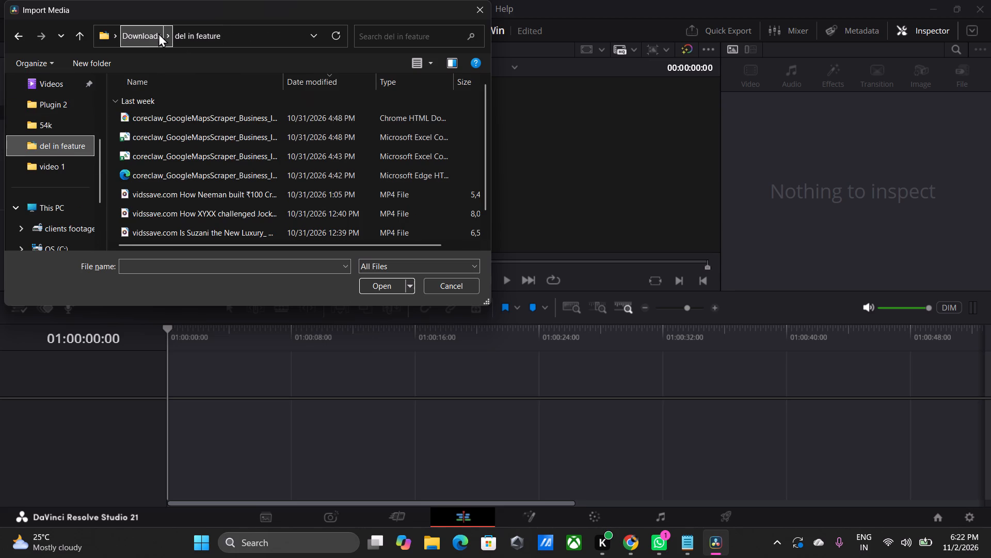
{"action": "left_click", "coordinate": [57, 112]}
{"action": "left_click", "coordinate": [58, 129]}
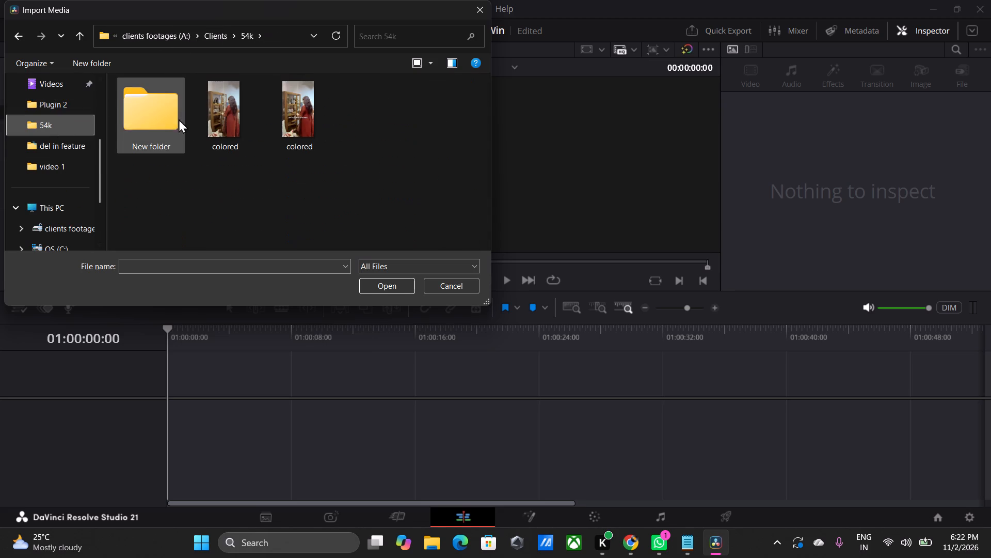
{"action": "double_click", "coordinate": [142, 112]}
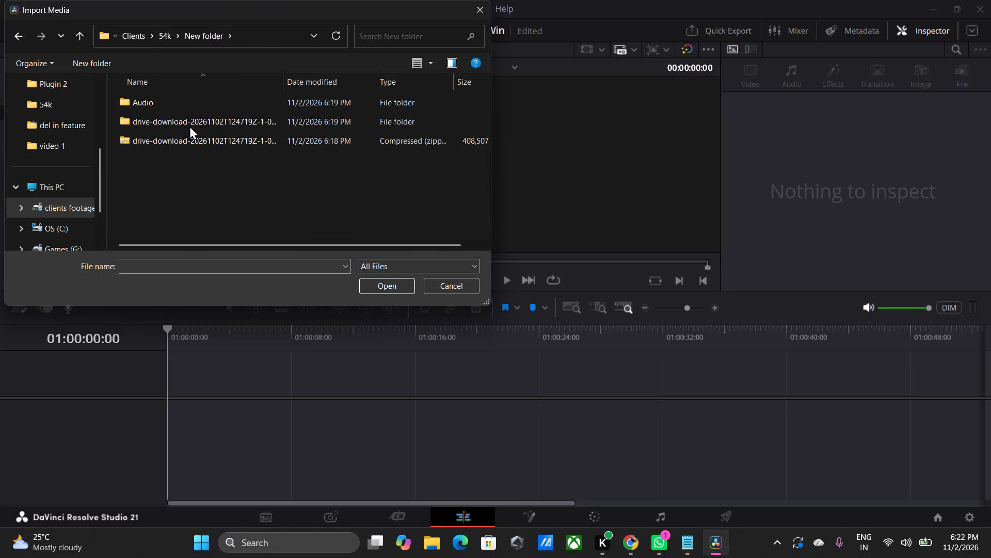
{"action": "double_click", "coordinate": [187, 111]}
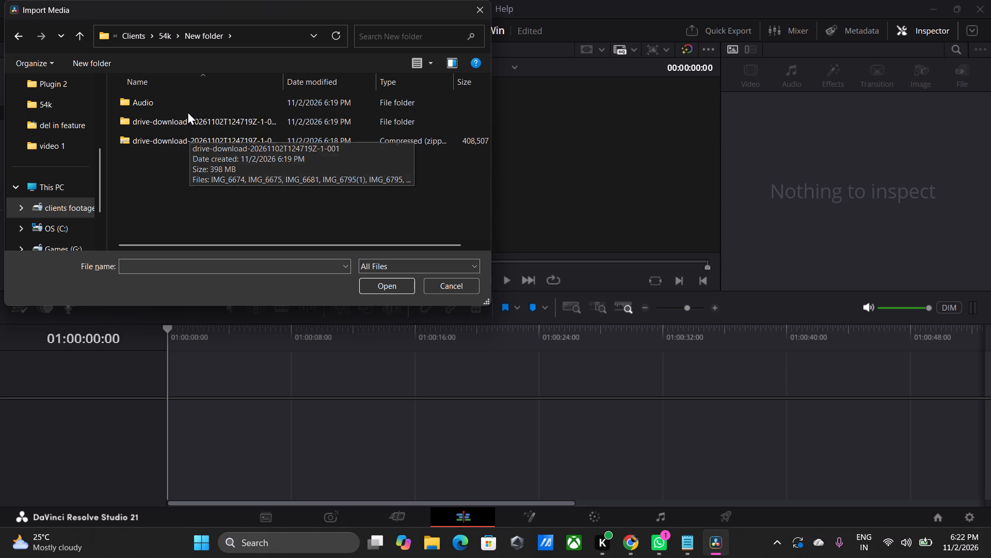
{"action": "triple_click", "coordinate": [187, 107]}
{"action": "left_click", "coordinate": [337, 208]}
{"action": "key", "text": "ctrl+a"}
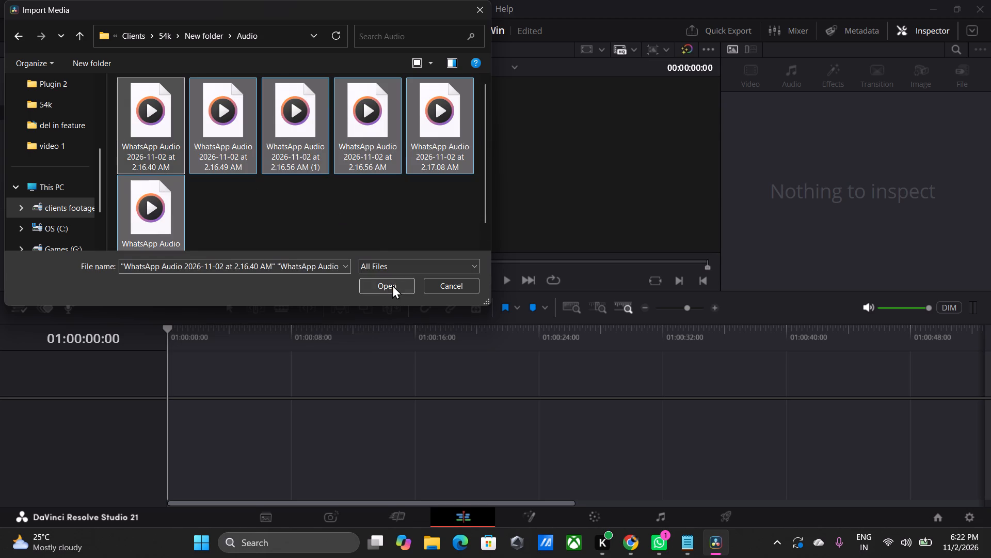
{"action": "left_click", "coordinate": [392, 285]}
Import all the IMG clips from the extracted drive-download folder in 54k's New folder into the raw bin.
{"action": "left_click", "coordinate": [60, 96]}
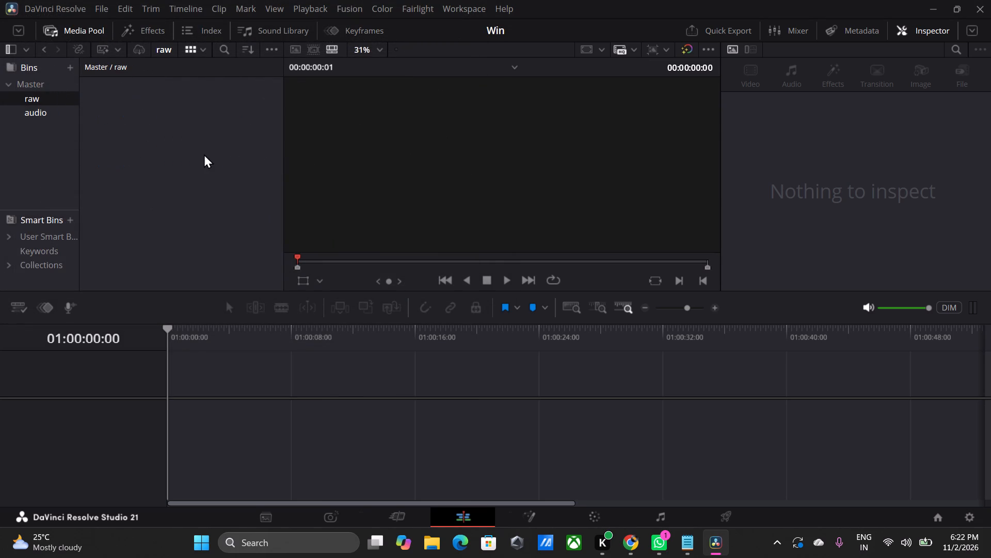
{"action": "key", "text": "ctrl+i"}
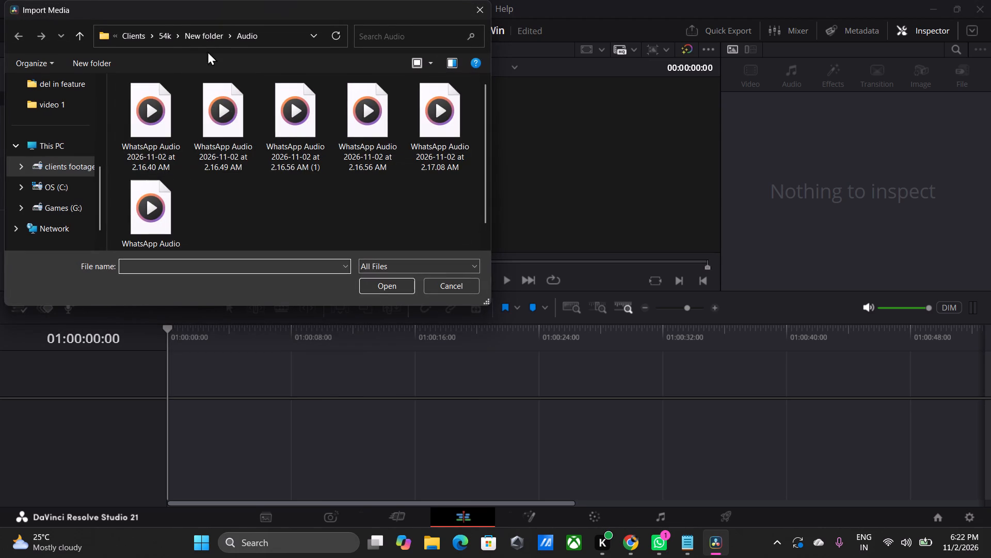
{"action": "left_click", "coordinate": [203, 36]}
{"action": "double_click", "coordinate": [183, 119]}
{"action": "left_click", "coordinate": [186, 135]}
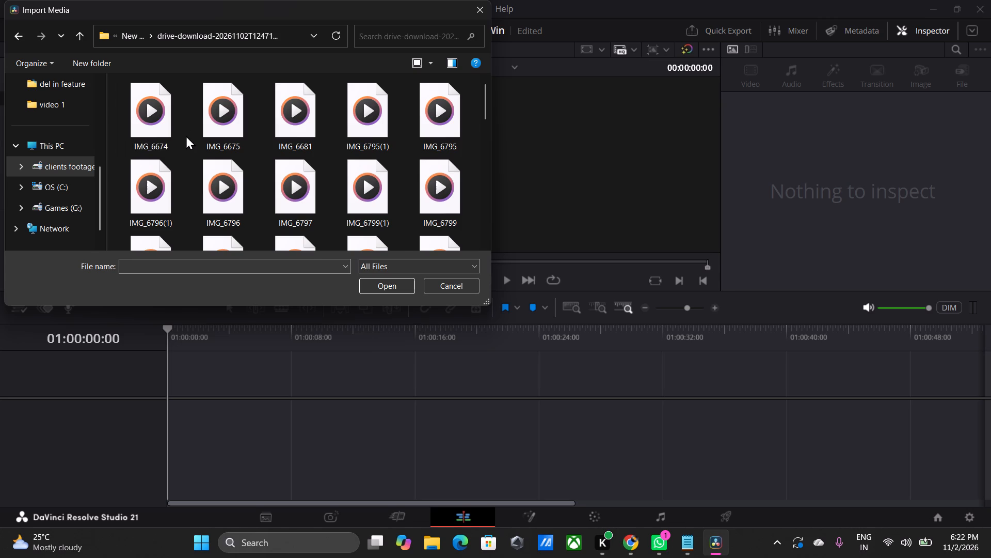
{"action": "key", "text": "ctrl+a"}
{"action": "key", "text": "Return"}
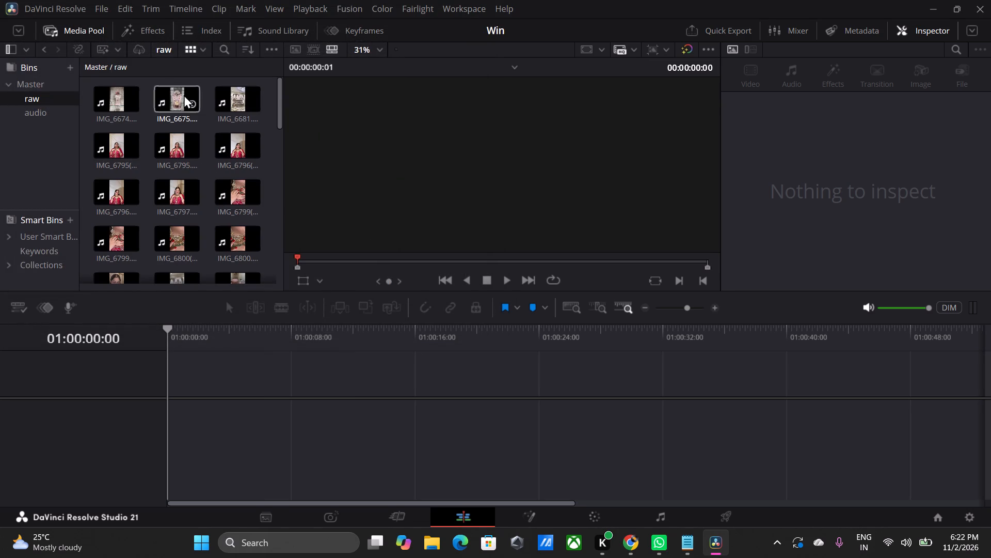
Set the project's timeline format to vertical resolution, 1080 x 1920 HD, and save the project settings.
{"action": "left_click", "coordinate": [968, 512]}
{"action": "left_click", "coordinate": [455, 154]}
{"action": "left_click", "coordinate": [459, 163]}
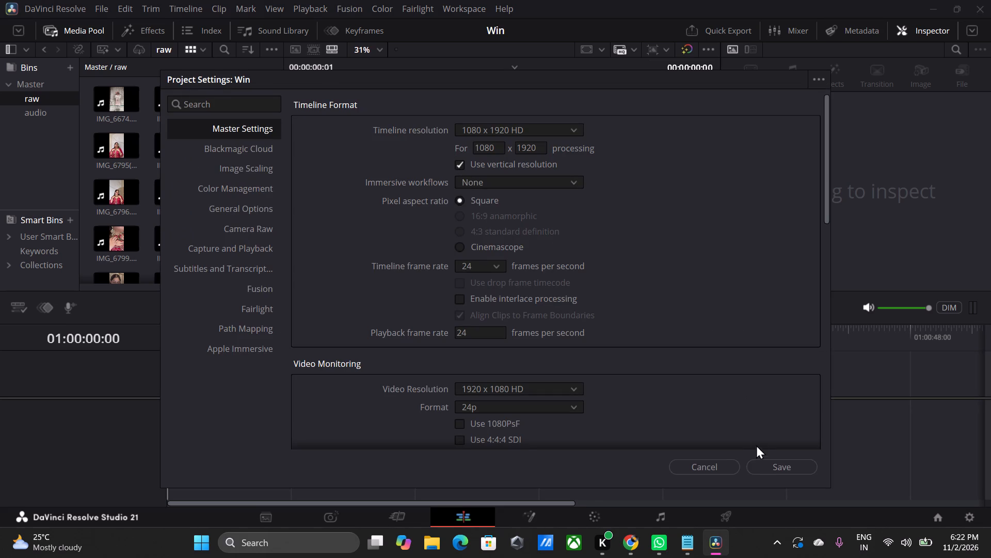
{"action": "left_click", "coordinate": [765, 461]}
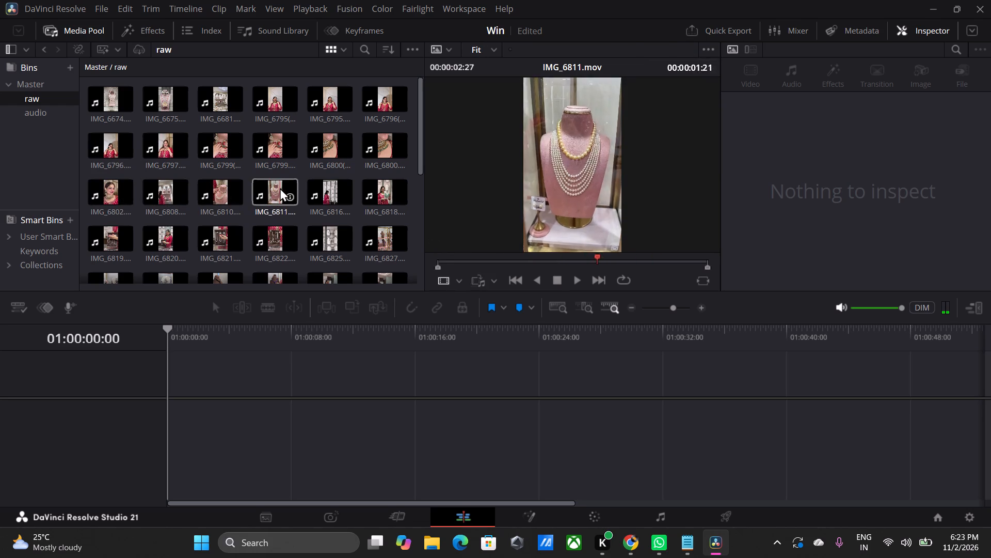
Look through the available title templates in the effects library, down to the mShowtime typography group.
{"action": "left_click", "coordinate": [130, 41]}
{"action": "left_click", "coordinate": [129, 33]}
{"action": "scroll", "coordinate": [140, 187], "scroll_direction": "down", "scroll_amount": 5}
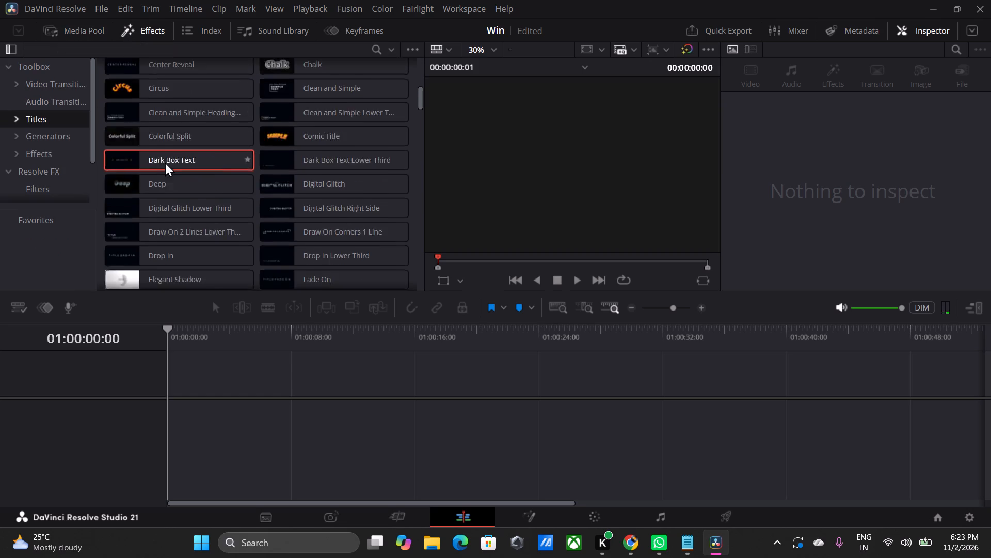
{"action": "scroll", "coordinate": [165, 162], "scroll_direction": "down", "scroll_amount": 10}
{"action": "scroll", "coordinate": [305, 219], "scroll_direction": "down", "scroll_amount": 17}
{"action": "scroll", "coordinate": [309, 214], "scroll_direction": "up", "scroll_amount": 1}
{"action": "scroll", "coordinate": [309, 214], "scroll_direction": "down", "scroll_amount": 9}
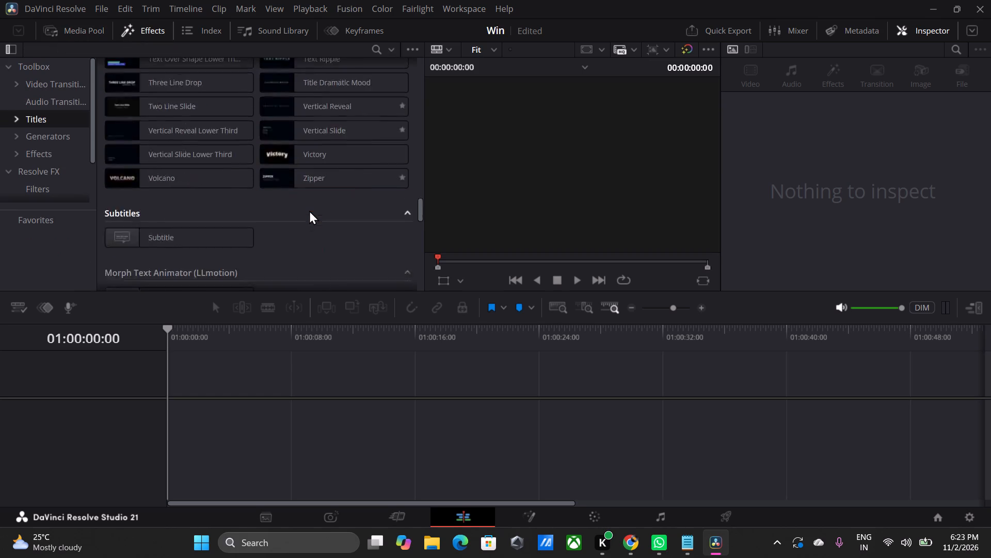
{"action": "scroll", "coordinate": [309, 210], "scroll_direction": "down", "scroll_amount": 10}
{"action": "scroll", "coordinate": [309, 209], "scroll_direction": "up", "scroll_amount": 1}
{"action": "scroll", "coordinate": [309, 209], "scroll_direction": "down", "scroll_amount": 20}
{"action": "scroll", "coordinate": [309, 209], "scroll_direction": "down", "scroll_amount": 1}
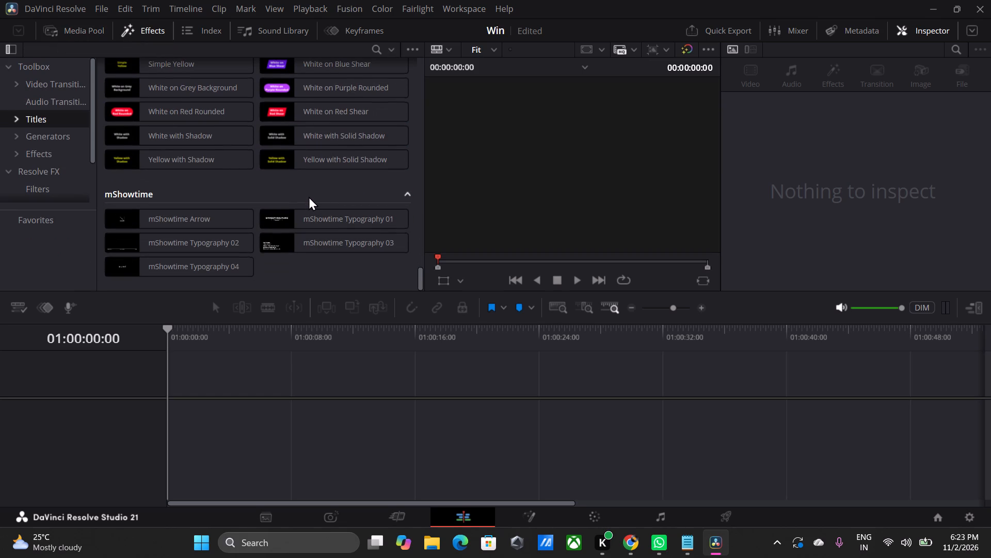
{"action": "scroll", "coordinate": [309, 196], "scroll_direction": "up", "scroll_amount": 5}
Examine the toolbox effects, from the installed third-party packs to the Fusion effects, for ones suited to the footage.
{"action": "left_click", "coordinate": [69, 158]}
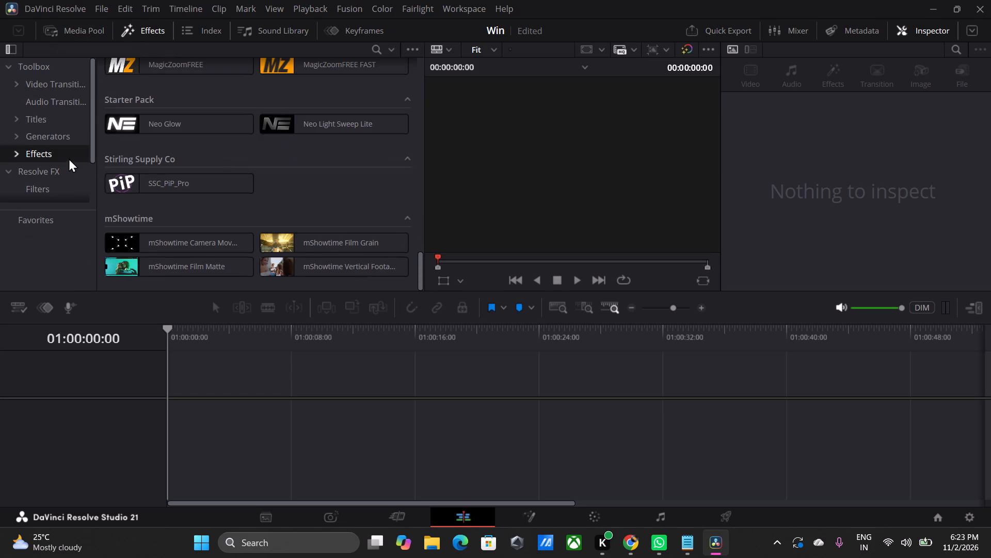
{"action": "scroll", "coordinate": [231, 162], "scroll_direction": "down", "scroll_amount": 2}
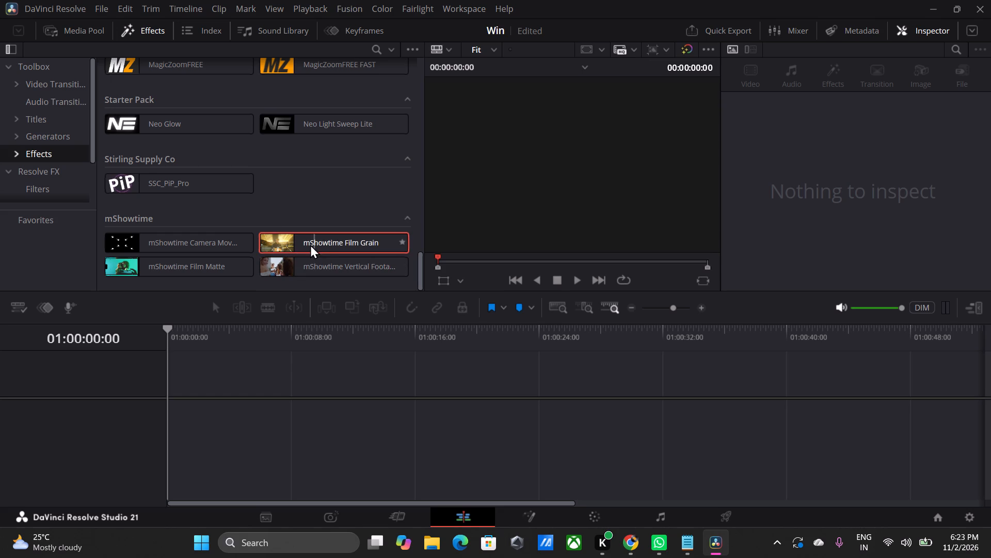
{"action": "scroll", "coordinate": [299, 167], "scroll_direction": "up", "scroll_amount": 1}
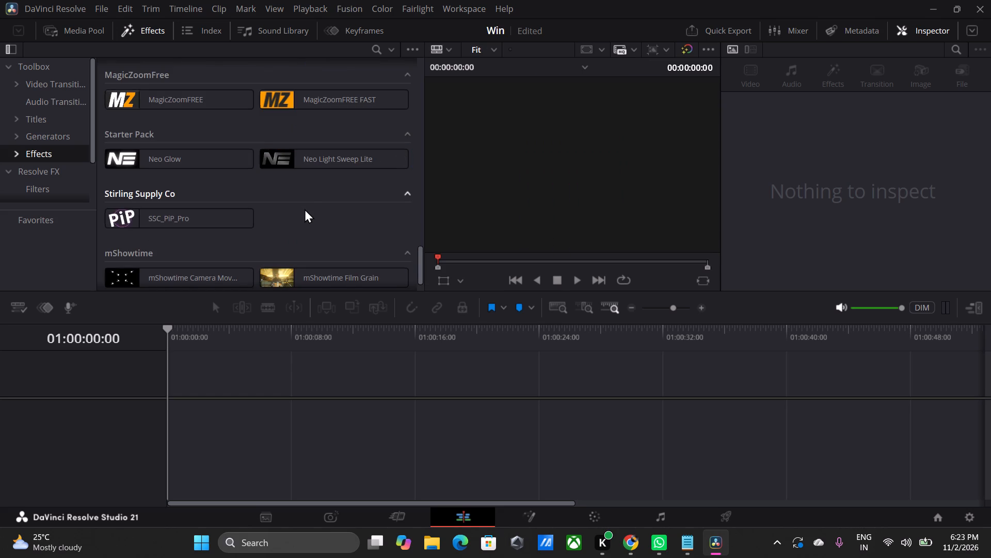
{"action": "scroll", "coordinate": [312, 223], "scroll_direction": "up", "scroll_amount": 2}
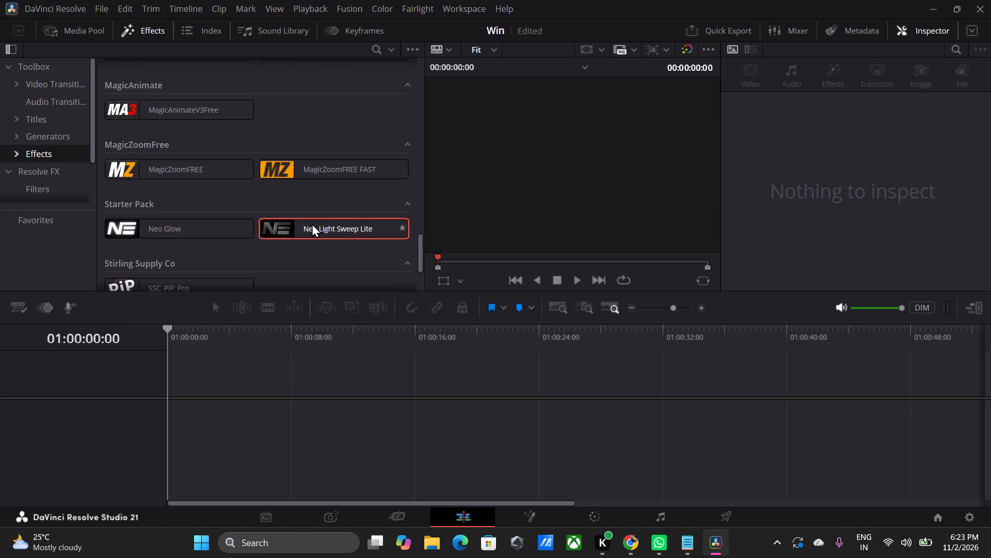
{"action": "scroll", "coordinate": [312, 223], "scroll_direction": "up", "scroll_amount": 1}
{"action": "scroll", "coordinate": [278, 153], "scroll_direction": "up", "scroll_amount": 2}
{"action": "scroll", "coordinate": [301, 179], "scroll_direction": "down", "scroll_amount": 1}
{"action": "scroll", "coordinate": [301, 179], "scroll_direction": "up", "scroll_amount": 2}
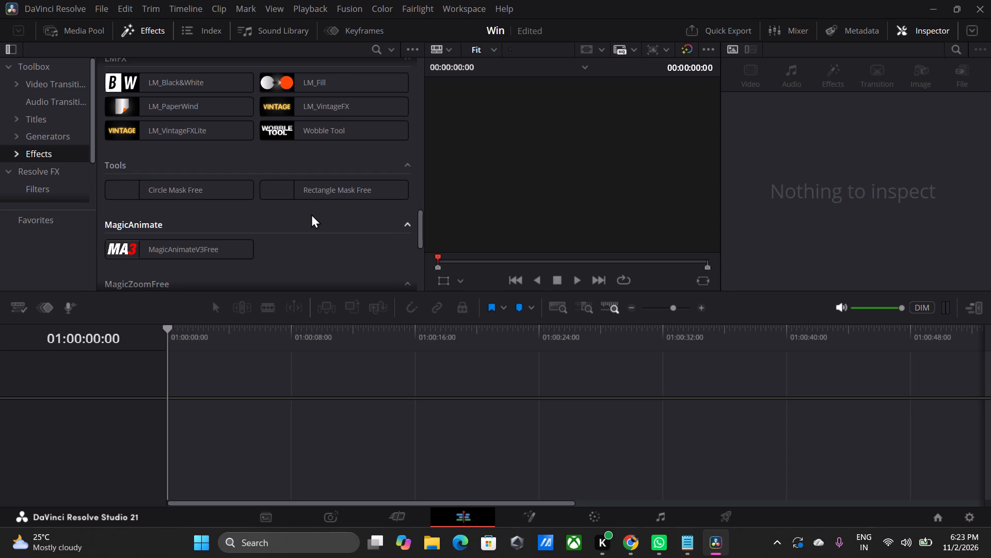
{"action": "scroll", "coordinate": [311, 214], "scroll_direction": "up", "scroll_amount": 4}
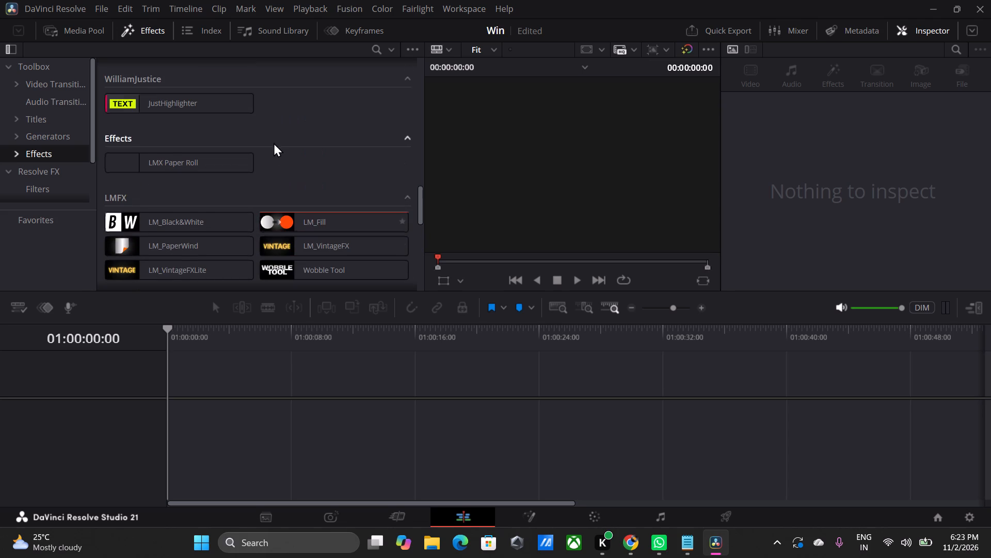
{"action": "scroll", "coordinate": [274, 142], "scroll_direction": "up", "scroll_amount": 5}
{"action": "scroll", "coordinate": [286, 182], "scroll_direction": "up", "scroll_amount": 2}
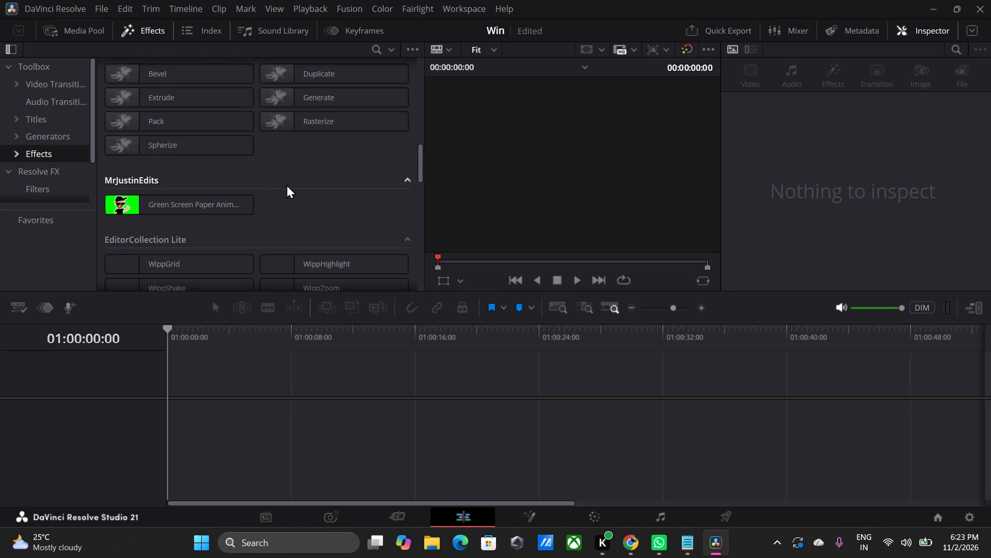
{"action": "scroll", "coordinate": [287, 187], "scroll_direction": "up", "scroll_amount": 2}
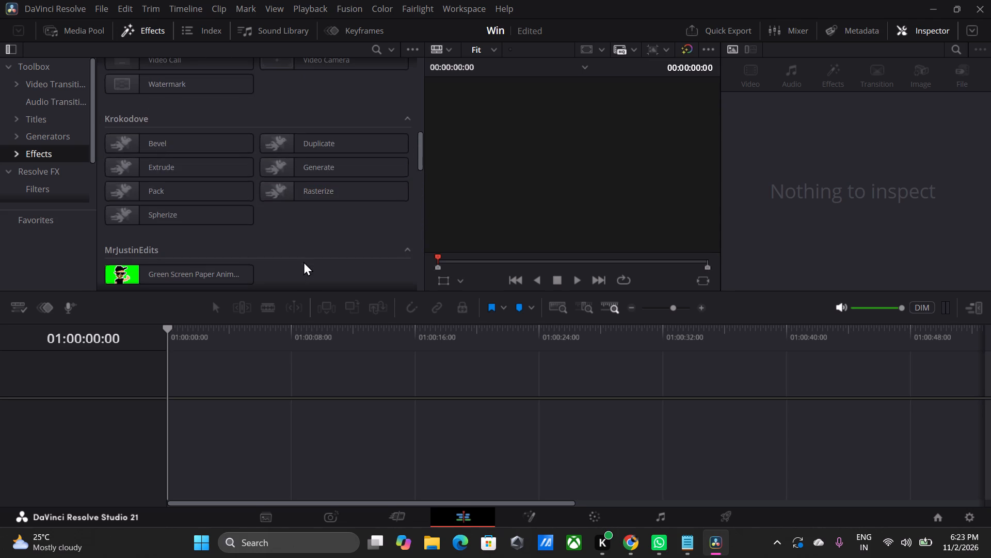
{"action": "scroll", "coordinate": [300, 245], "scroll_direction": "up", "scroll_amount": 4}
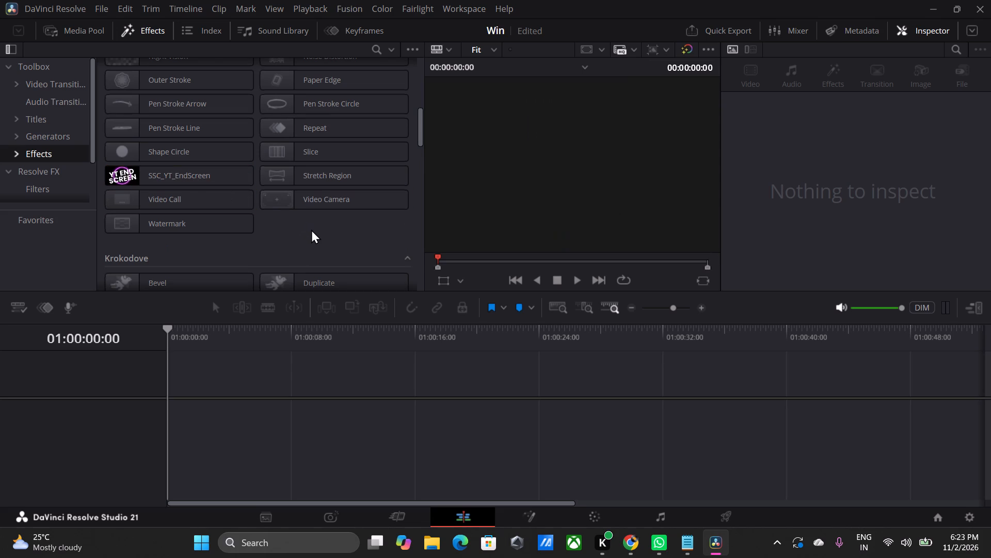
{"action": "scroll", "coordinate": [311, 229], "scroll_direction": "up", "scroll_amount": 4}
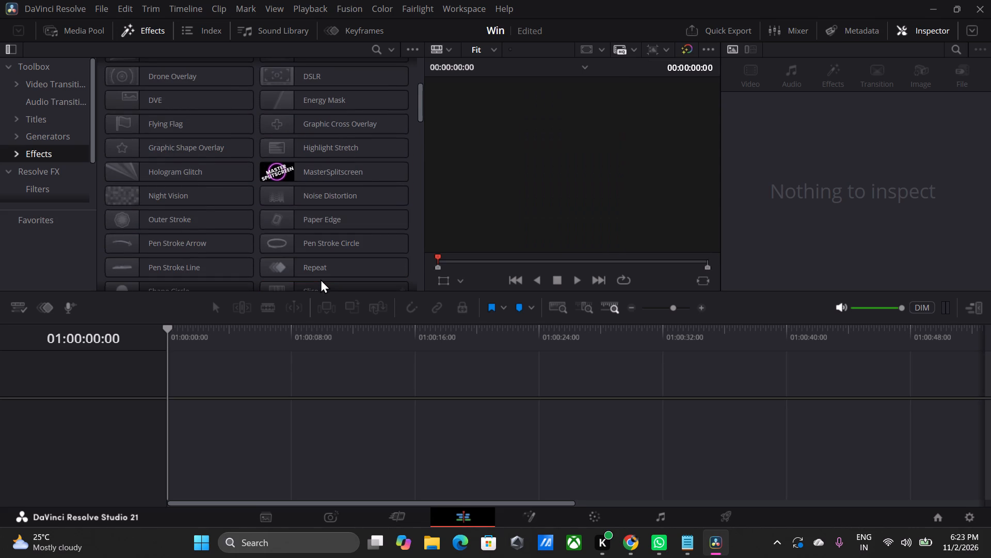
{"action": "scroll", "coordinate": [270, 207], "scroll_direction": "up", "scroll_amount": 1}
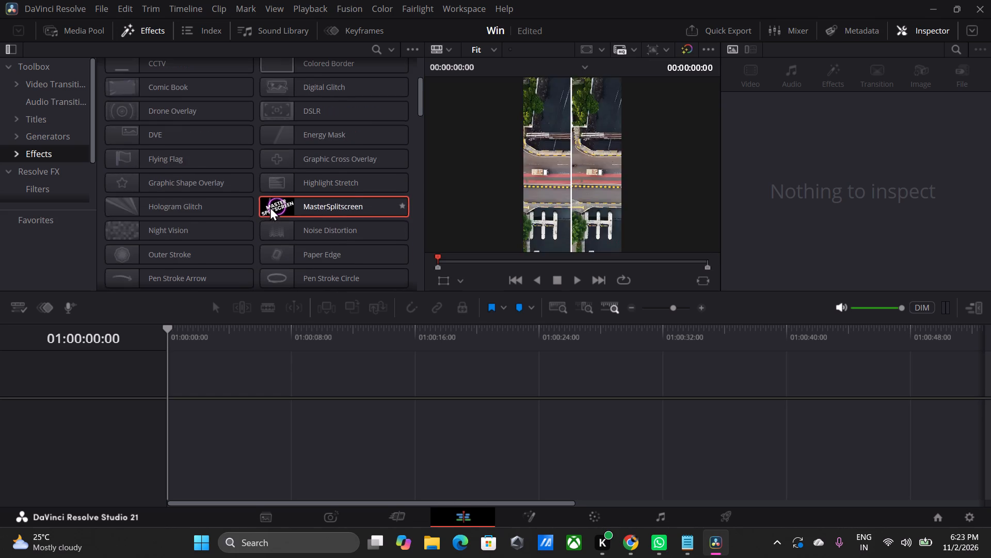
{"action": "scroll", "coordinate": [270, 207], "scroll_direction": "up", "scroll_amount": 2}
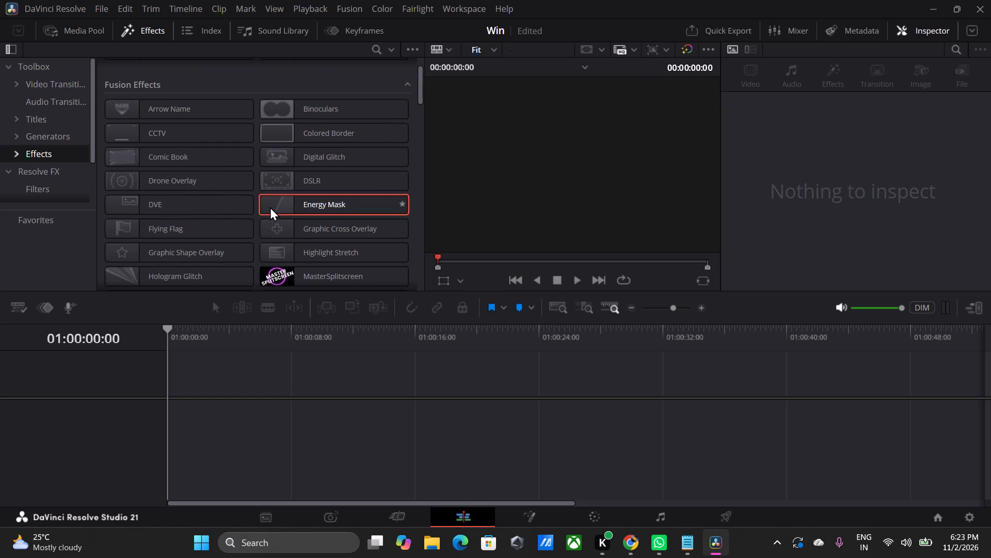
{"action": "scroll", "coordinate": [270, 207], "scroll_direction": "up", "scroll_amount": 5}
{"action": "scroll", "coordinate": [270, 205], "scroll_direction": "down", "scroll_amount": 18}
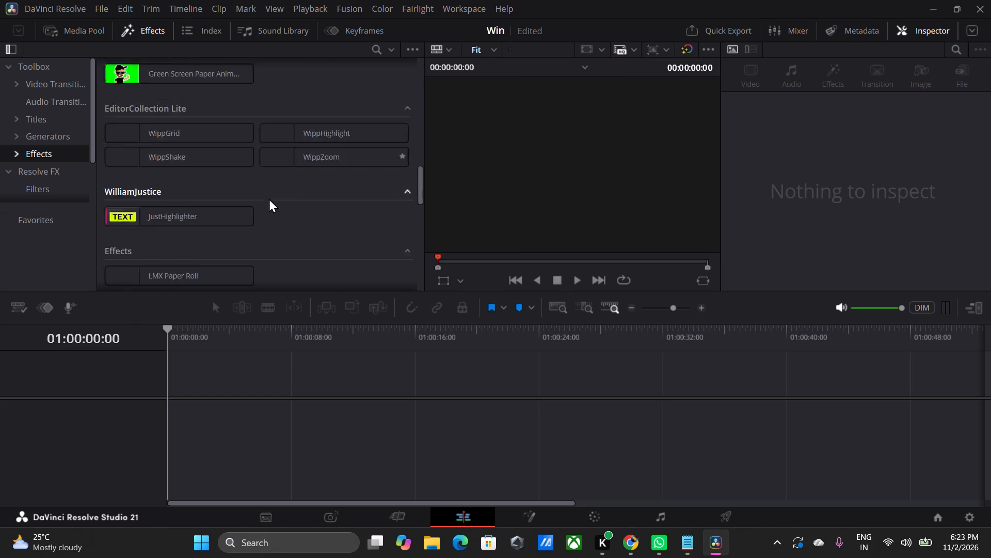
{"action": "scroll", "coordinate": [269, 198], "scroll_direction": "down", "scroll_amount": 20}
{"action": "scroll", "coordinate": [269, 198], "scroll_direction": "up", "scroll_amount": 4}
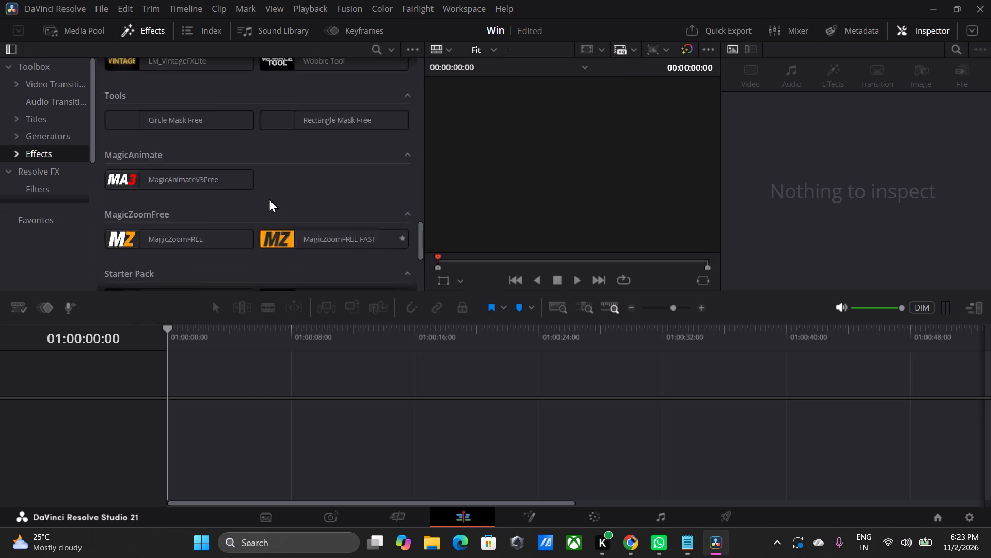
{"action": "scroll", "coordinate": [269, 198], "scroll_direction": "up", "scroll_amount": 2}
{"action": "scroll", "coordinate": [268, 198], "scroll_direction": "down", "scroll_amount": 11}
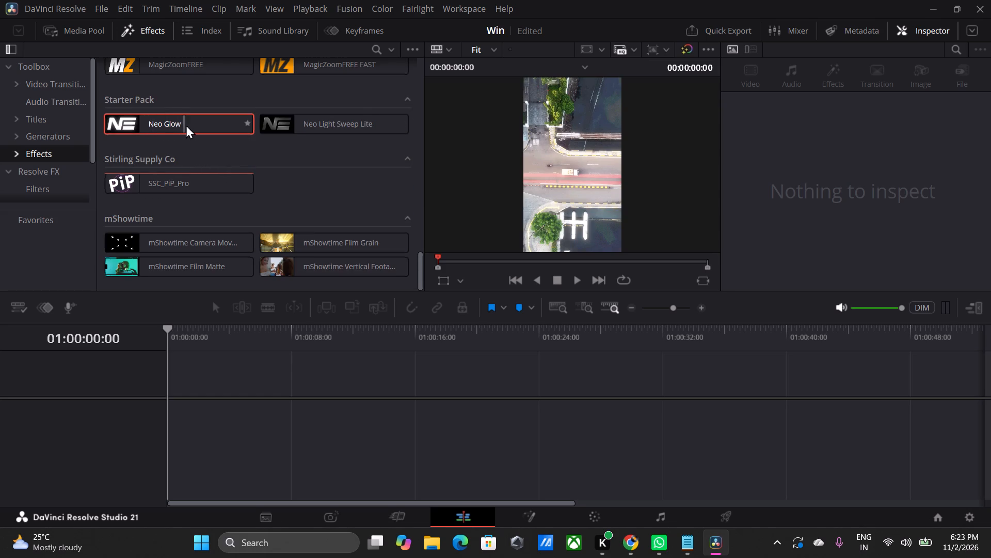
{"action": "scroll", "coordinate": [297, 201], "scroll_direction": "up", "scroll_amount": 1}
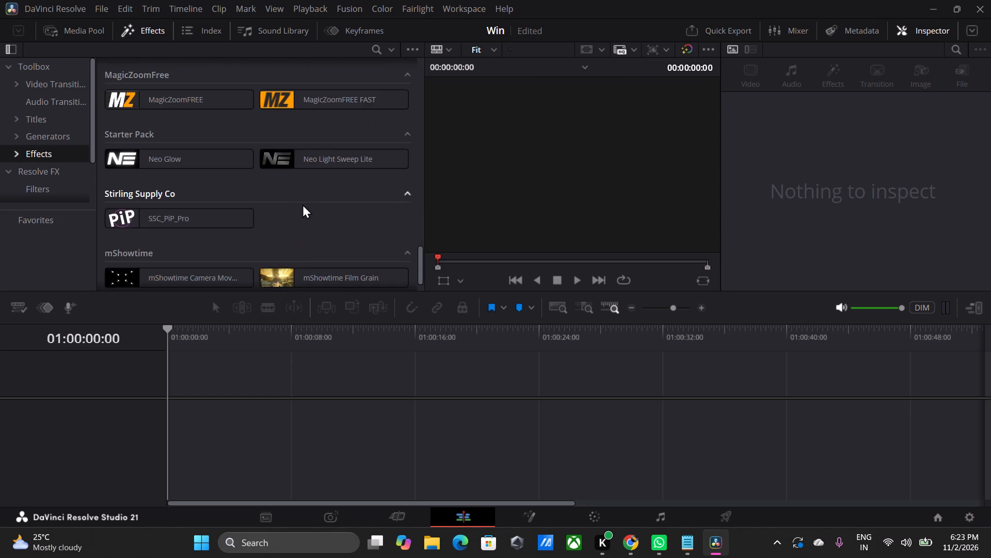
{"action": "scroll", "coordinate": [302, 203], "scroll_direction": "up", "scroll_amount": 4}
{"action": "scroll", "coordinate": [303, 203], "scroll_direction": "down", "scroll_amount": 1}
{"action": "scroll", "coordinate": [303, 203], "scroll_direction": "up", "scroll_amount": 6}
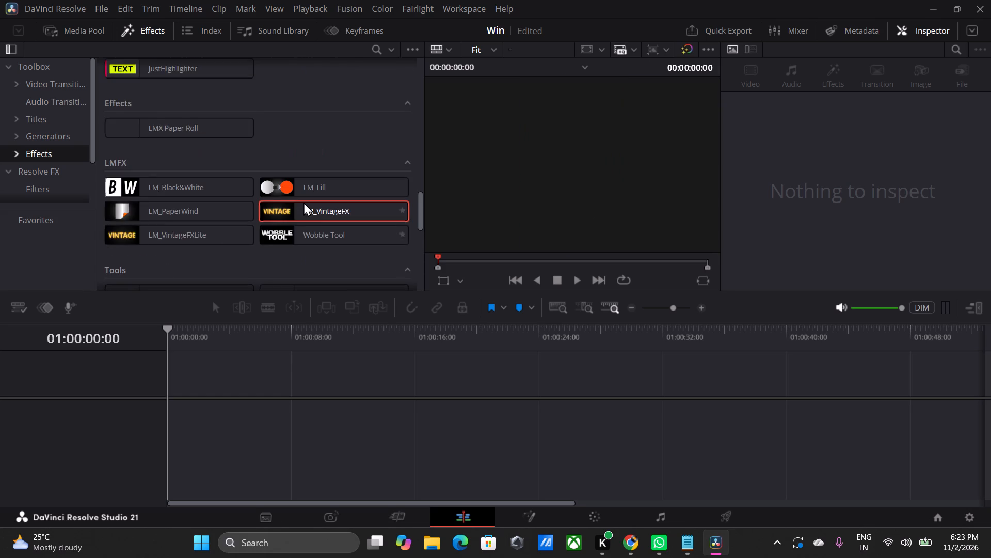
{"action": "scroll", "coordinate": [303, 202], "scroll_direction": "up", "scroll_amount": 10}
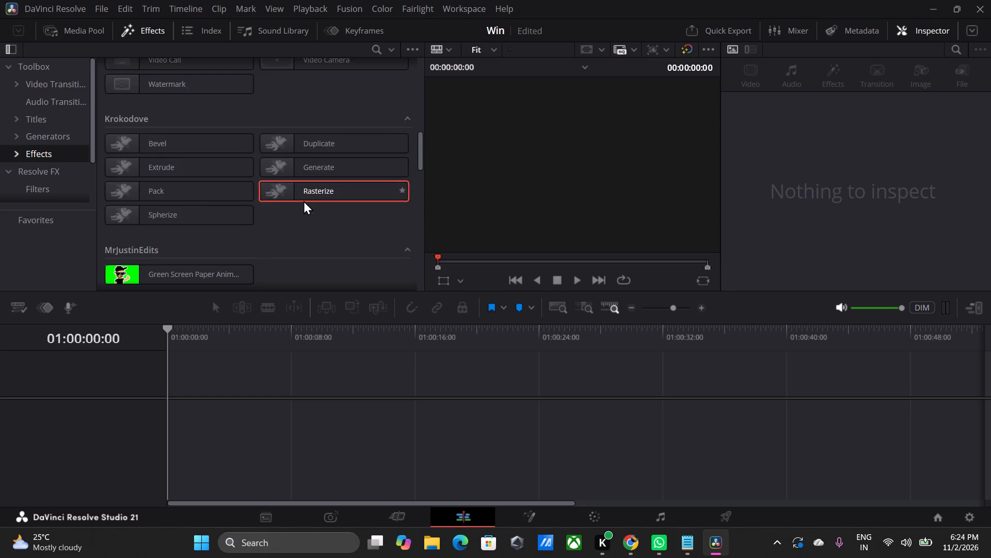
{"action": "scroll", "coordinate": [303, 200], "scroll_direction": "up", "scroll_amount": 2}
{"action": "scroll", "coordinate": [323, 142], "scroll_direction": "up", "scroll_amount": 4}
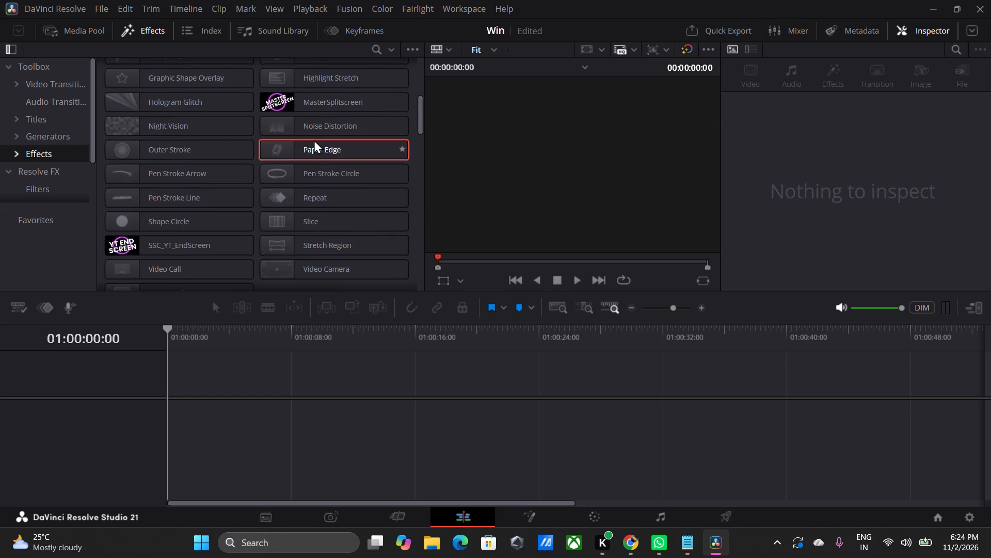
{"action": "scroll", "coordinate": [314, 139], "scroll_direction": "up", "scroll_amount": 11}
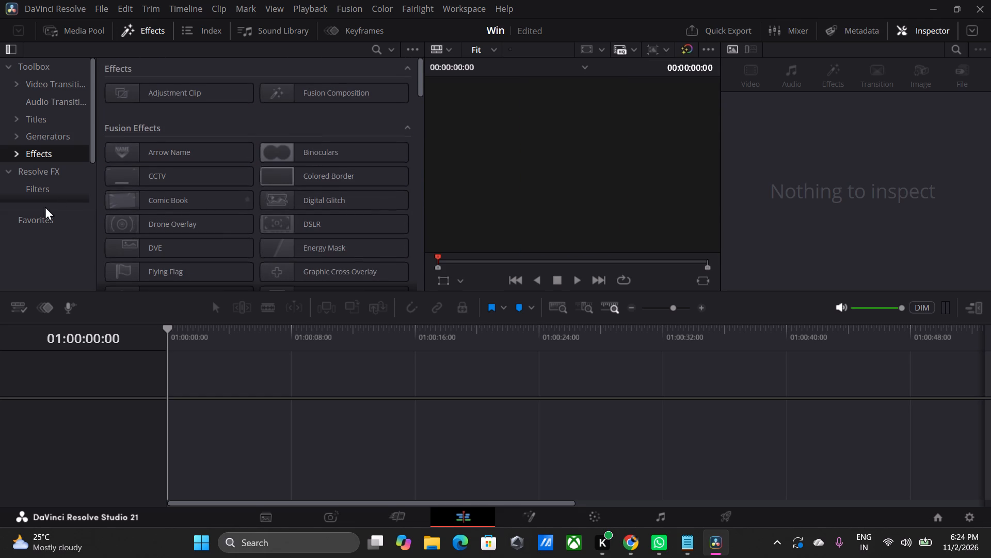
Look through the Resolve FX filters, including the Texture, Transform and Warp groups.
{"action": "left_click", "coordinate": [43, 175]}
{"action": "left_click", "coordinate": [46, 187]}
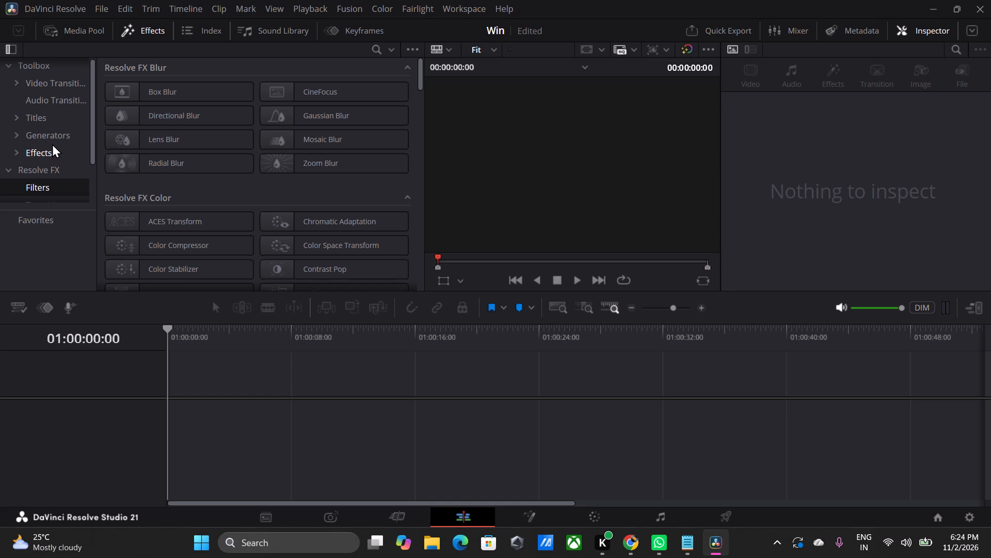
{"action": "left_click", "coordinate": [52, 144]}
{"action": "left_click", "coordinate": [53, 172]}
{"action": "left_click", "coordinate": [56, 193]}
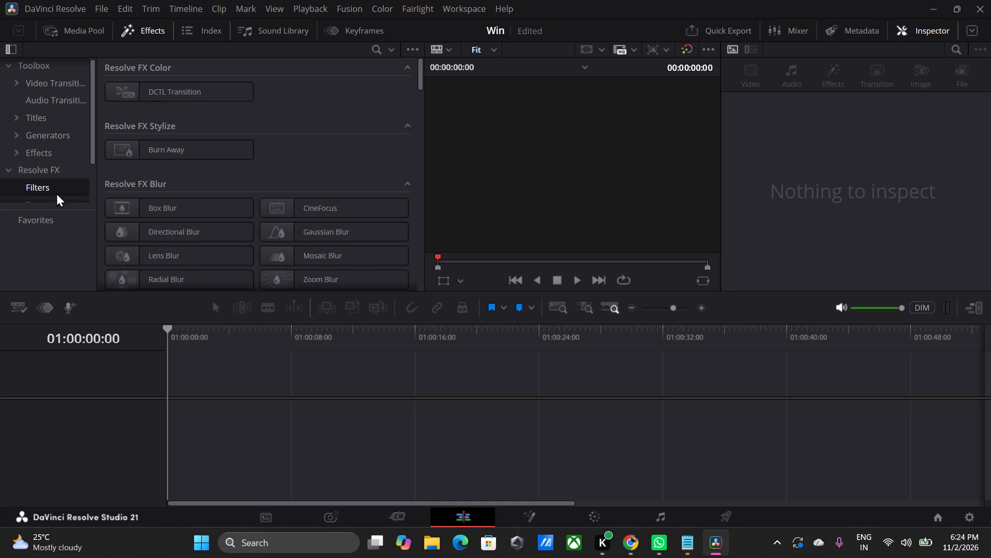
{"action": "left_click", "coordinate": [56, 164]}
{"action": "scroll", "coordinate": [282, 151], "scroll_direction": "down", "scroll_amount": 20}
{"action": "scroll", "coordinate": [282, 151], "scroll_direction": "down", "scroll_amount": 20}
{"action": "scroll", "coordinate": [282, 151], "scroll_direction": "down", "scroll_amount": 2}
{"action": "scroll", "coordinate": [282, 163], "scroll_direction": "up", "scroll_amount": 1}
{"action": "scroll", "coordinate": [282, 163], "scroll_direction": "down", "scroll_amount": 2}
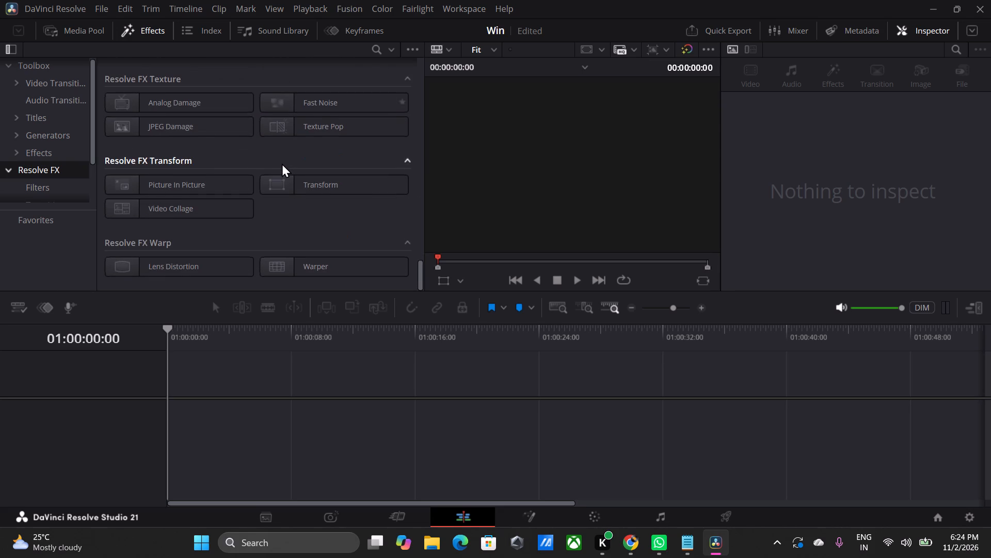
{"action": "scroll", "coordinate": [282, 163], "scroll_direction": "down", "scroll_amount": 13}
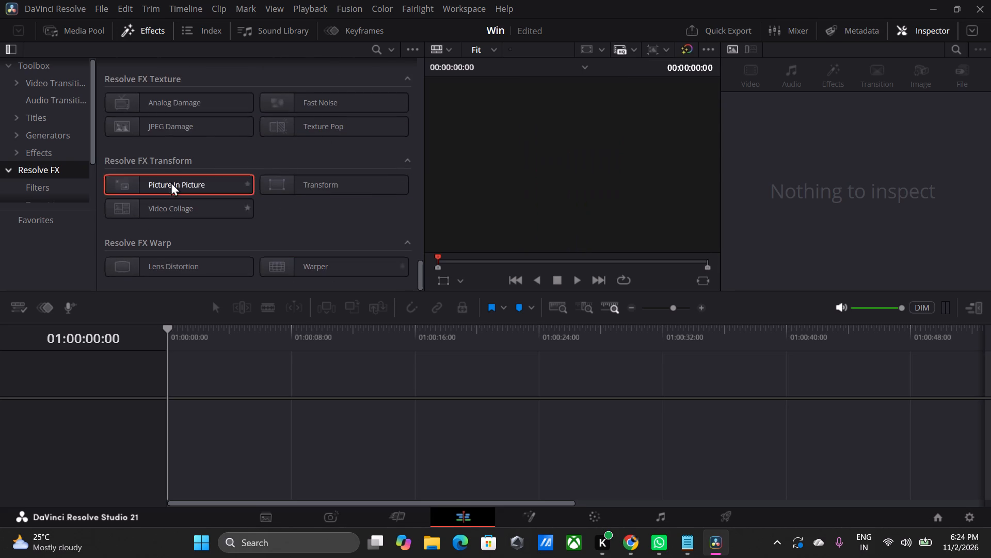
Browse the generators and the video transitions in the effects library.
{"action": "left_click", "coordinate": [55, 104]}
{"action": "left_click", "coordinate": [75, 137]}
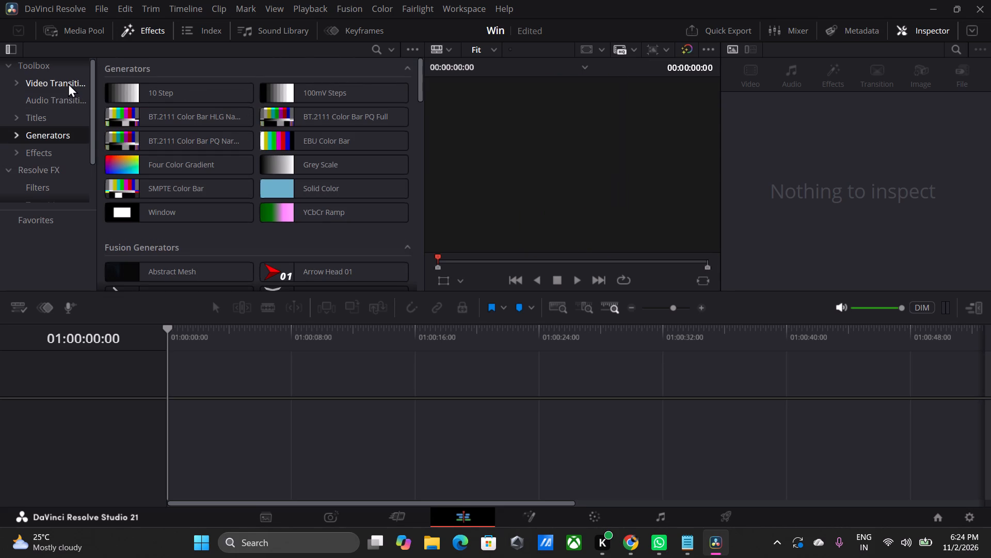
{"action": "left_click", "coordinate": [68, 82]}
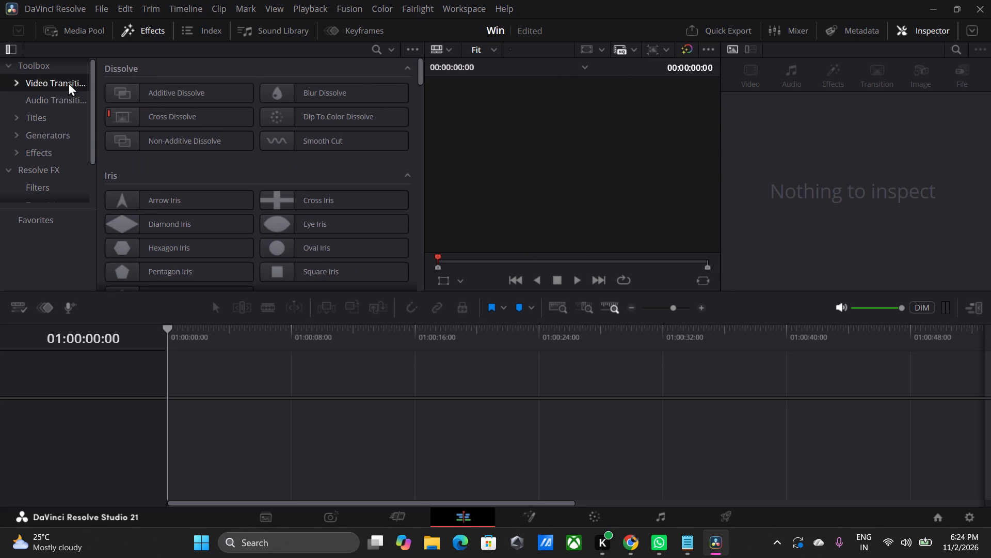
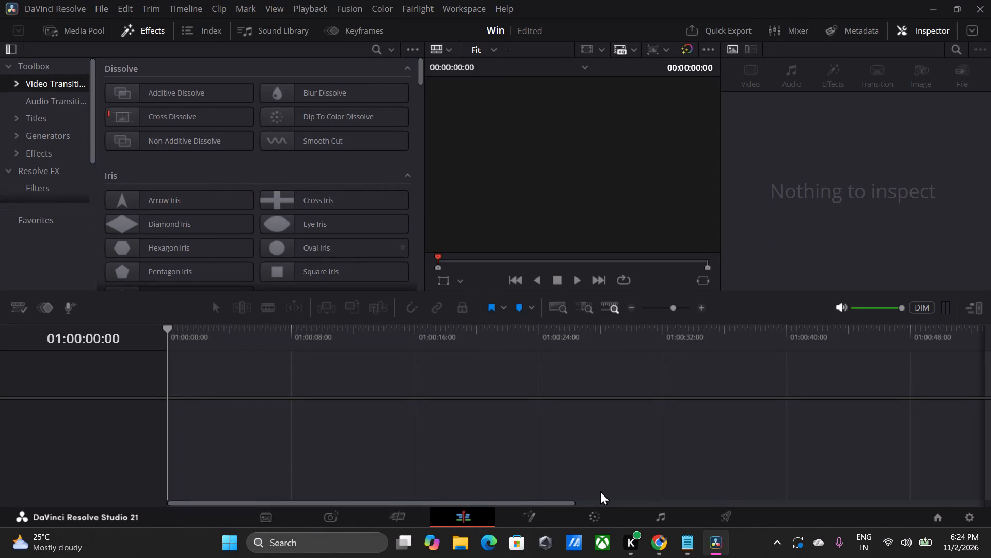
Place all six WhatsApp audio clips from the audio bin end to end on a new timeline.
{"action": "left_click", "coordinate": [50, 28]}
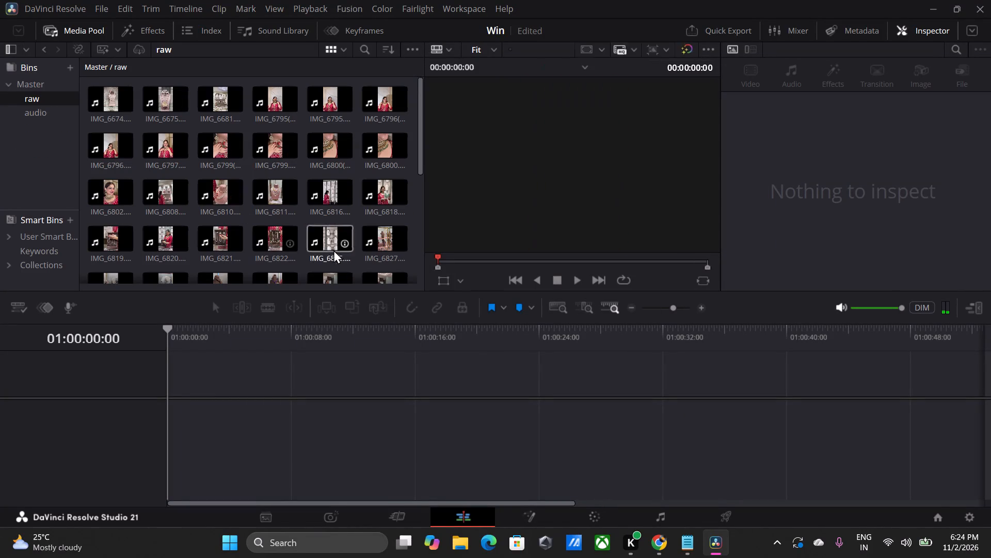
{"action": "left_click", "coordinate": [45, 110]}
{"action": "left_click_drag", "start_coordinate": [386, 139], "coordinate": [126, 102]}
{"action": "left_click_drag", "start_coordinate": [118, 99], "coordinate": [143, 137]}
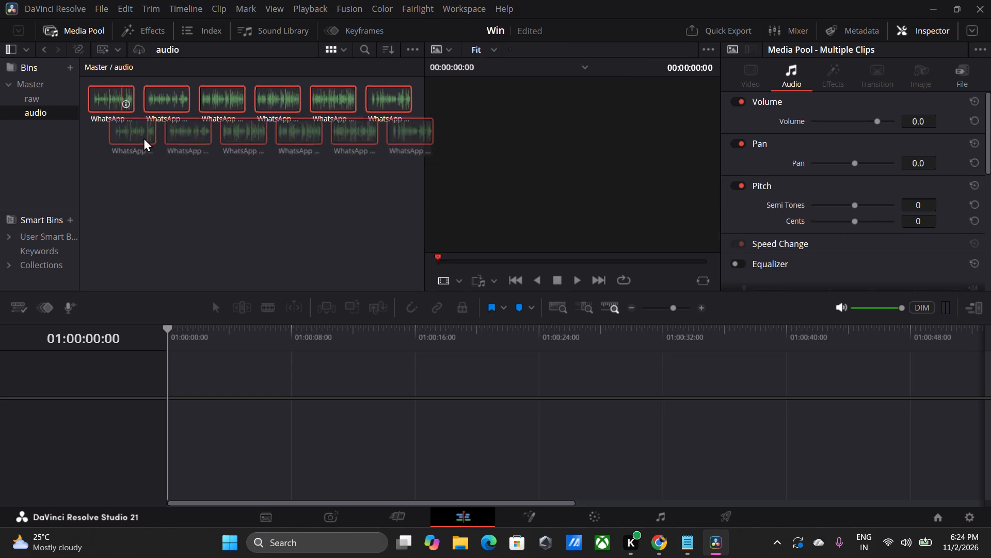
{"action": "left_click_drag", "start_coordinate": [143, 137], "coordinate": [171, 436]}
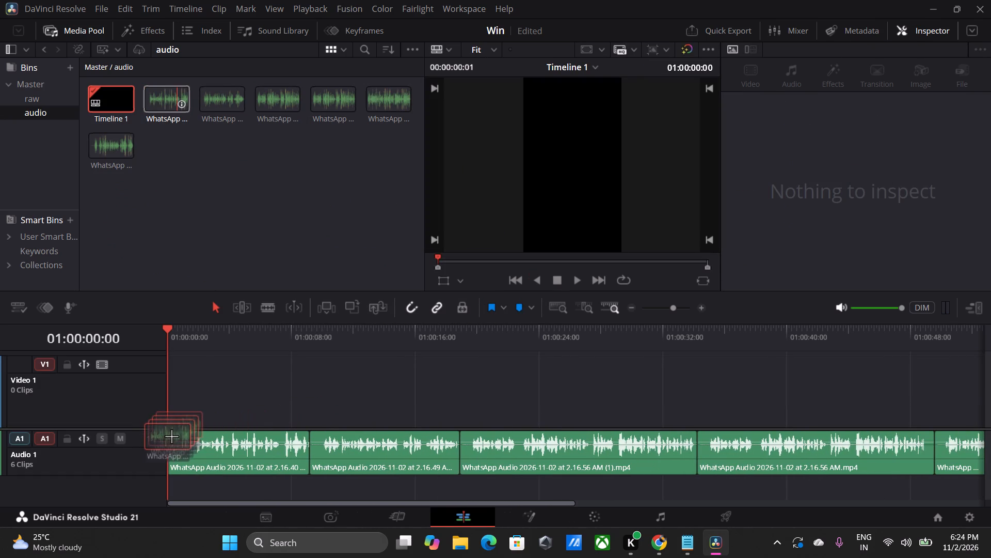
{"action": "left_click_drag", "start_coordinate": [171, 436], "coordinate": [164, 435]}
Split the first audio clip at 01:00:00:23, delete its opening piece and close the gap at the timeline start.
{"action": "left_click_drag", "start_coordinate": [181, 329], "coordinate": [150, 329]}
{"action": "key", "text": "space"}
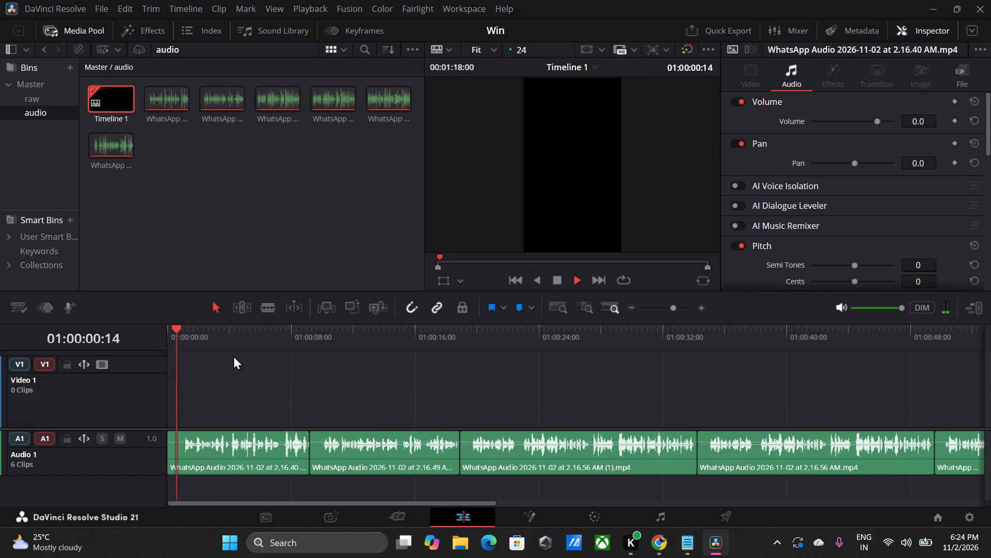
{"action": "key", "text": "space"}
{"action": "left_click_drag", "start_coordinate": [219, 345], "coordinate": [186, 346]}
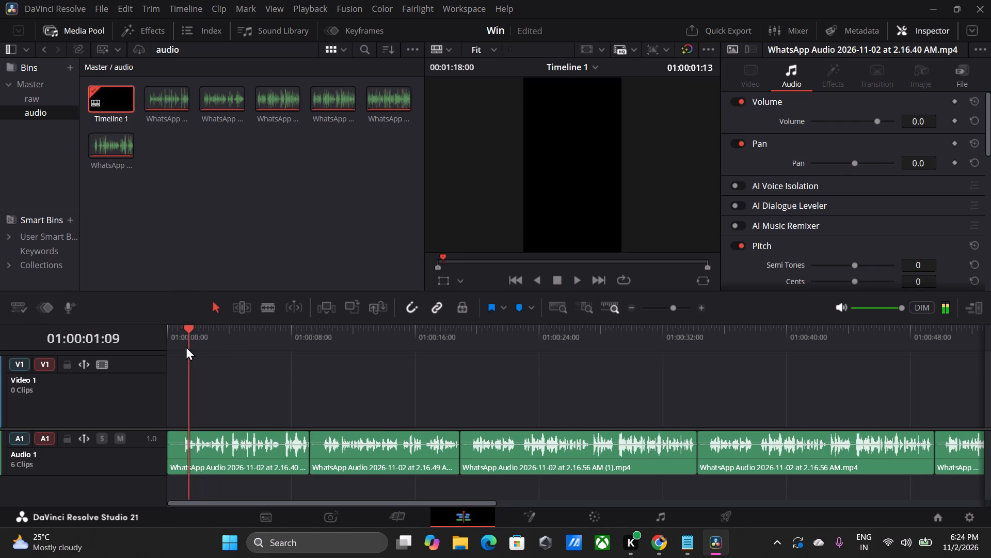
{"action": "left_click_drag", "start_coordinate": [186, 346], "coordinate": [182, 348]}
{"action": "key", "text": "ctrl+b"}
{"action": "left_click", "coordinate": [171, 445]}
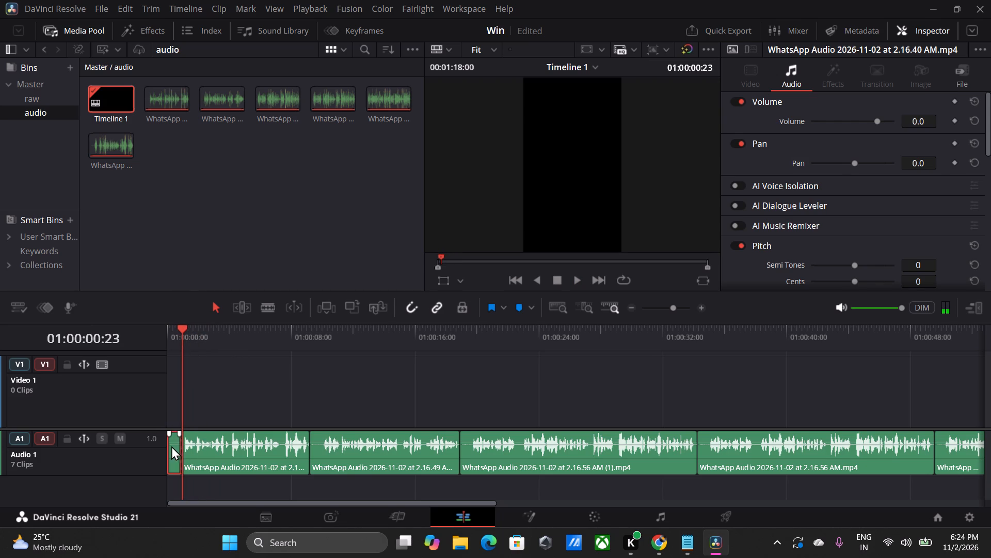
{"action": "key", "text": "BackSpace"}
{"action": "left_click", "coordinate": [172, 446]}
{"action": "key", "text": "BackSpace"}
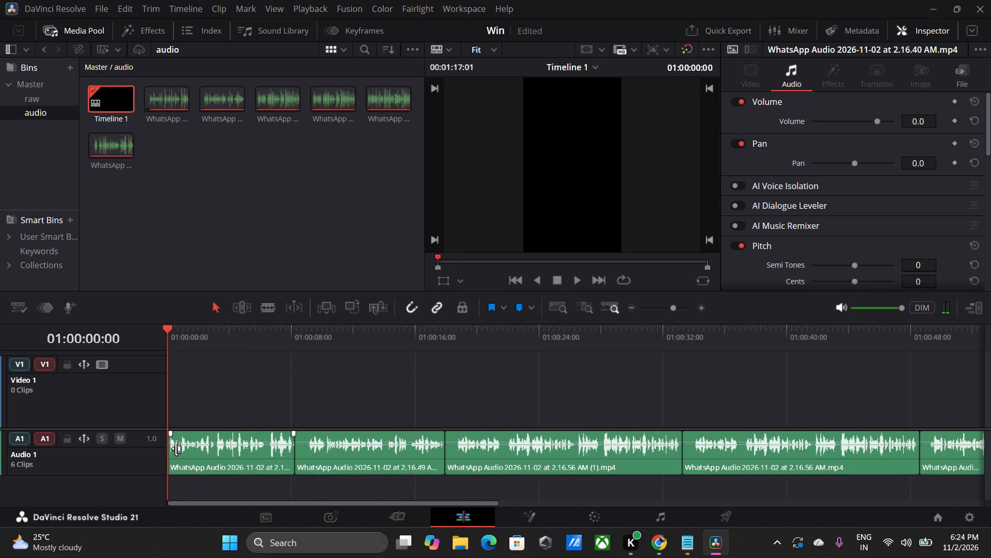
Play through the first clip, split the second audio clip at 01:00:09:01 and delete its short opening piece.
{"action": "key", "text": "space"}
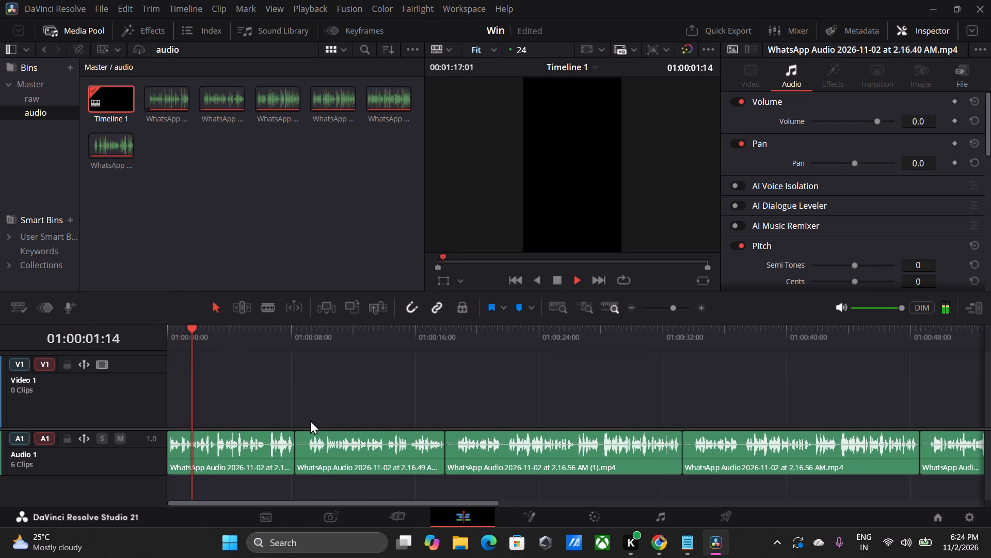
{"action": "left_click", "coordinate": [919, 536]}
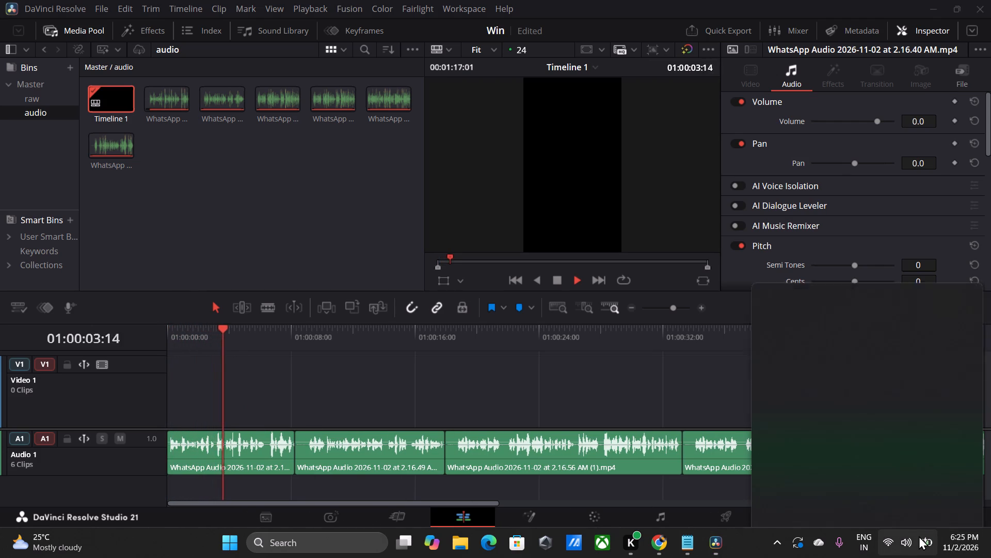
{"action": "left_click", "coordinate": [674, 375]}
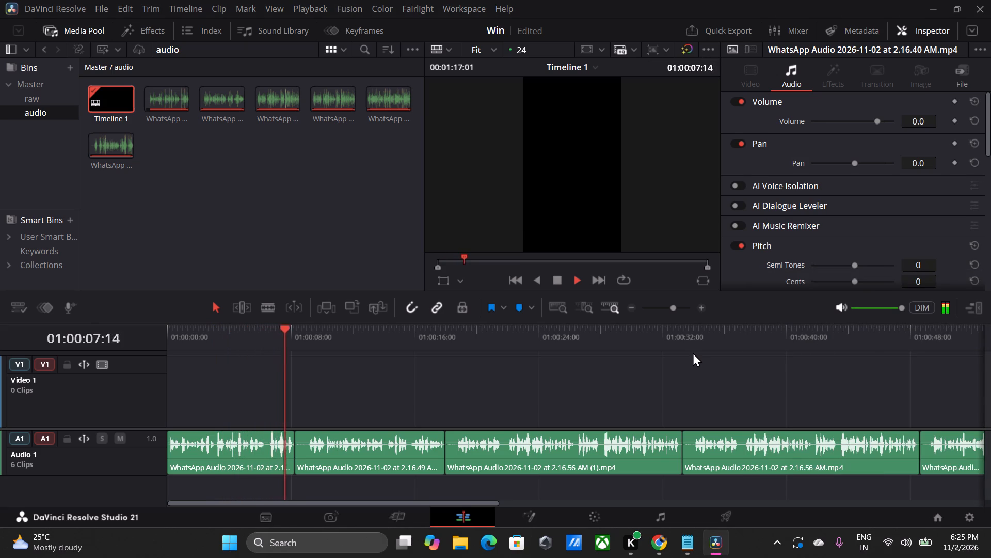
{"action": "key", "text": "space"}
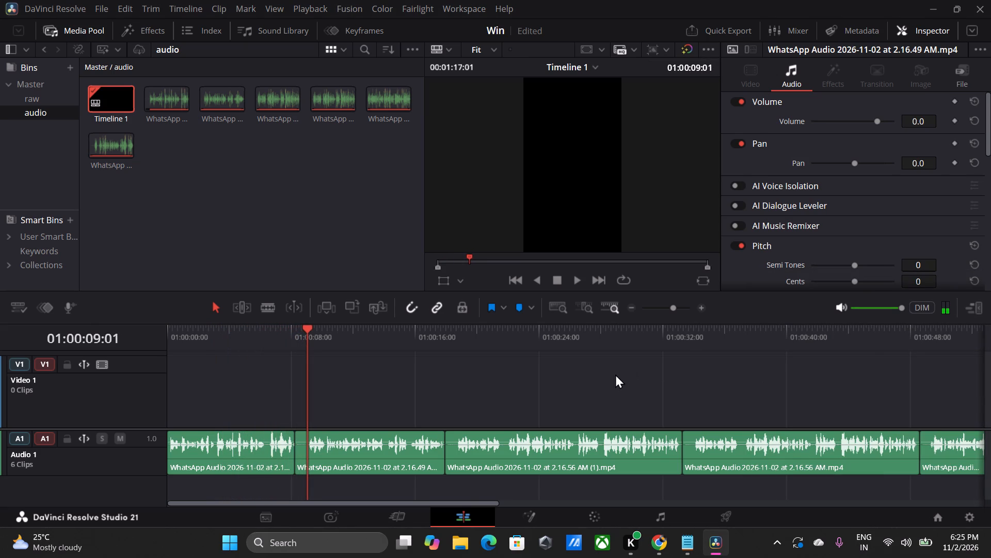
{"action": "key", "text": "ctrl+b"}
{"action": "left_click", "coordinate": [298, 466]}
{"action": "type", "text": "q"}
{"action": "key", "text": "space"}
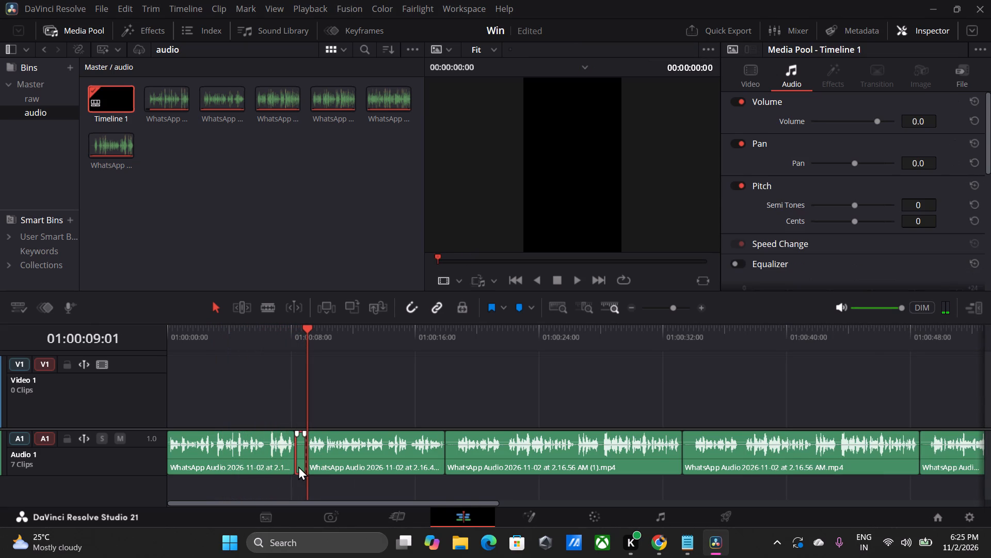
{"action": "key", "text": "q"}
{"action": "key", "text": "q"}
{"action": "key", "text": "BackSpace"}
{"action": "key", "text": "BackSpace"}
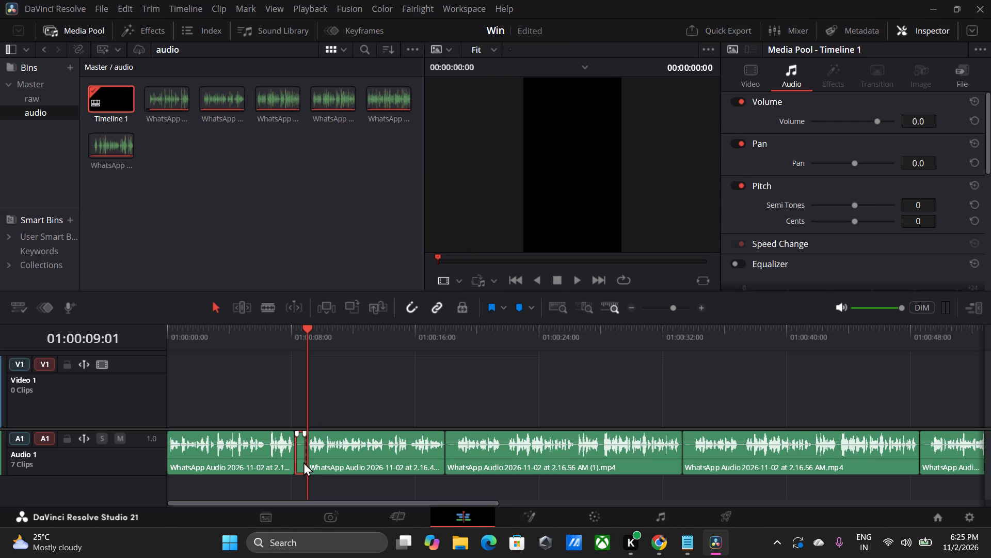
{"action": "left_click", "coordinate": [303, 462]}
{"action": "key", "text": "BackSpace"}
Close the gap between the first and second audio clips.
{"action": "left_click", "coordinate": [303, 462]}
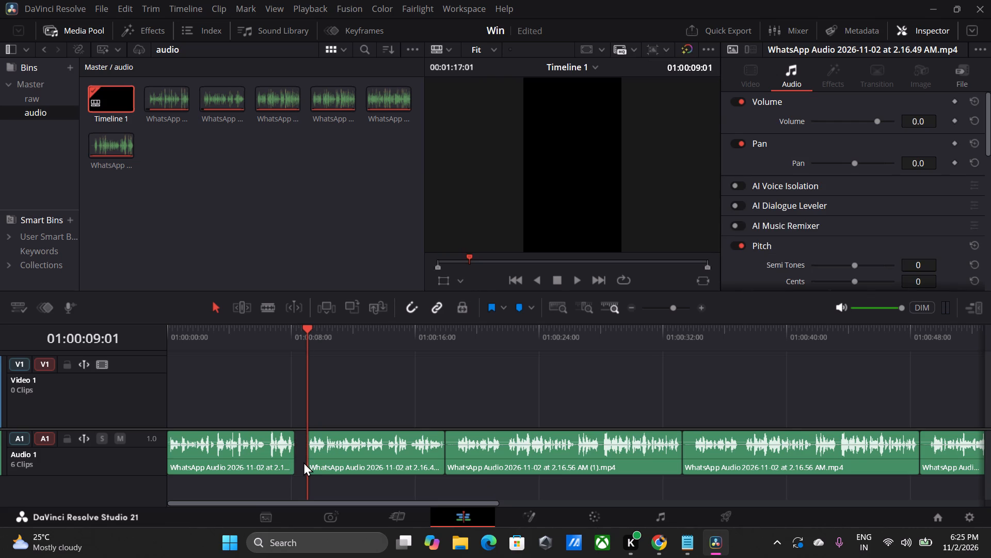
{"action": "scroll", "coordinate": [302, 459], "scroll_direction": "up", "scroll_amount": 4, "text": "alt"}
{"action": "left_click", "coordinate": [553, 467]}
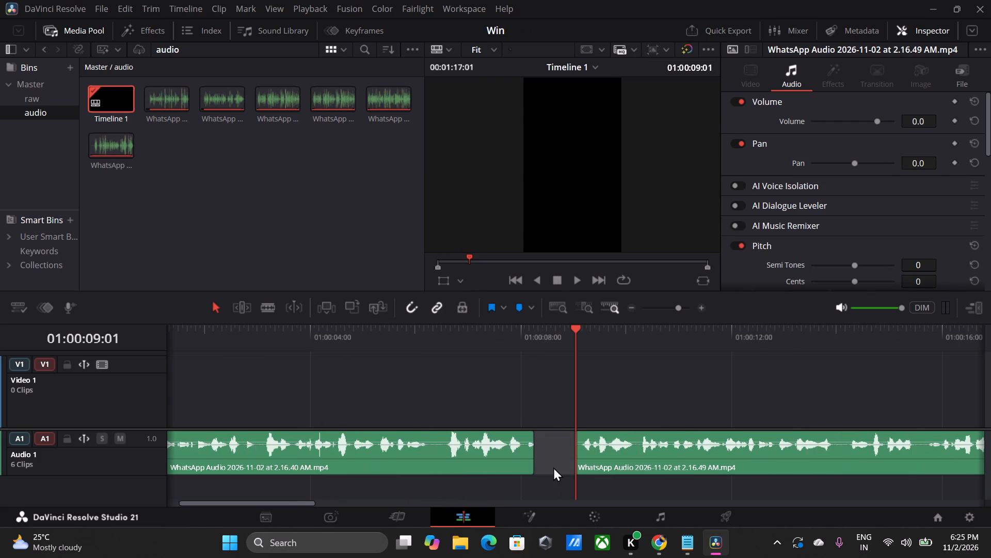
{"action": "key", "text": "BackSpace"}
Play on through the second audio clip to check the join and locate the next part to trim.
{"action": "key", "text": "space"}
{"action": "scroll", "coordinate": [510, 455], "scroll_direction": "down", "scroll_amount": 1, "text": "ctrl"}
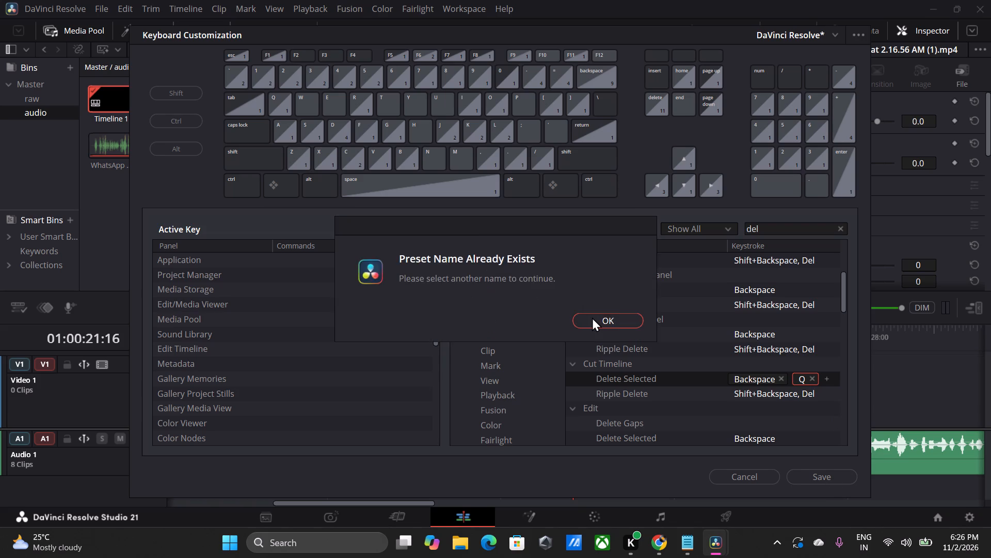
Save the customized keyboard mapping as a new preset named DaVinci Resolve q and leave the customization window.
{"action": "left_click", "coordinate": [592, 317]}
{"action": "left_click", "coordinate": [489, 255]}
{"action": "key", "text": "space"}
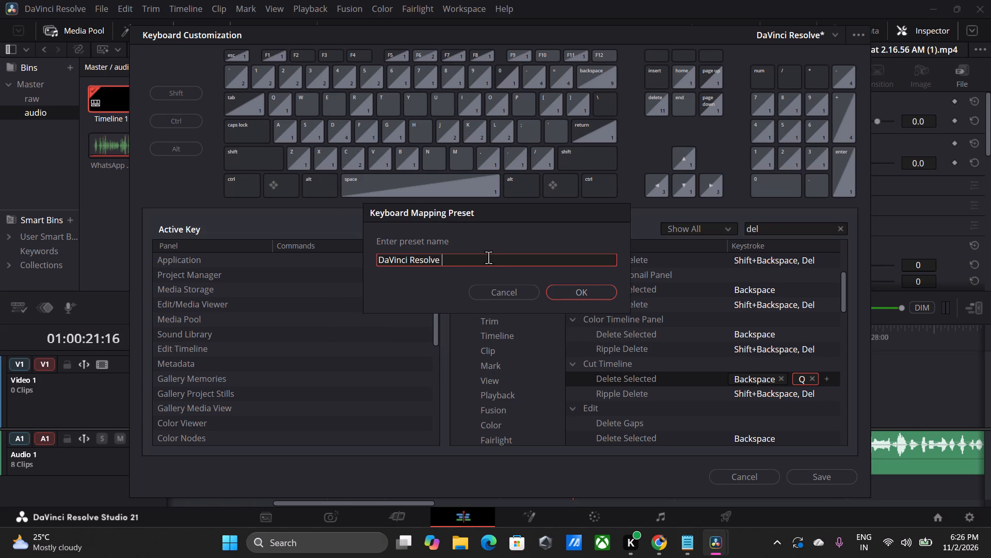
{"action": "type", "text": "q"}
{"action": "left_click", "coordinate": [569, 295]}
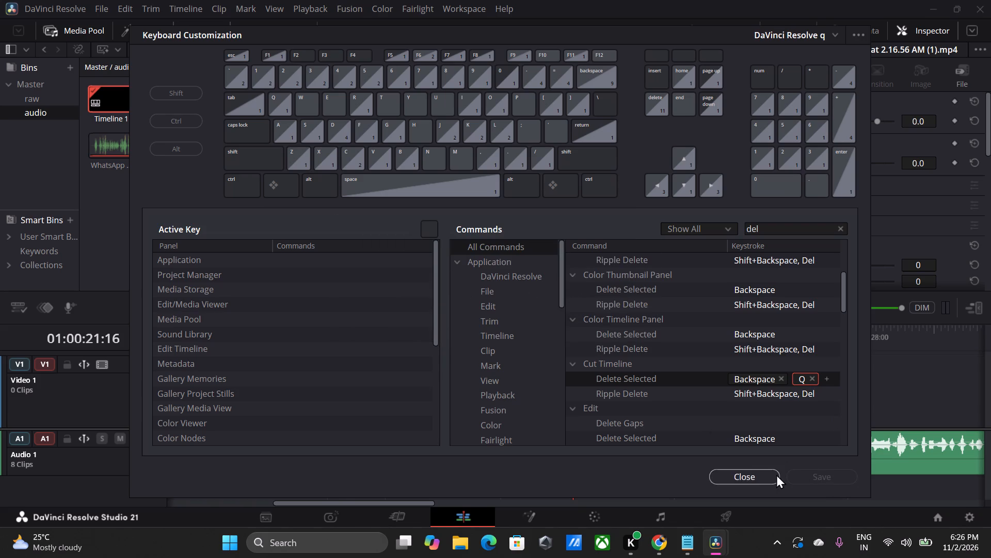
{"action": "left_click", "coordinate": [750, 473]}
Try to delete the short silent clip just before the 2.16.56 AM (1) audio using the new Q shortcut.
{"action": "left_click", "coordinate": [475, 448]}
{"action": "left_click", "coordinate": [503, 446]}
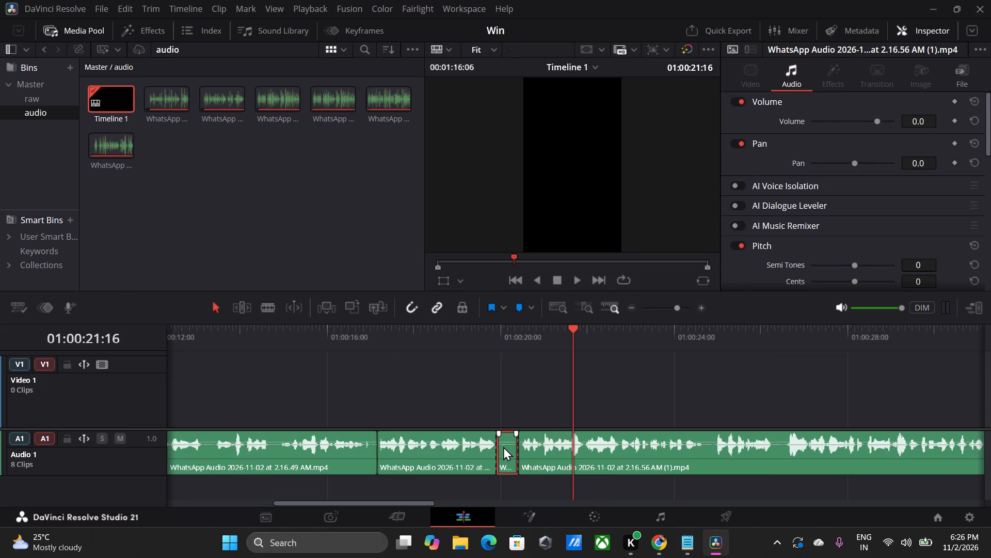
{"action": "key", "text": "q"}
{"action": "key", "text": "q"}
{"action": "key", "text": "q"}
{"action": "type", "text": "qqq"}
Find the delete commands in Keyboard Customization, add Q as a keystroke for Delete Selected under Edit, and save the preset.
{"action": "left_click", "coordinate": [60, 12]}
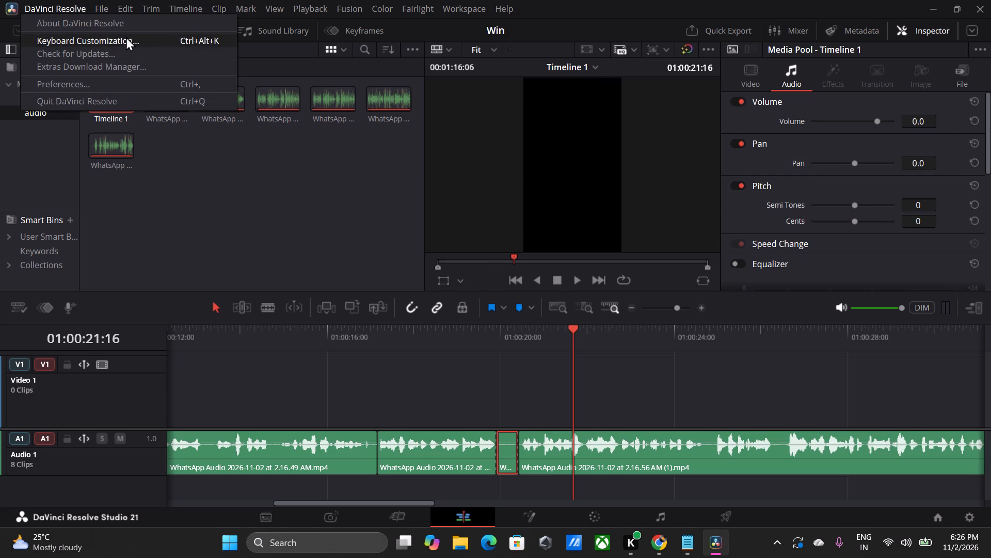
{"action": "left_click", "coordinate": [126, 37]}
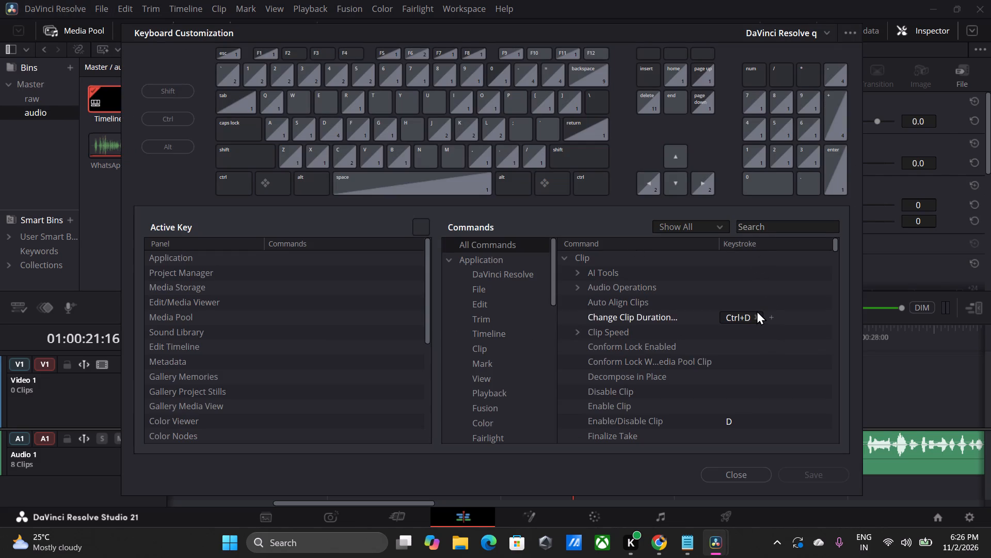
{"action": "left_click", "coordinate": [758, 226]}
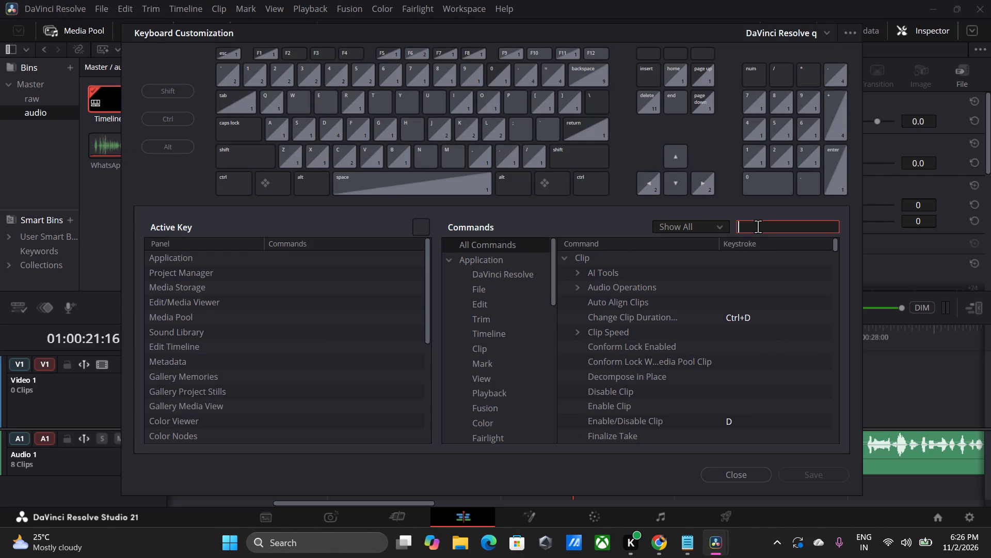
{"action": "key", "text": "BackSpace"}
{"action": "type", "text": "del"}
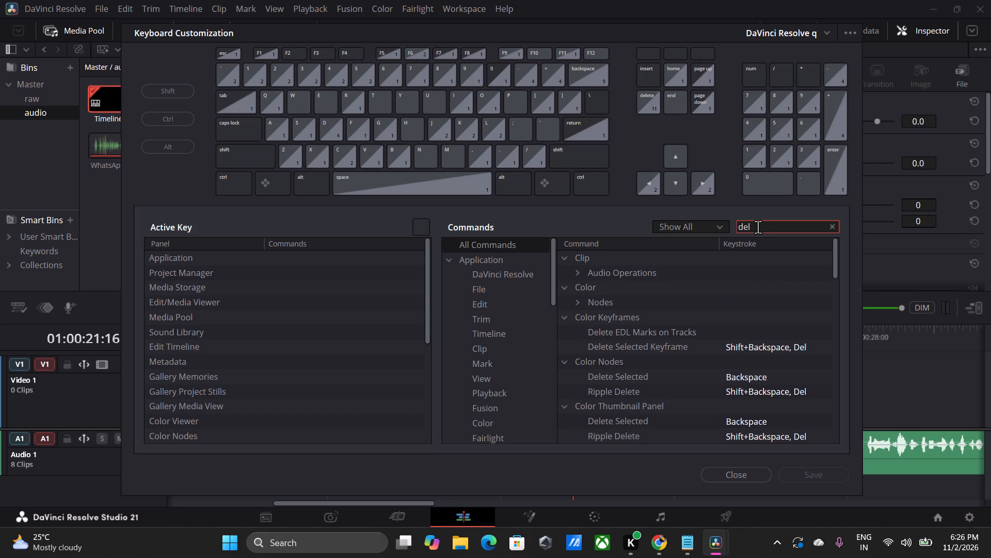
{"action": "scroll", "coordinate": [790, 359], "scroll_direction": "down", "scroll_amount": 2}
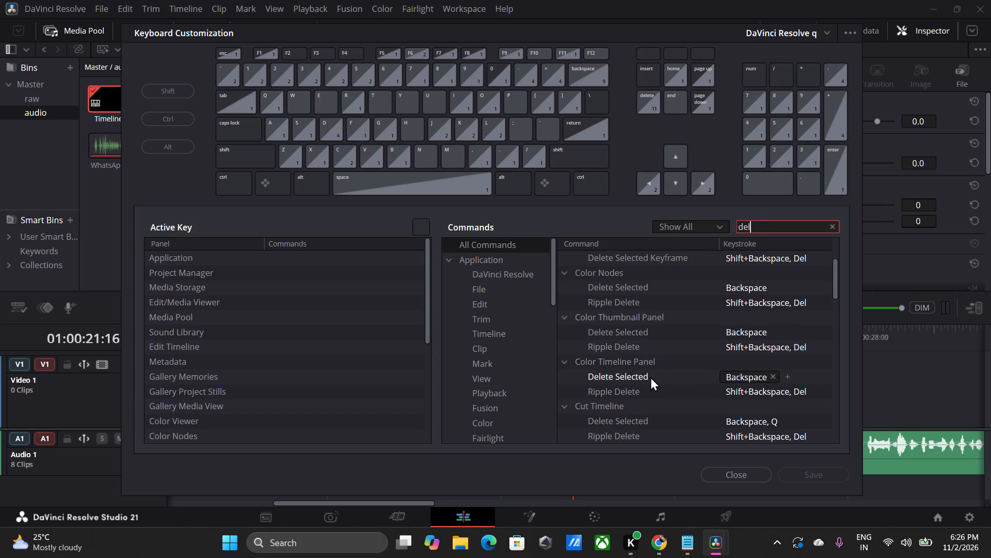
{"action": "scroll", "coordinate": [651, 377], "scroll_direction": "down", "scroll_amount": 2}
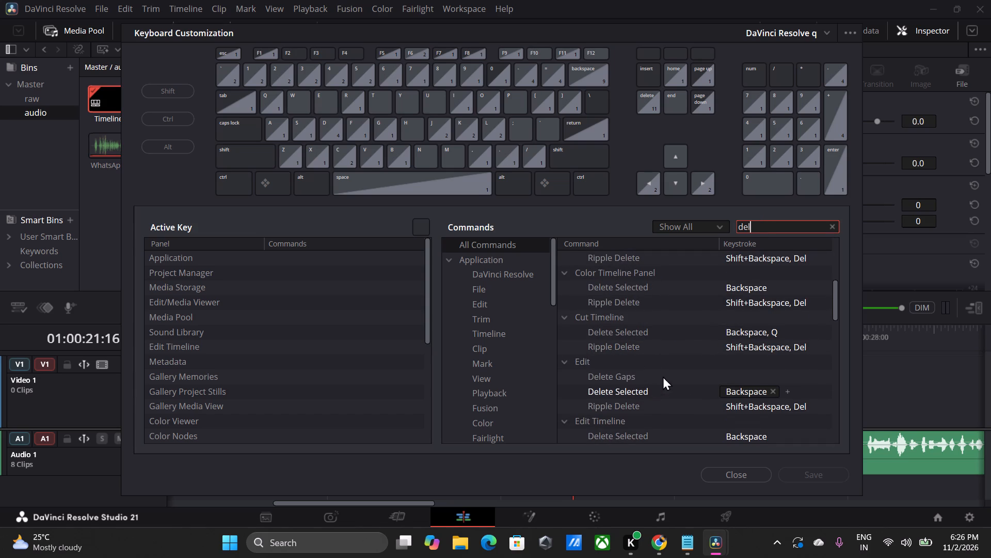
{"action": "left_click", "coordinate": [788, 394]}
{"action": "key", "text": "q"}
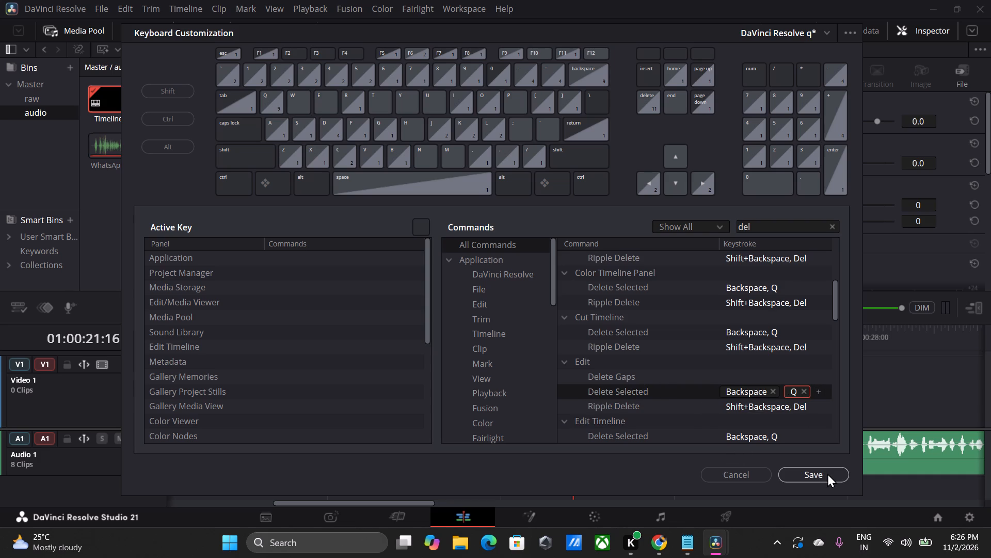
{"action": "scroll", "coordinate": [690, 412], "scroll_direction": "down", "scroll_amount": 1}
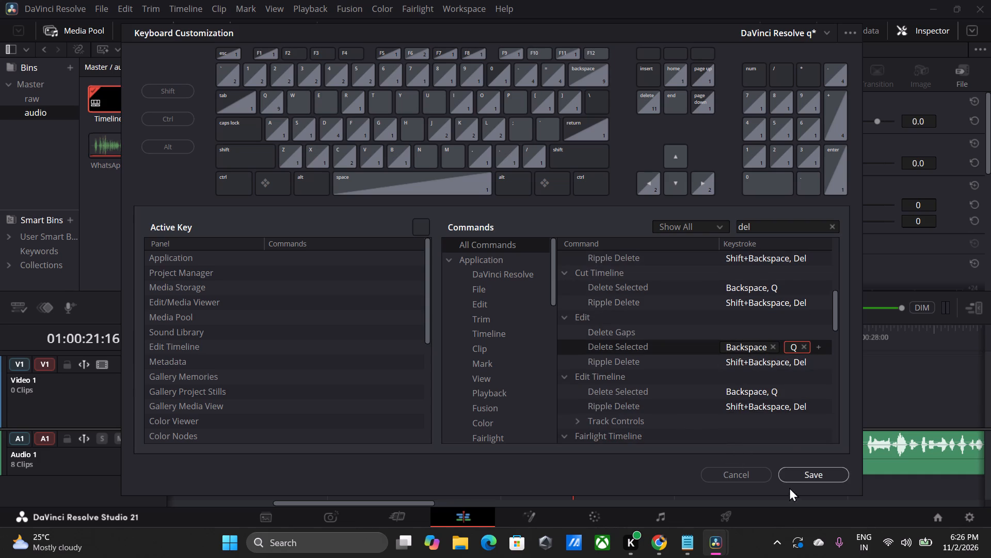
{"action": "left_click", "coordinate": [803, 472]}
{"action": "left_click", "coordinate": [739, 474]}
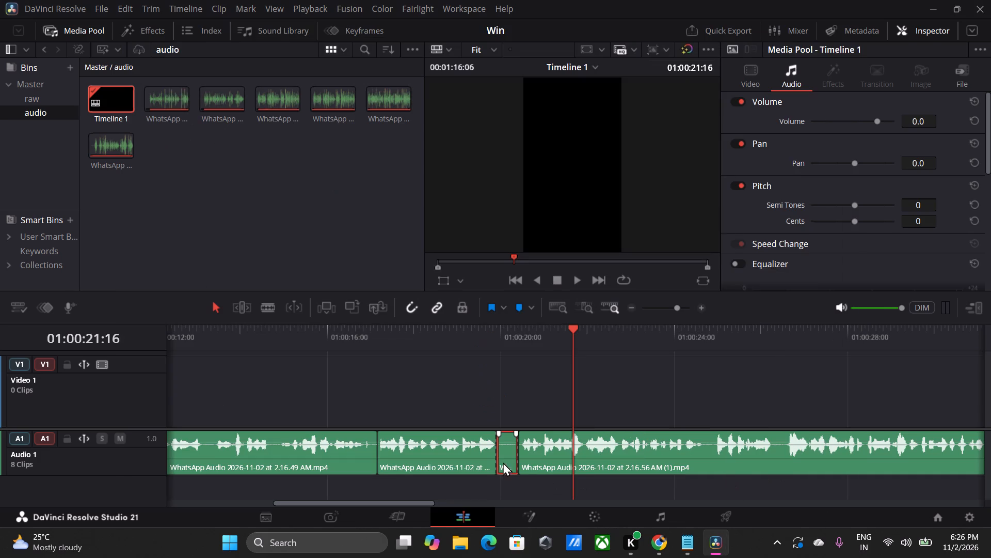
Ripple delete the short leftover audio segment on Audio 1 at about 01:00:20, before the WhatsApp Audio 2.16.56 AM (1) clip.
{"action": "key", "text": "q"}
{"action": "left_click", "coordinate": [509, 448]}
{"action": "key", "text": "q"}
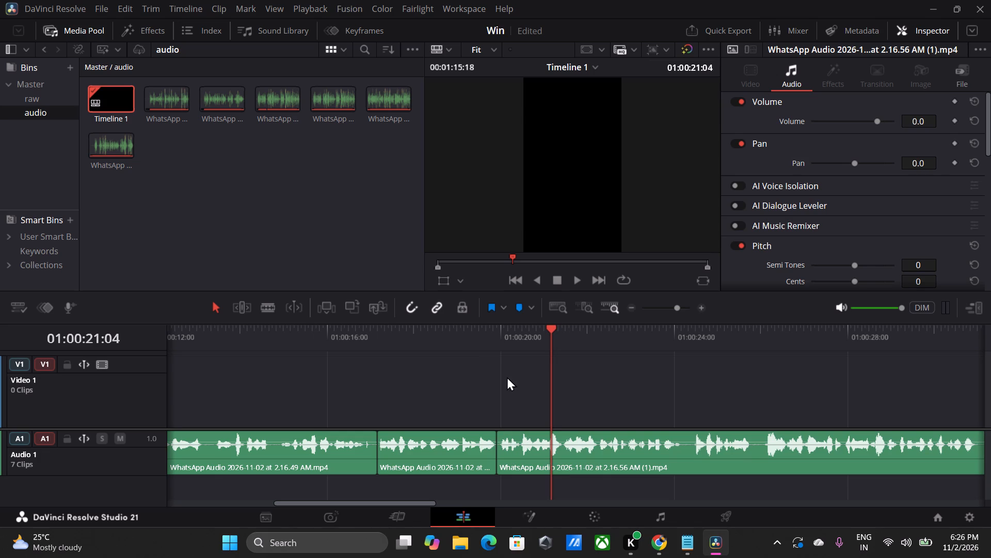
Play on from about 01:00:20, then cut out the pause between 01:00:24:04 and 01:00:24:11 on Audio 1 and close the gap.
{"action": "left_click_drag", "start_coordinate": [489, 349], "coordinate": [479, 346]}
{"action": "key", "text": "space"}
{"action": "scroll", "coordinate": [501, 385], "scroll_direction": "down", "scroll_amount": 1, "text": "ctrl"}
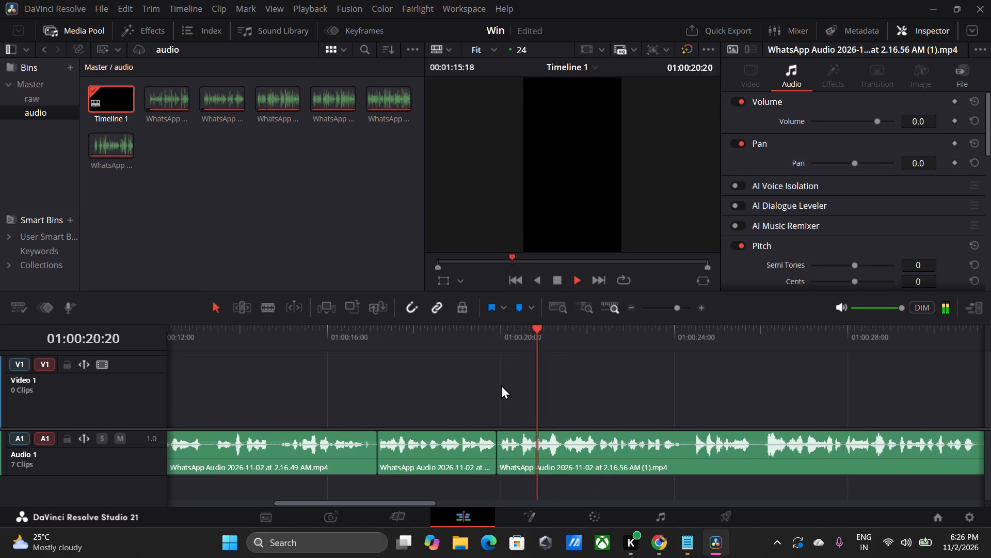
{"action": "scroll", "coordinate": [501, 385], "scroll_direction": "down", "scroll_amount": 1, "text": "ctrl"}
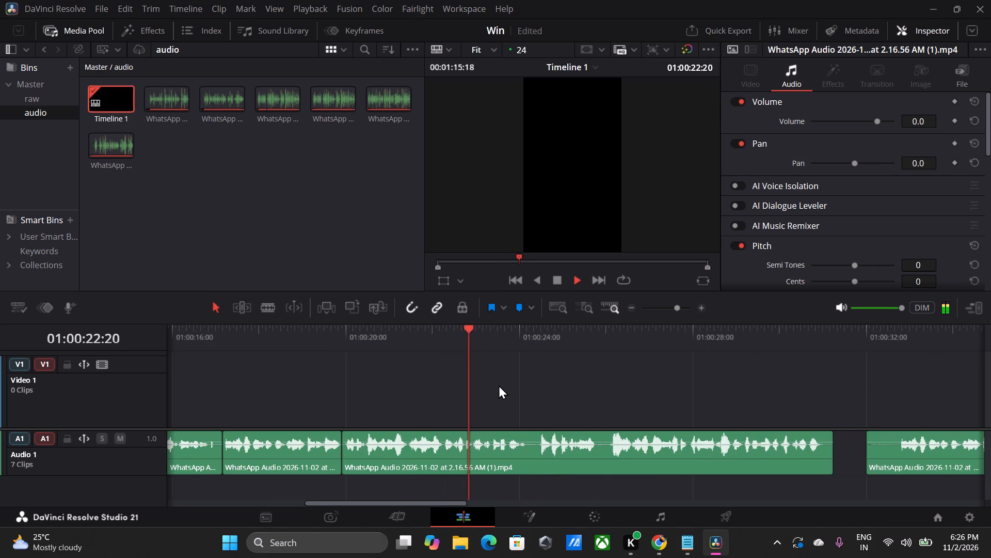
{"action": "key", "text": "space"}
{"action": "left_click_drag", "start_coordinate": [529, 363], "coordinate": [527, 362]}
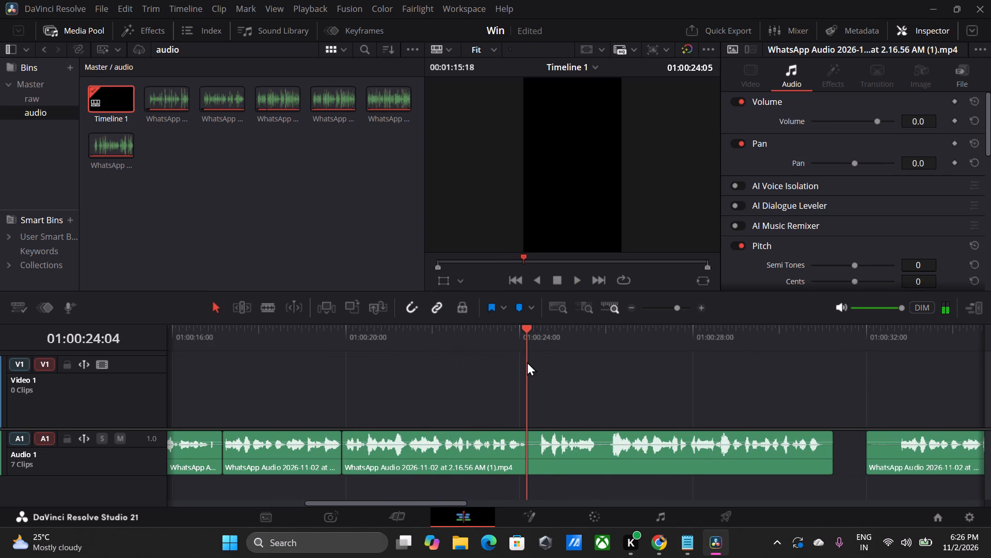
{"action": "left_click_drag", "start_coordinate": [527, 362], "coordinate": [539, 360]}
{"action": "key", "text": "ctrl+b"}
{"action": "key", "text": "ctrl+b"}
{"action": "left_click", "coordinate": [534, 453]}
{"action": "key", "text": "q"}
{"action": "left_click", "coordinate": [534, 455]}
{"action": "key", "text": "q"}
{"action": "left_click", "coordinate": [534, 455]}
{"action": "key", "text": "q"}
{"action": "left_click", "coordinate": [532, 457]}
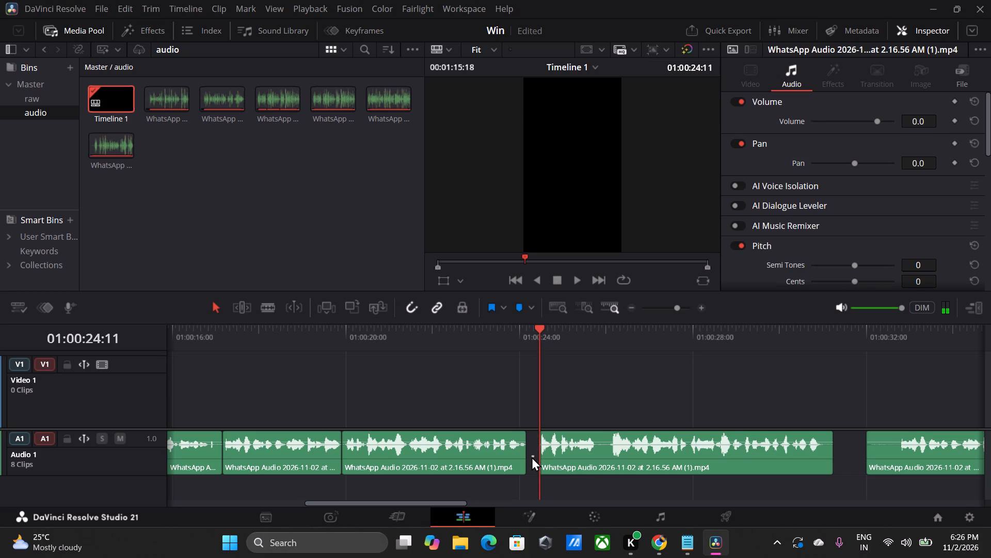
{"action": "key", "text": "q"}
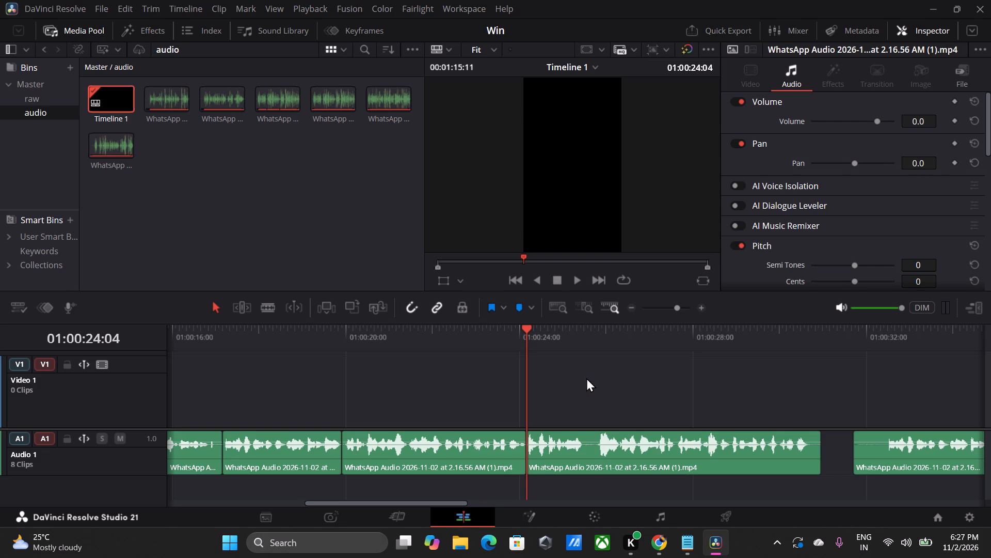
Move the WhatsApp Audio 2.16.56 AM clip earlier on Audio 1 to close the gap after the 2.16.56 AM (1) clip.
{"action": "scroll", "coordinate": [575, 404], "scroll_direction": "down", "scroll_amount": 4, "text": "ctrl"}
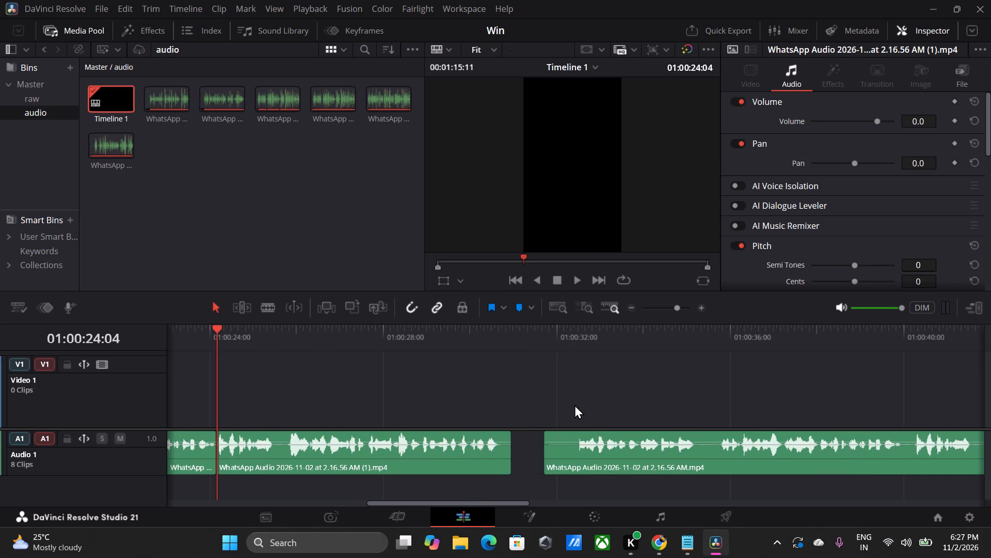
{"action": "left_click_drag", "start_coordinate": [570, 459], "coordinate": [547, 464]}
{"action": "left_click_drag", "start_coordinate": [526, 457], "coordinate": [528, 457]}
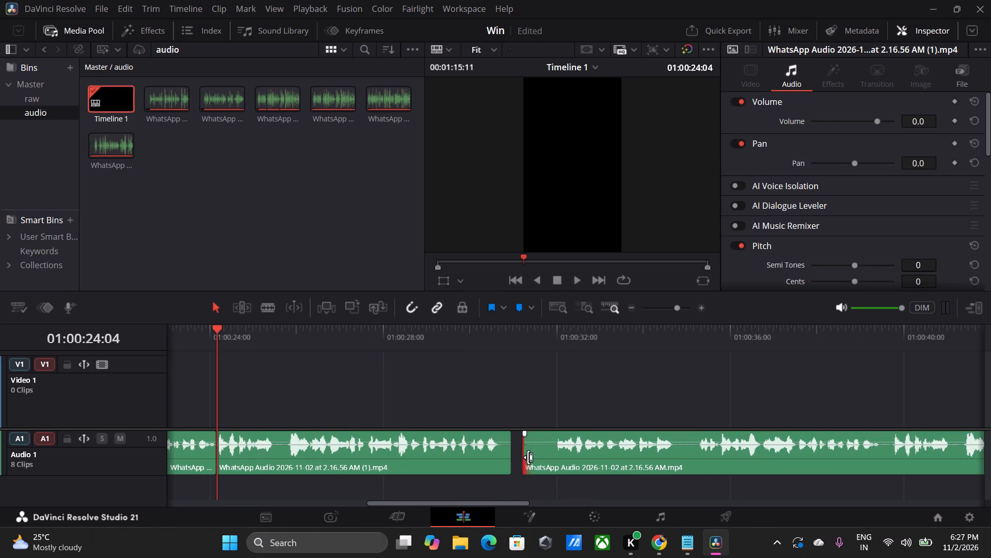
Trim the silent start off the WhatsApp Audio 2.16.56 AM clip and move it earlier against the 2.16.56 AM (1) clip.
{"action": "left_click_drag", "start_coordinate": [528, 457], "coordinate": [558, 472]}
{"action": "left_click_drag", "start_coordinate": [580, 462], "coordinate": [578, 463]}
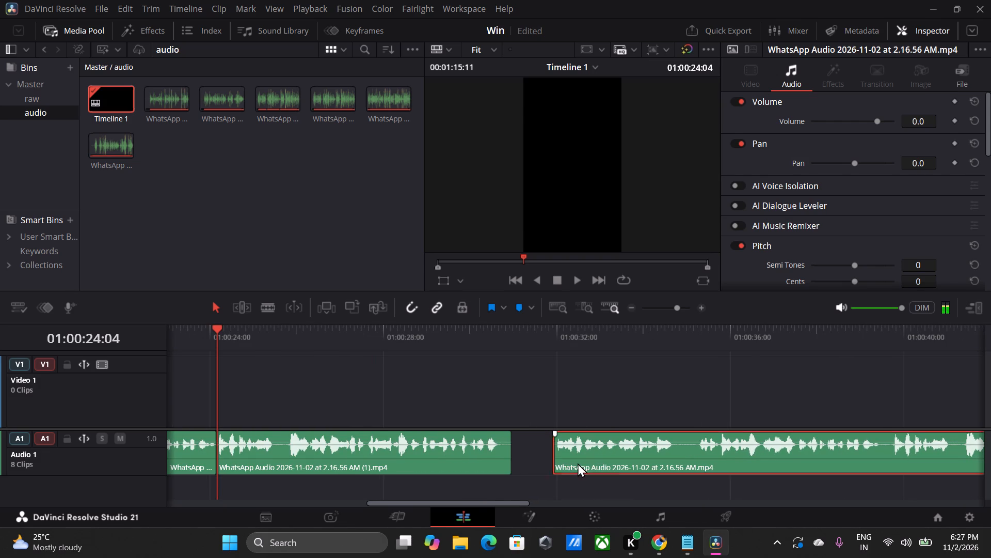
{"action": "left_click_drag", "start_coordinate": [578, 463], "coordinate": [531, 457]}
Inspect the cut at 01:00:24:04 on Audio 1 and play the audio to 01:00:25:00 to check it.
{"action": "scroll", "coordinate": [542, 463], "scroll_direction": "down", "scroll_amount": 1, "text": "alt"}
{"action": "scroll", "coordinate": [543, 463], "scroll_direction": "up", "scroll_amount": 7, "text": "alt"}
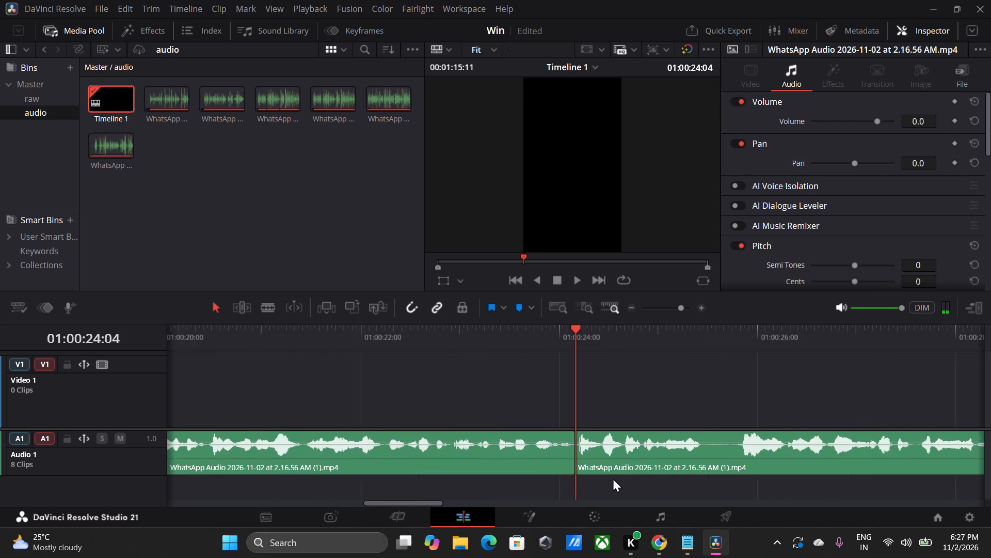
{"action": "scroll", "coordinate": [614, 478], "scroll_direction": "up", "scroll_amount": 2, "text": "alt"}
{"action": "scroll", "coordinate": [631, 471], "scroll_direction": "down", "scroll_amount": 2}
{"action": "scroll", "coordinate": [612, 468], "scroll_direction": "down", "scroll_amount": 3, "text": "ctrl"}
{"action": "scroll", "coordinate": [561, 459], "scroll_direction": "down", "scroll_amount": 2, "text": "alt"}
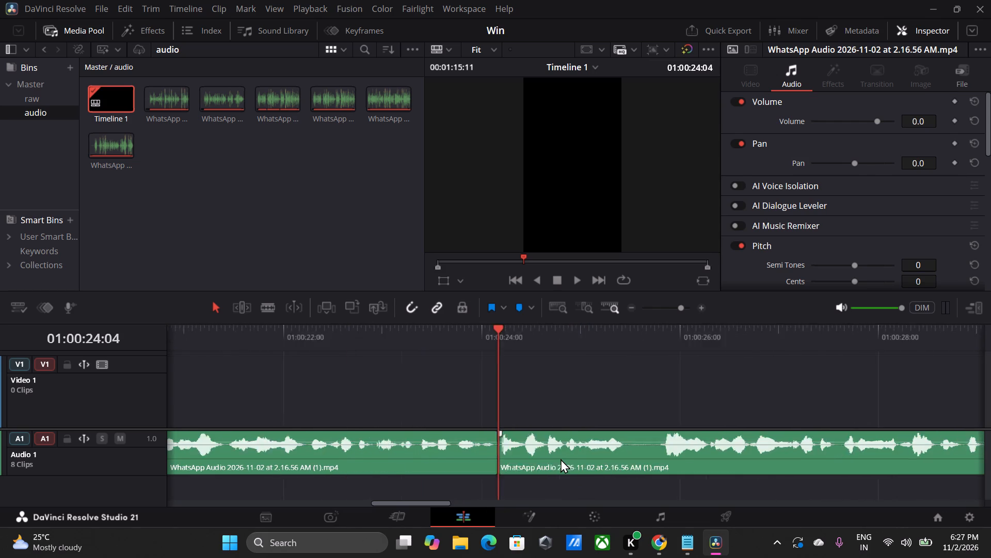
{"action": "scroll", "coordinate": [561, 459], "scroll_direction": "down", "scroll_amount": 6, "text": "alt"}
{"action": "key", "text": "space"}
{"action": "scroll", "coordinate": [554, 458], "scroll_direction": "down", "scroll_amount": 4, "text": "ctrl"}
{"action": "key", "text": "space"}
Cut out the pause between 01:00:33:17 and 01:00:34:07 in the WhatsApp Audio 2.16.56 AM clip and close the gap.
{"action": "scroll", "coordinate": [554, 458], "scroll_direction": "down", "scroll_amount": 4, "text": "ctrl"}
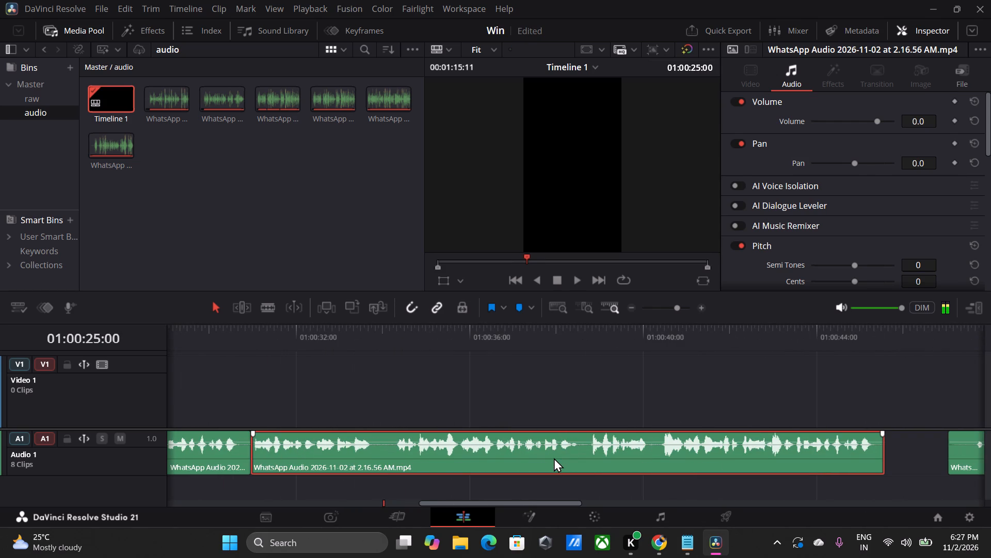
{"action": "left_click_drag", "start_coordinate": [369, 344], "coordinate": [371, 342]}
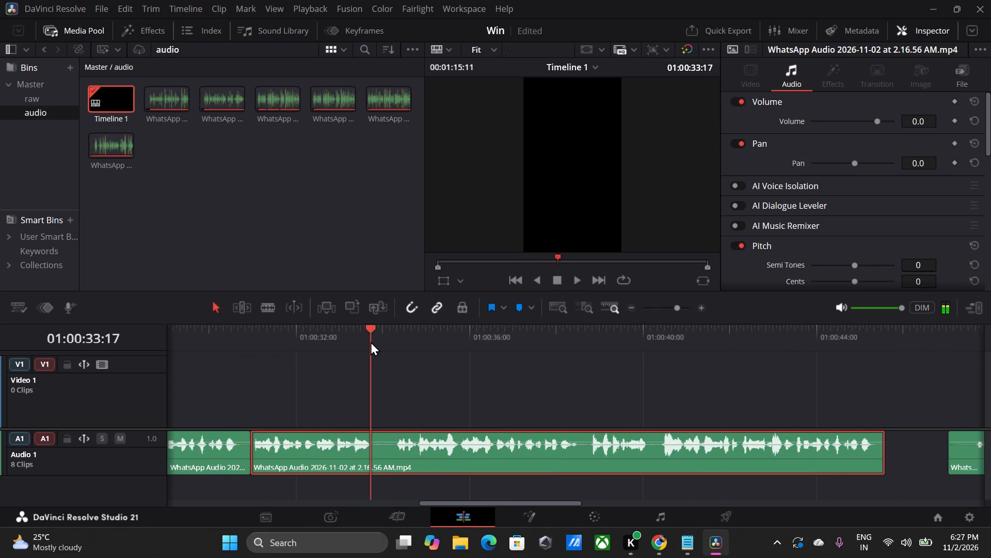
{"action": "left_click_drag", "start_coordinate": [371, 342], "coordinate": [396, 349]}
{"action": "key", "text": "ctrl+b"}
{"action": "key", "text": "ctrl+b"}
{"action": "left_click", "coordinate": [384, 468]}
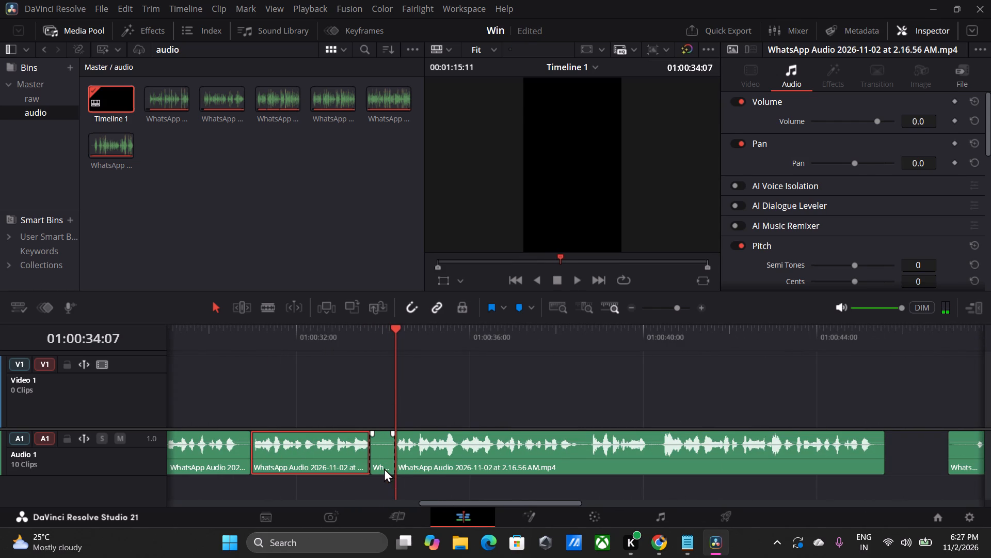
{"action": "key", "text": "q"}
{"action": "left_click", "coordinate": [383, 467]}
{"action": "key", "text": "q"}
Play on to 01:00:44:20, then trim the silent start off the WhatsApp Audio 2.17.08 AM clip and move it to that point.
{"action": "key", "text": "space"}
{"action": "scroll", "coordinate": [438, 456], "scroll_direction": "down", "scroll_amount": 2, "text": "ctrl"}
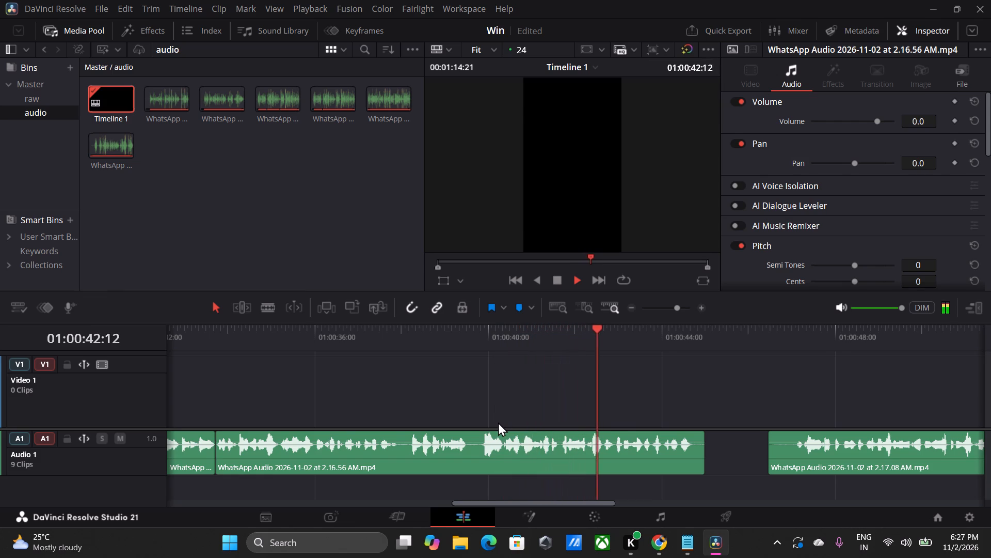
{"action": "scroll", "coordinate": [498, 423], "scroll_direction": "down", "scroll_amount": 1, "text": "ctrl"}
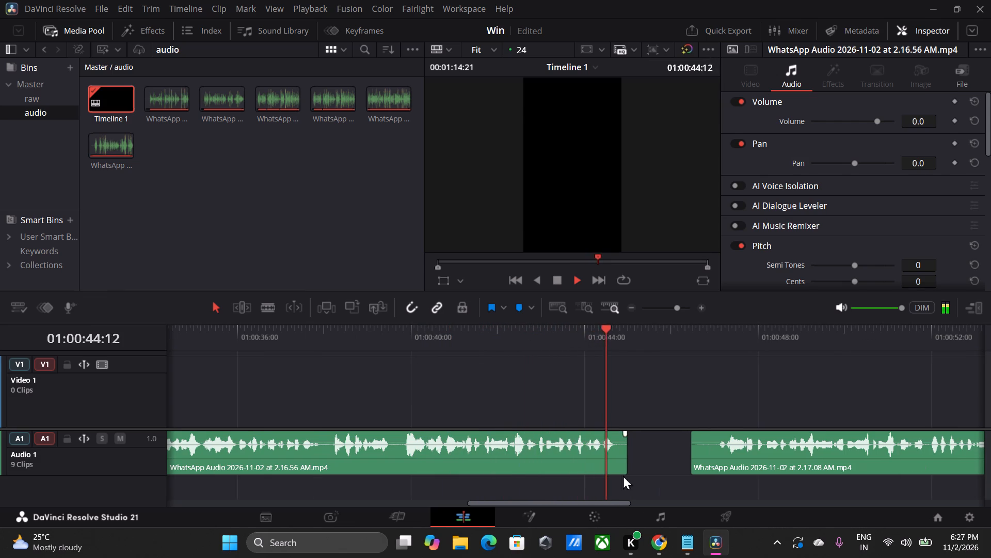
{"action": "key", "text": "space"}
{"action": "left_click_drag", "start_coordinate": [694, 458], "coordinate": [718, 471]}
{"action": "left_click_drag", "start_coordinate": [733, 467], "coordinate": [700, 464]}
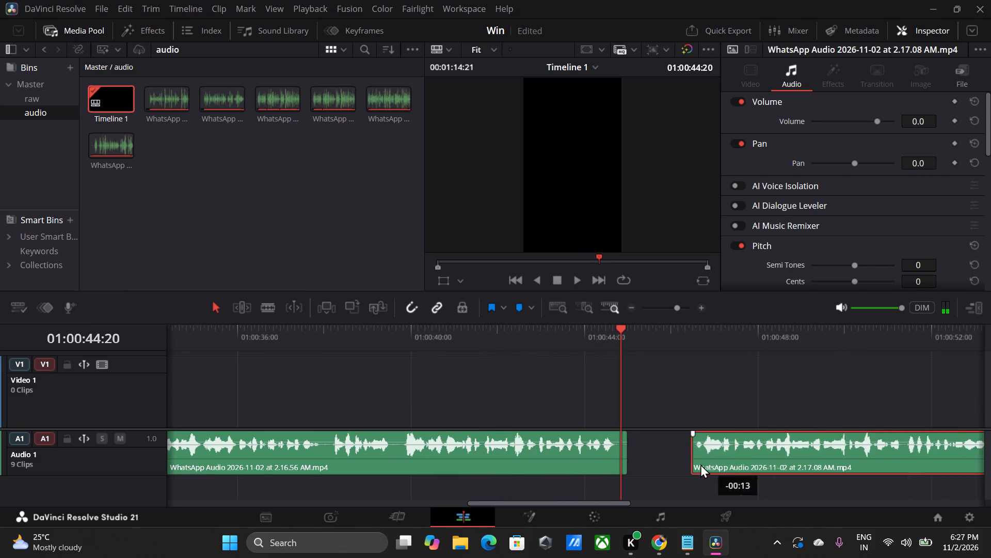
{"action": "left_click_drag", "start_coordinate": [700, 464], "coordinate": [641, 467]}
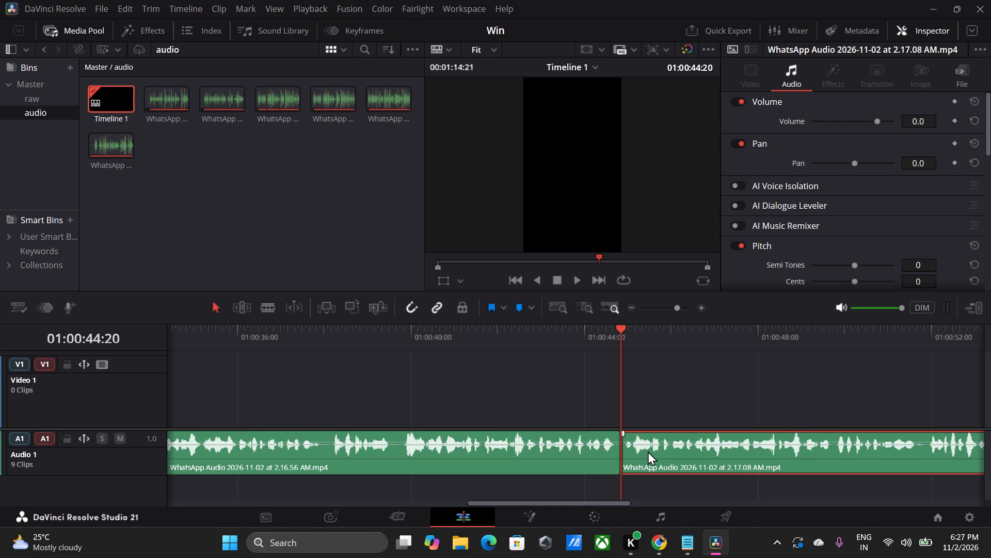
Split the WhatsApp Audio 2.17.08 AM clip at 01:01:03:19 and delete its silent tail.
{"action": "scroll", "coordinate": [629, 463], "scroll_direction": "down", "scroll_amount": 7, "text": "ctrl"}
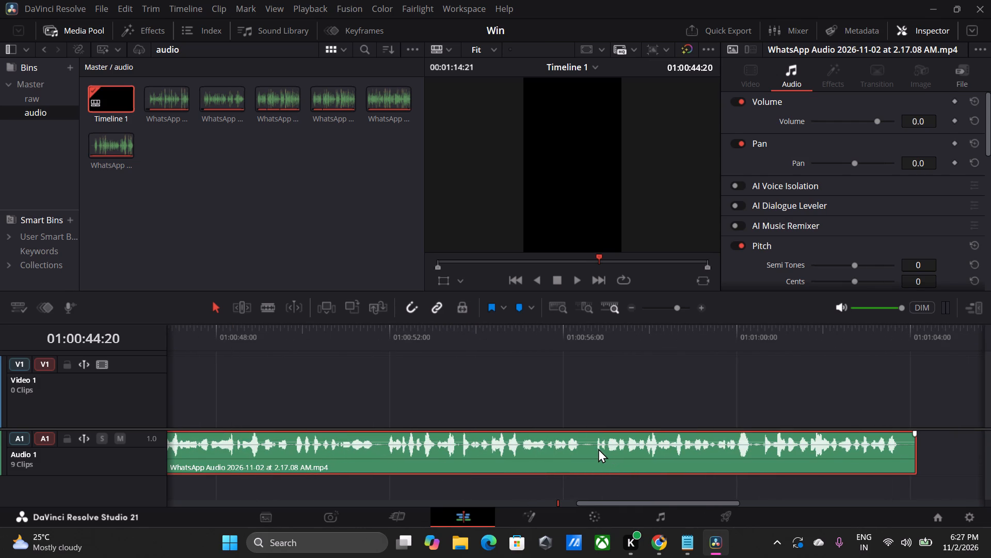
{"action": "left_click_drag", "start_coordinate": [886, 336], "coordinate": [888, 336]}
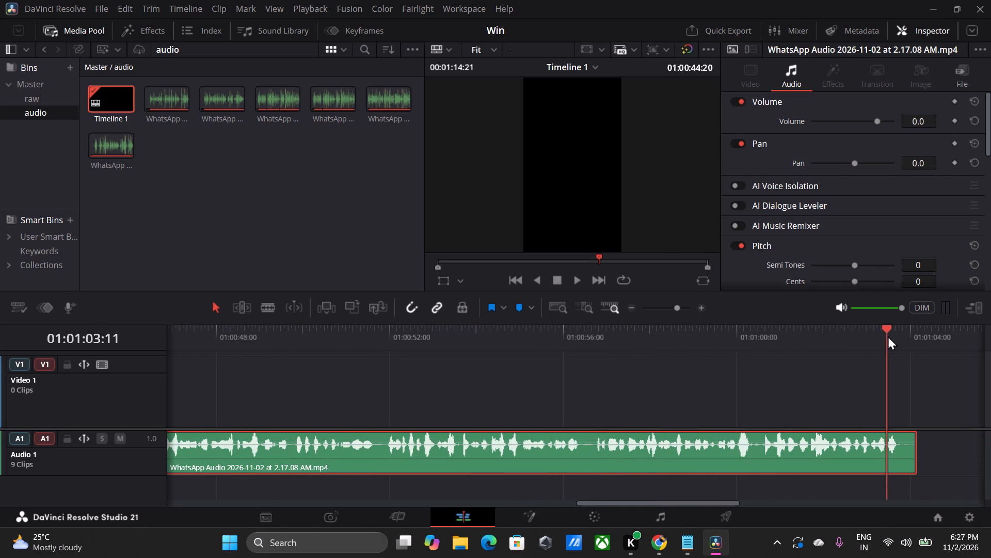
{"action": "left_click_drag", "start_coordinate": [888, 336], "coordinate": [901, 337]}
{"action": "key", "text": "ctrl+b"}
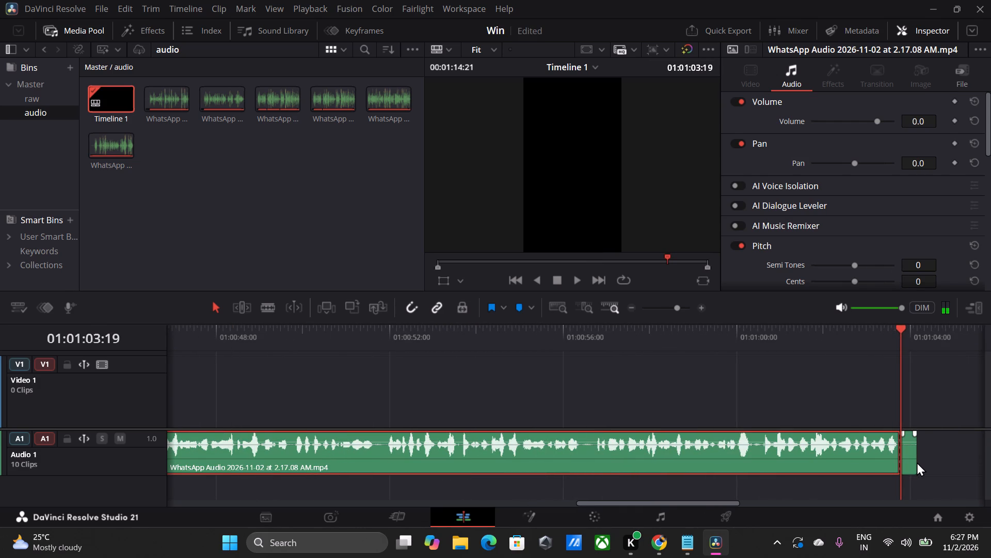
{"action": "left_click", "coordinate": [917, 461]}
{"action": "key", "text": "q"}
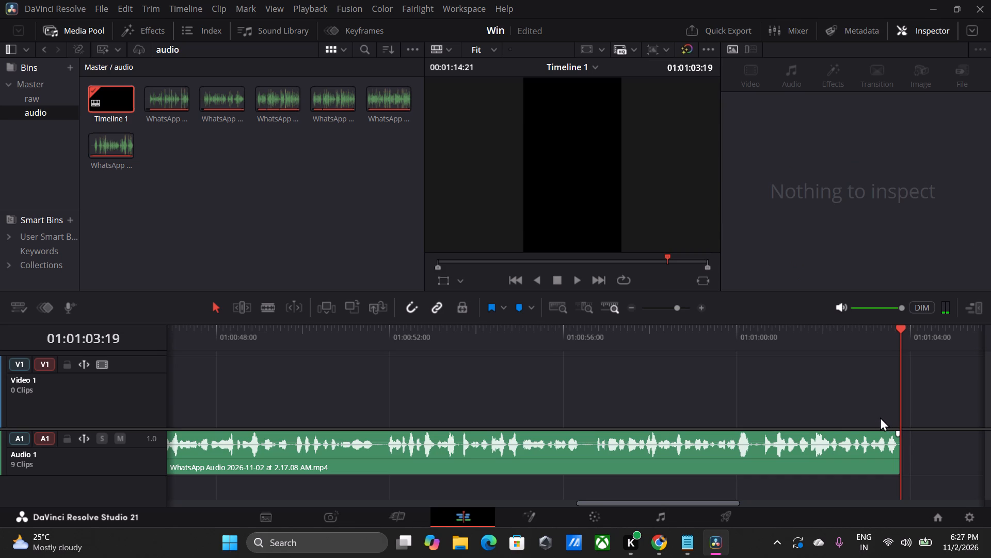
Play the edited voice track from the start of the timeline to check it.
{"action": "scroll", "coordinate": [875, 423], "scroll_direction": "up", "scroll_amount": 13, "text": "ctrl"}
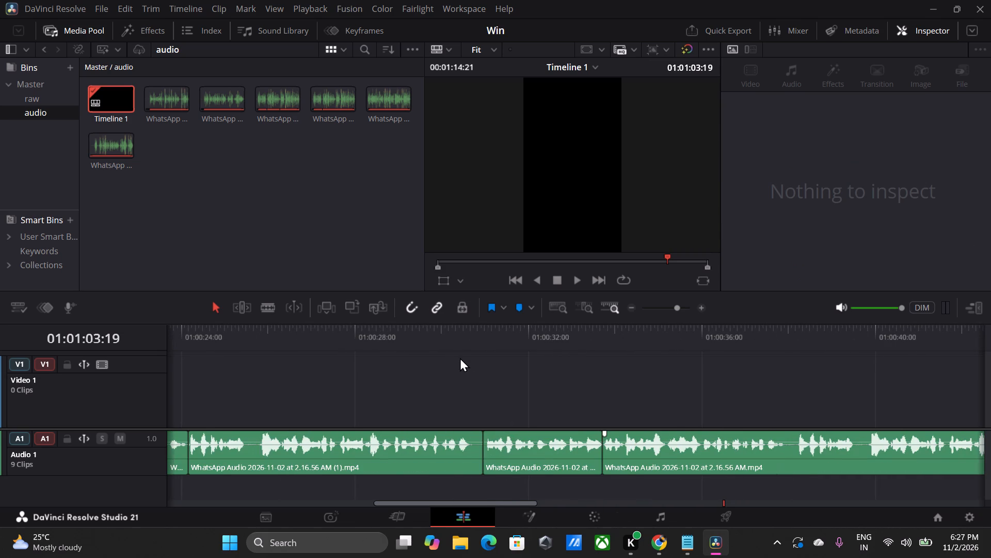
{"action": "left_click_drag", "start_coordinate": [442, 331], "coordinate": [113, 332]}
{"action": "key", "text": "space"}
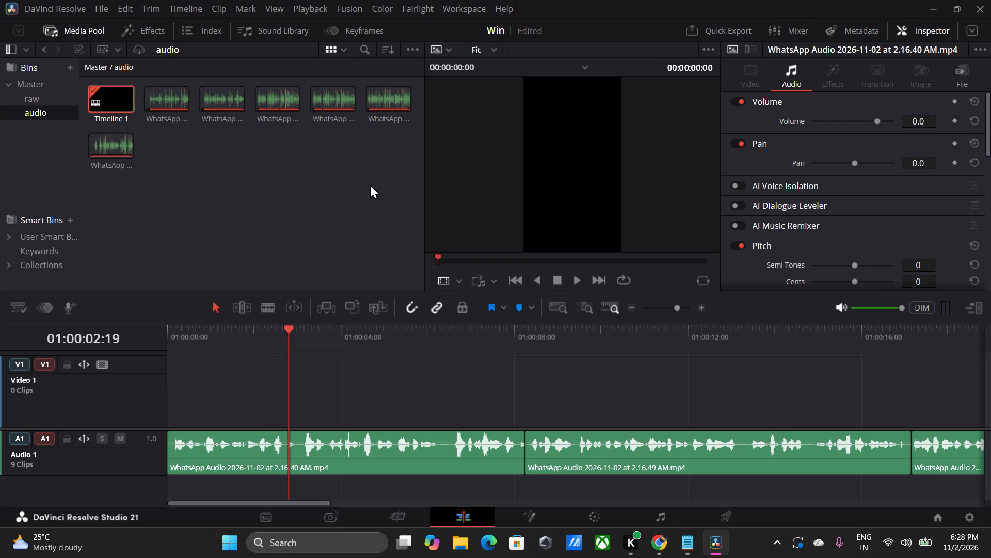
Open the raw bin and look through its footage clips.
{"action": "left_click", "coordinate": [56, 97]}
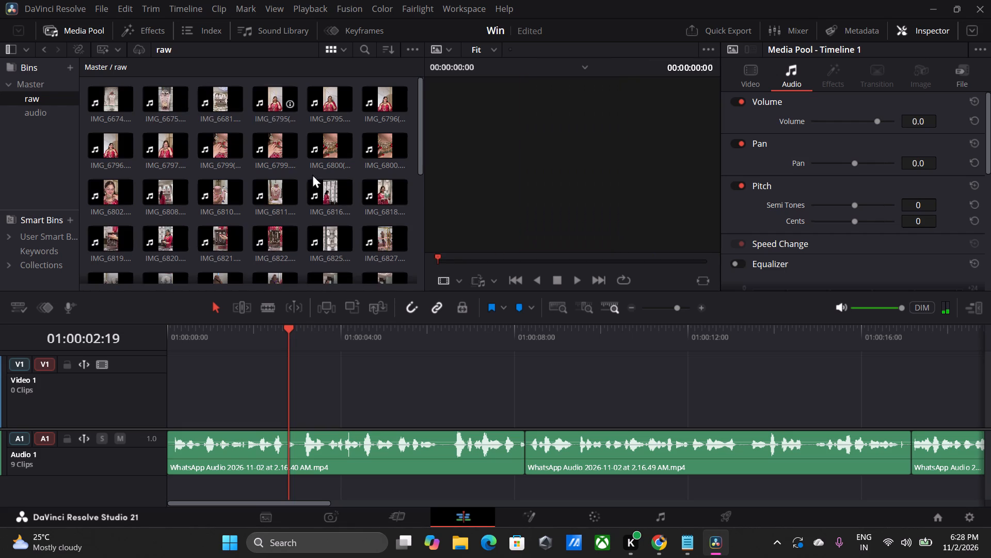
{"action": "scroll", "coordinate": [373, 234], "scroll_direction": "down", "scroll_amount": 6}
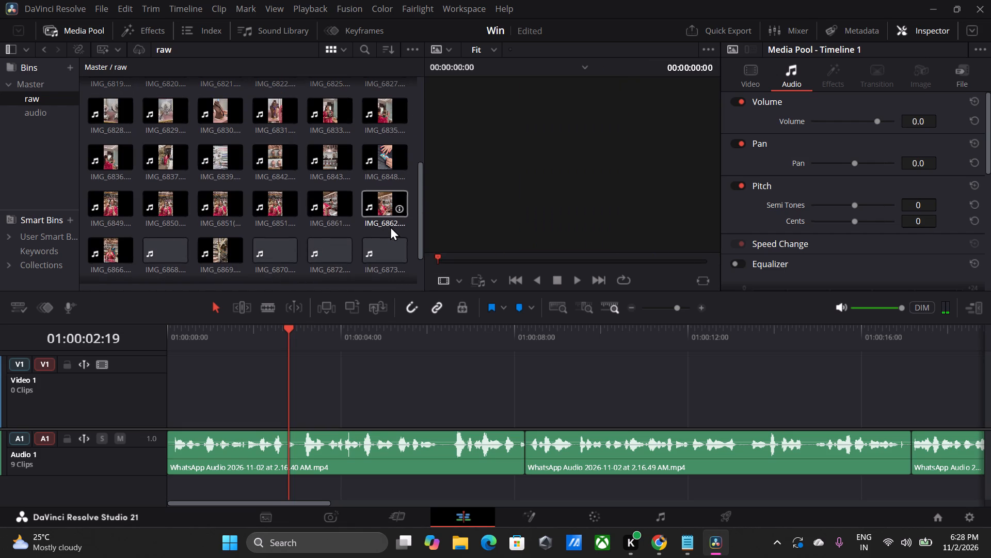
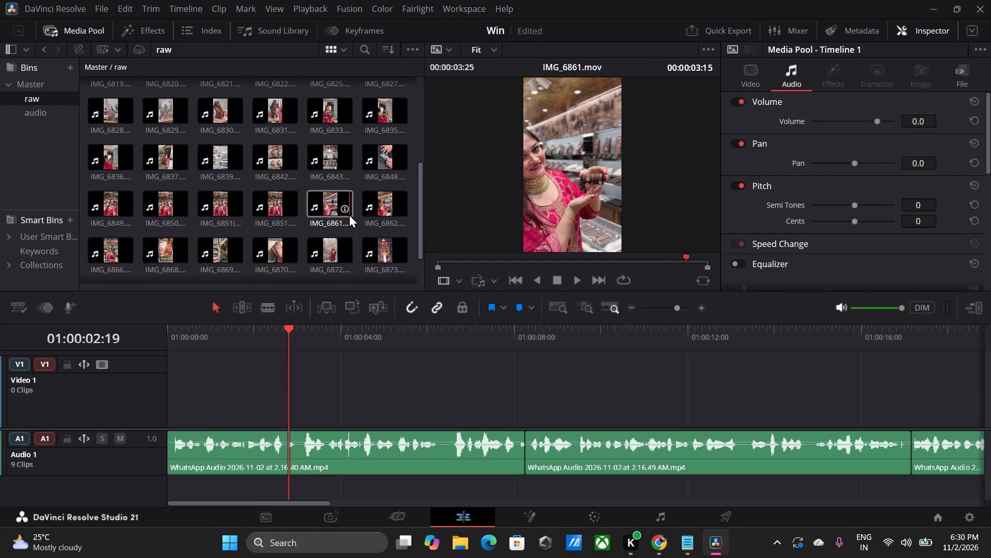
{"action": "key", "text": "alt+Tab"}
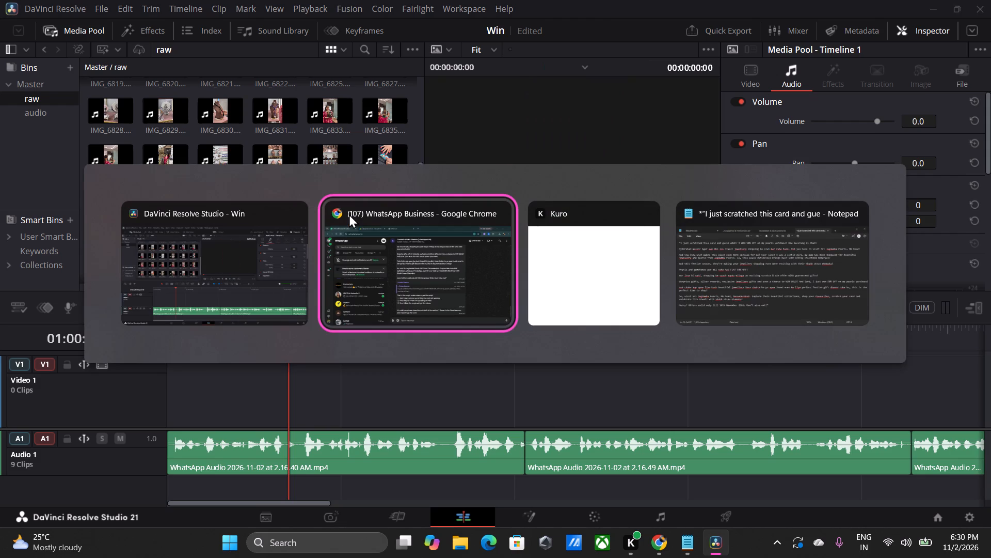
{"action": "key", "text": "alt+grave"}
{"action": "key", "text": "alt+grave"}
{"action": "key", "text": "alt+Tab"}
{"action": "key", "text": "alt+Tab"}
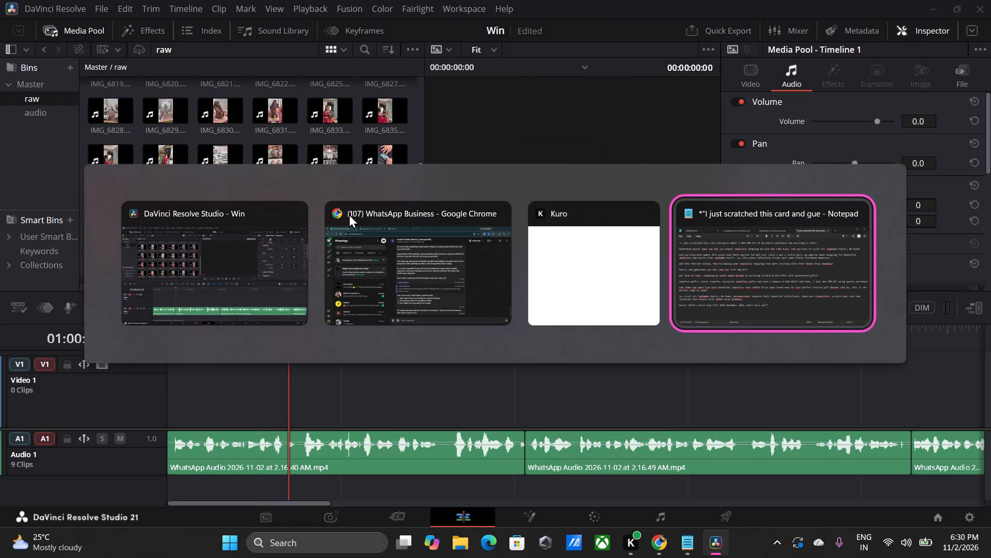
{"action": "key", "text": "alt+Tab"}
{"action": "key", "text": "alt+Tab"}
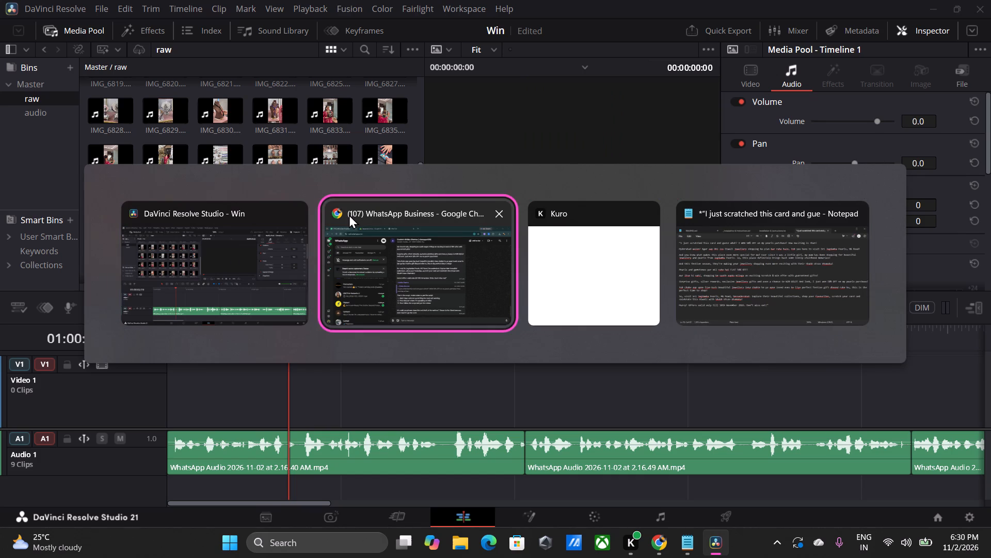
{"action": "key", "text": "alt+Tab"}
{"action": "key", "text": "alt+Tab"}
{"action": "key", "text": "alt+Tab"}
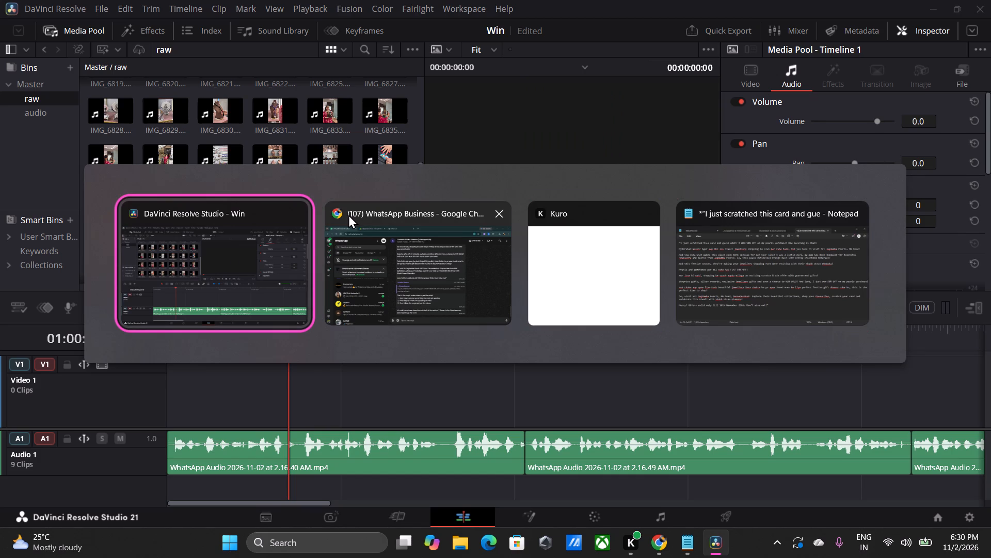
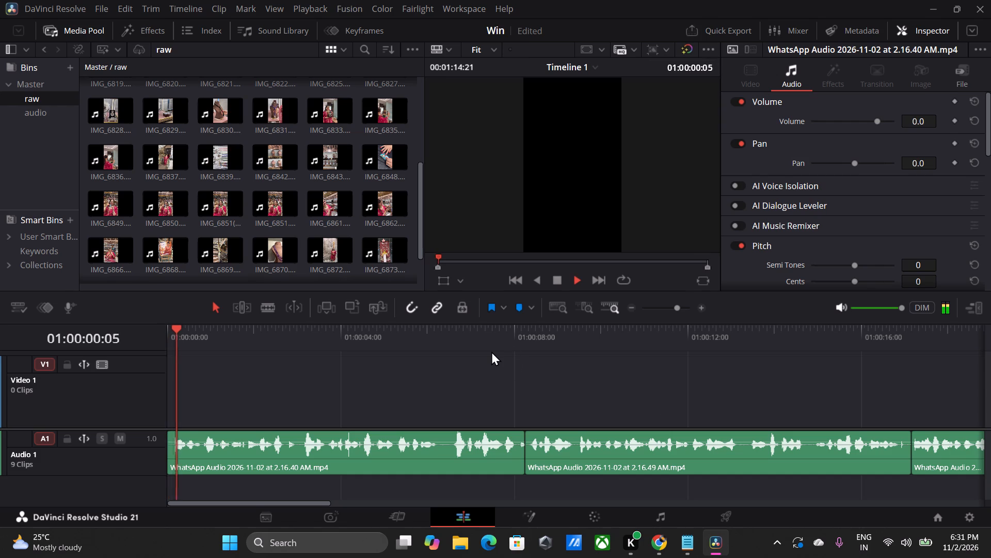
Play the opening of the voice-over from the timeline start, dismissing the MyASUS update notification.
{"action": "key", "text": "space"}
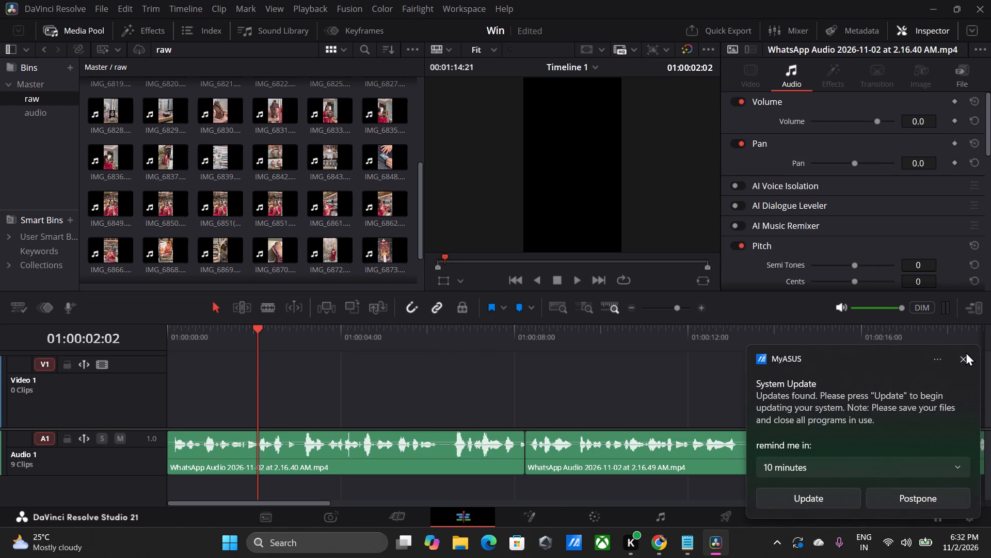
{"action": "left_click", "coordinate": [964, 354]}
{"action": "left_click_drag", "start_coordinate": [247, 336], "coordinate": [138, 357]}
{"action": "key", "text": "space"}
{"action": "key", "text": "space"}
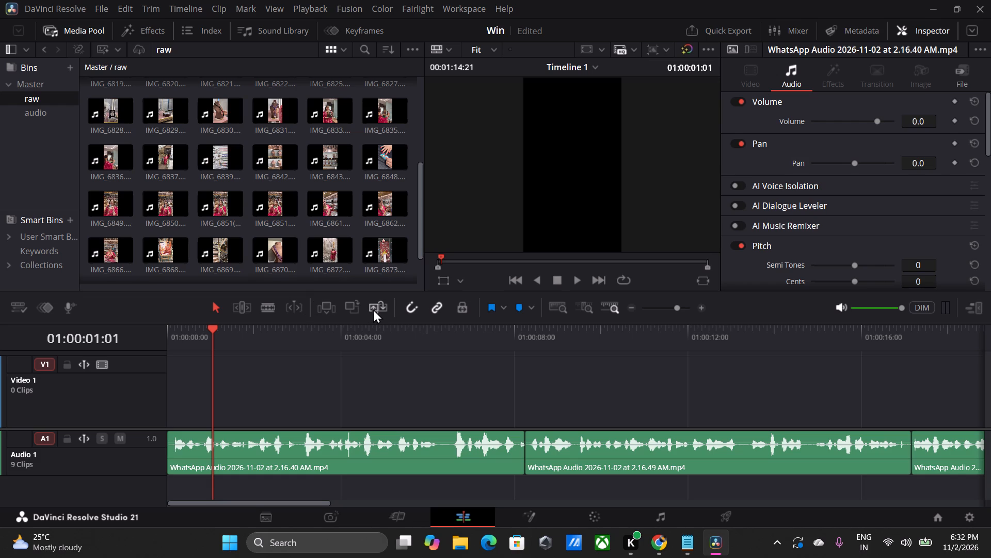
Switch to Notepad and bring up the voice-over script for the pearls video.
{"action": "key", "text": "alt+Tab"}
{"action": "key", "text": "alt+Tab"}
{"action": "key", "text": "alt+Tab"}
{"action": "key", "text": "alt+Tab"}
{"action": "key", "text": "alt+Tab"}
{"action": "key", "text": "alt+Tab"}
{"action": "key", "text": "alt+Tab"}
{"action": "key", "text": "alt+Tab"}
{"action": "key", "text": "alt+Tab"}
{"action": "key", "text": "alt+Tab"}
{"action": "key", "text": "alt+Tab"}
{"action": "key", "text": "alt+Tab"}
{"action": "key", "text": "alt+Tab"}
{"action": "key", "text": "alt+Tab"}
{"action": "key", "text": "alt+Tab"}
{"action": "key", "text": "alt+Tab"}
{"action": "key", "text": "alt+Tab"}
{"action": "key", "text": "alt+Tab"}
{"action": "key", "text": "alt+Tab"}
{"action": "key", "text": "alt+Tab"}
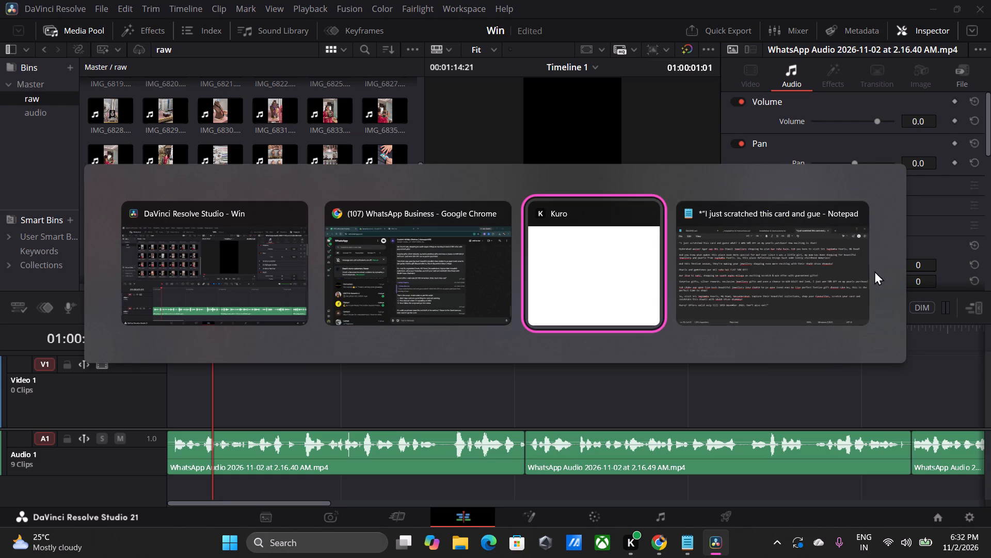
{"action": "left_click", "coordinate": [747, 275], "text": "alt"}
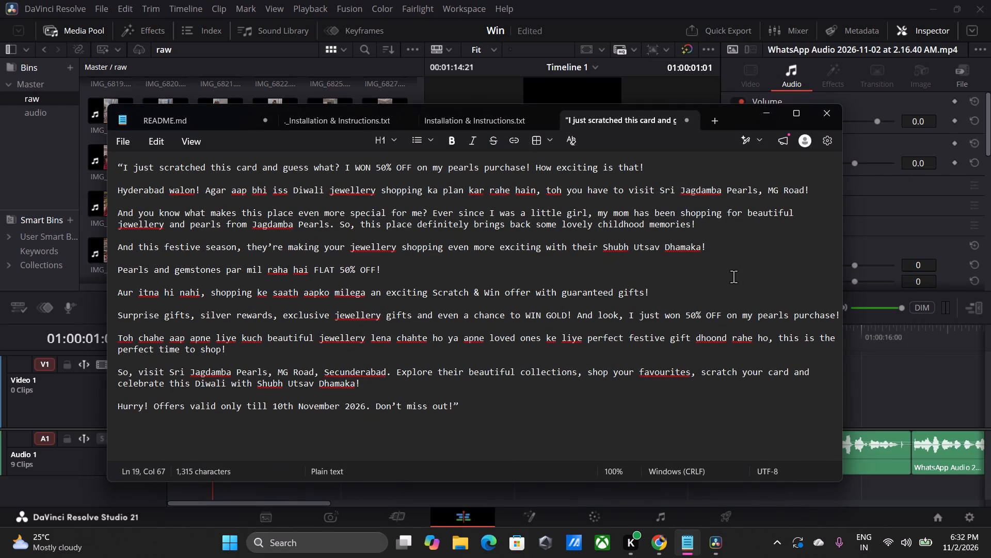
{"action": "left_click_drag", "start_coordinate": [739, 107], "coordinate": [733, 269]}
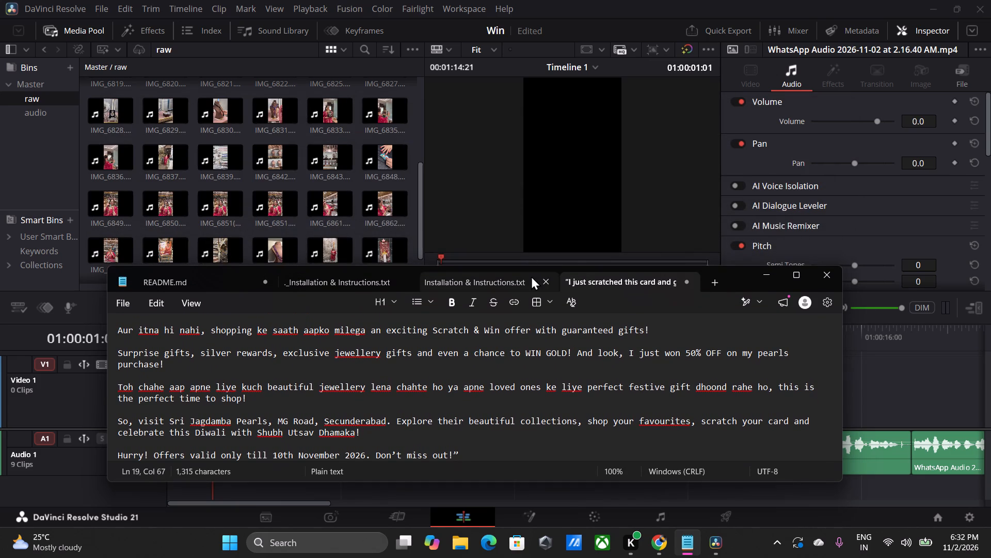
Close all Notepad documents except the script, saving README.md to the personal OneDrive folder.
{"action": "left_click", "coordinate": [543, 281]}
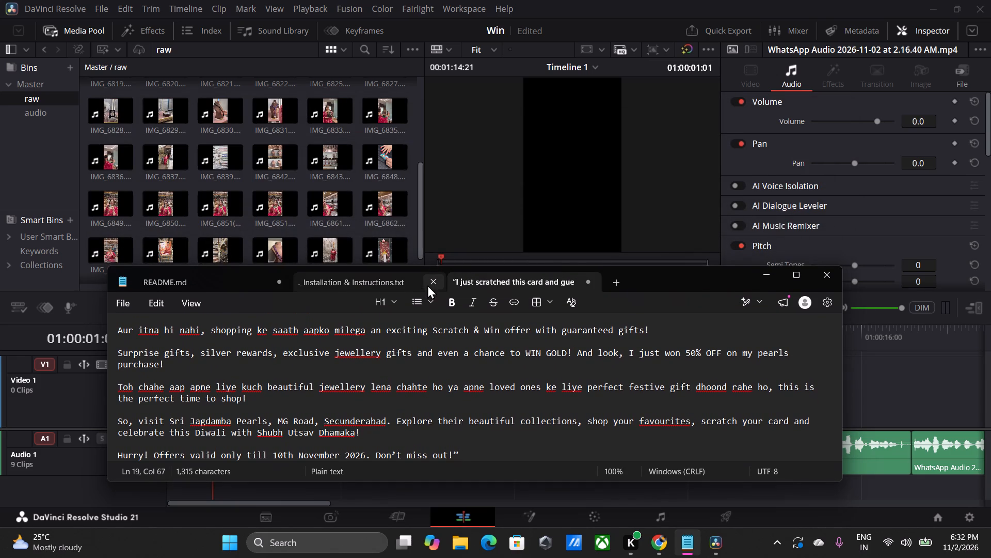
{"action": "left_click", "coordinate": [428, 284]}
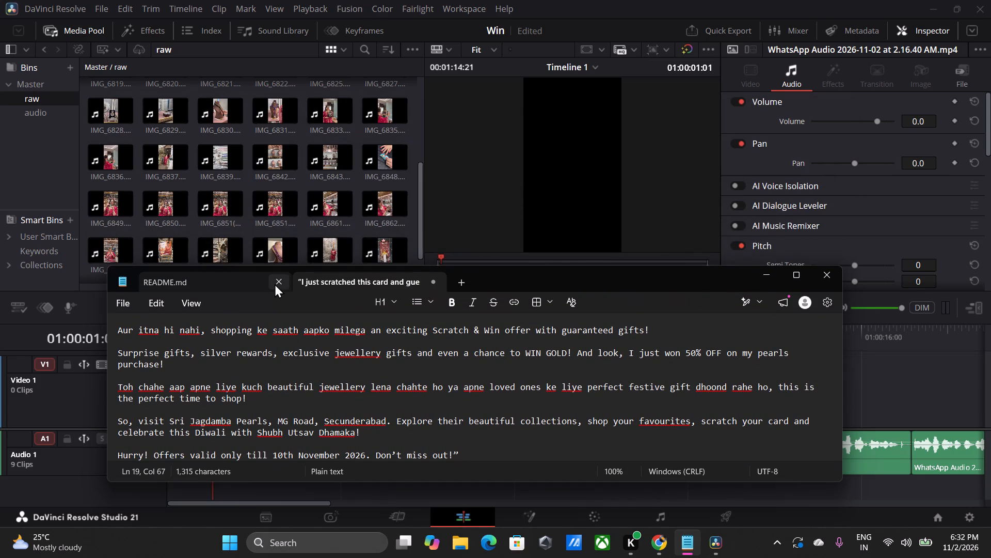
{"action": "left_click", "coordinate": [275, 284]}
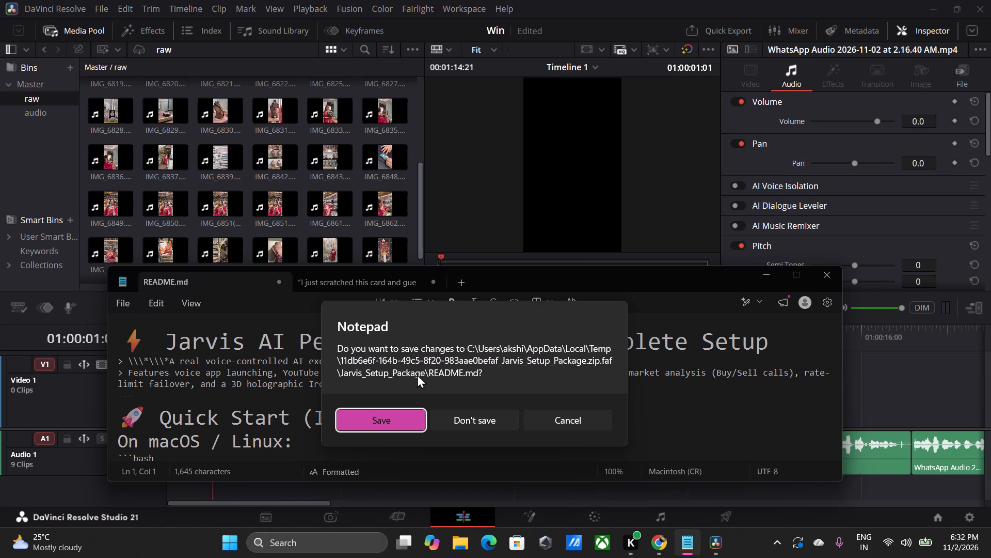
{"action": "left_click", "coordinate": [396, 416]}
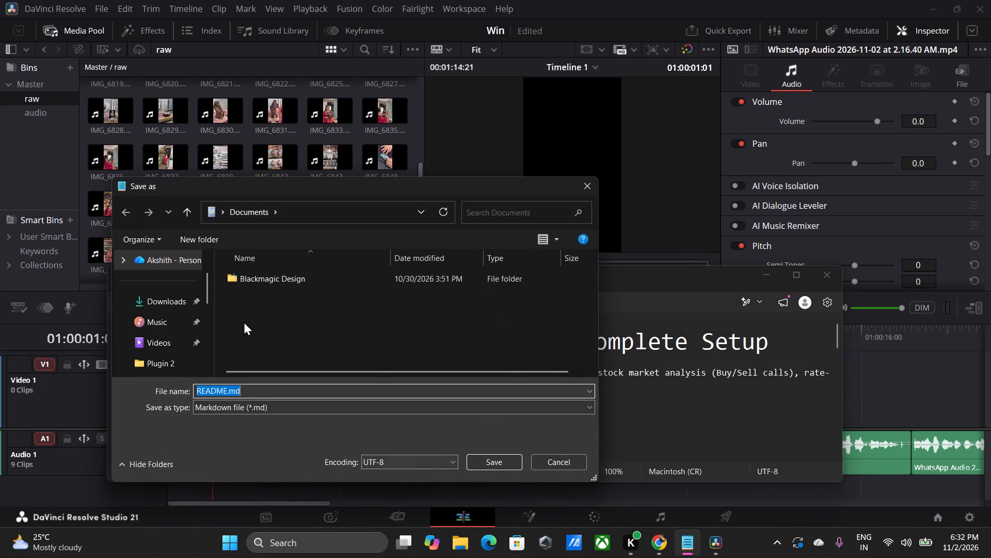
{"action": "left_click", "coordinate": [188, 262]}
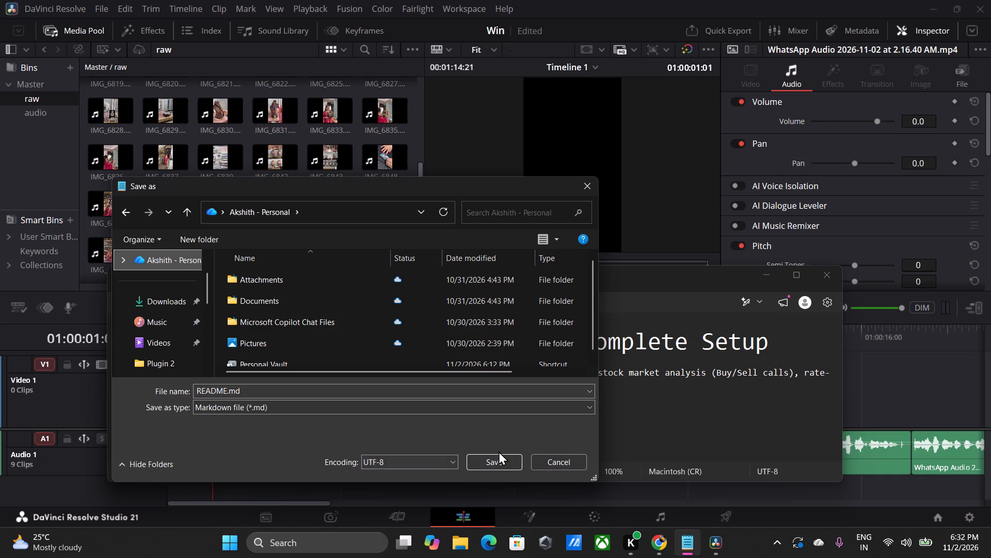
{"action": "left_click", "coordinate": [499, 451]}
{"action": "left_click", "coordinate": [501, 468]}
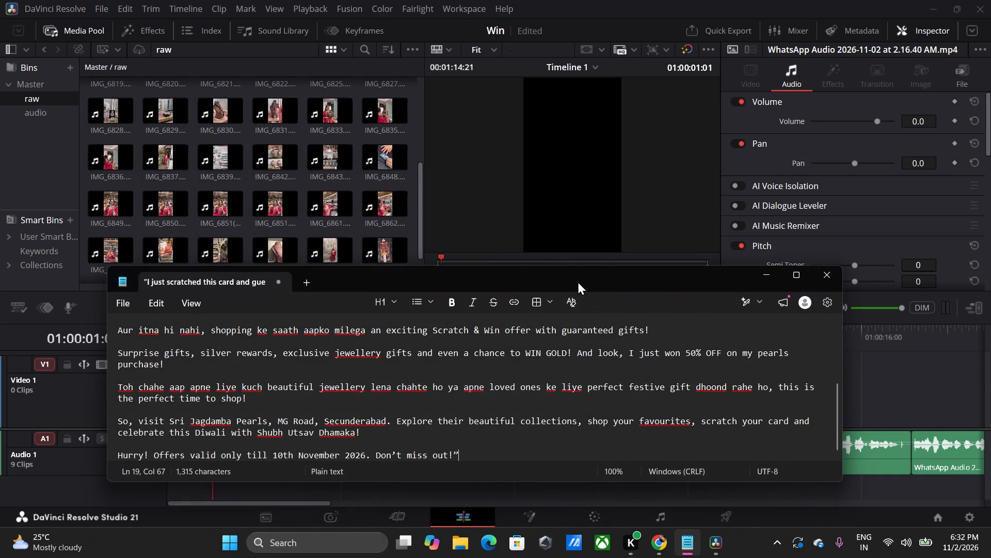
Move the script window clear of the timeline and play the voice-over from the start to about 01:00:02:21 in DaVinci Resolve.
{"action": "left_click_drag", "start_coordinate": [578, 277], "coordinate": [619, 47]}
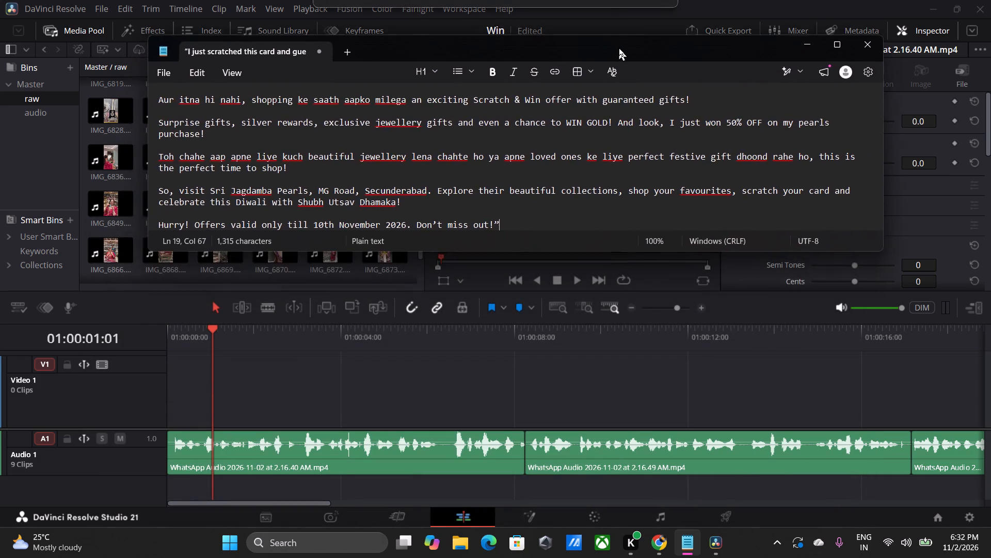
{"action": "left_click_drag", "start_coordinate": [619, 47], "coordinate": [745, 36]}
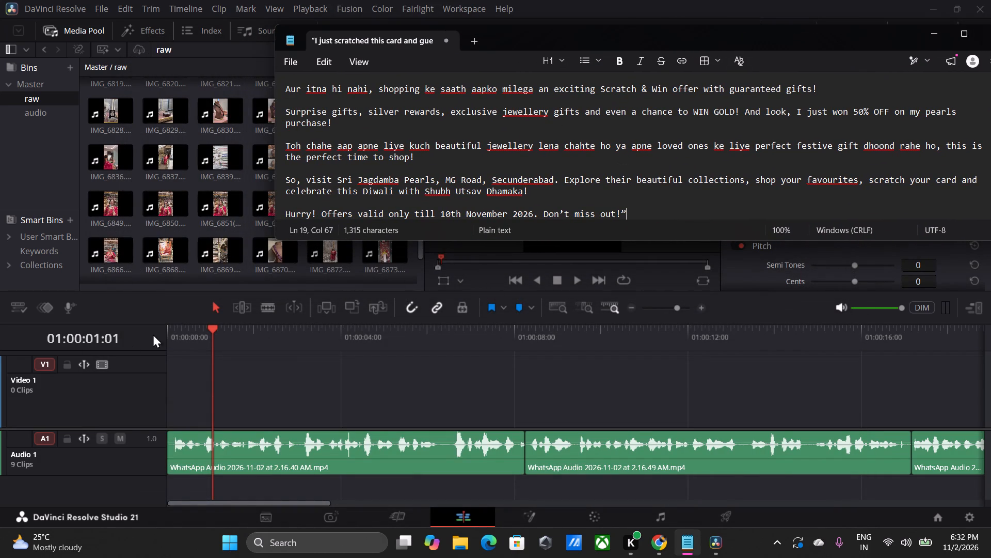
{"action": "left_click_drag", "start_coordinate": [212, 324], "coordinate": [141, 339]}
{"action": "key", "text": "space"}
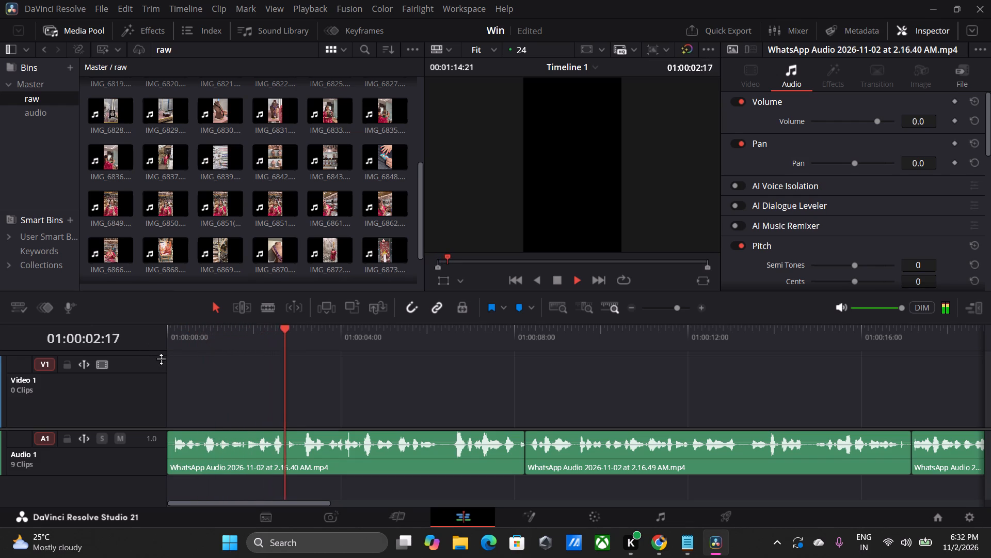
{"action": "key", "text": "space"}
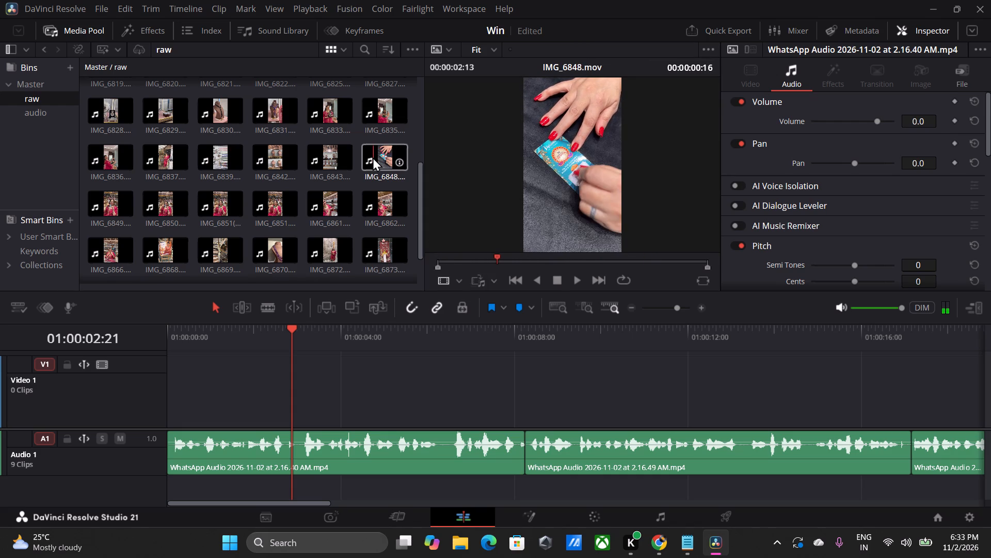
Place IMG_6848.mov from the raw bin as video only at the very start of Video 1.
{"action": "left_click_drag", "start_coordinate": [384, 160], "coordinate": [183, 428]}
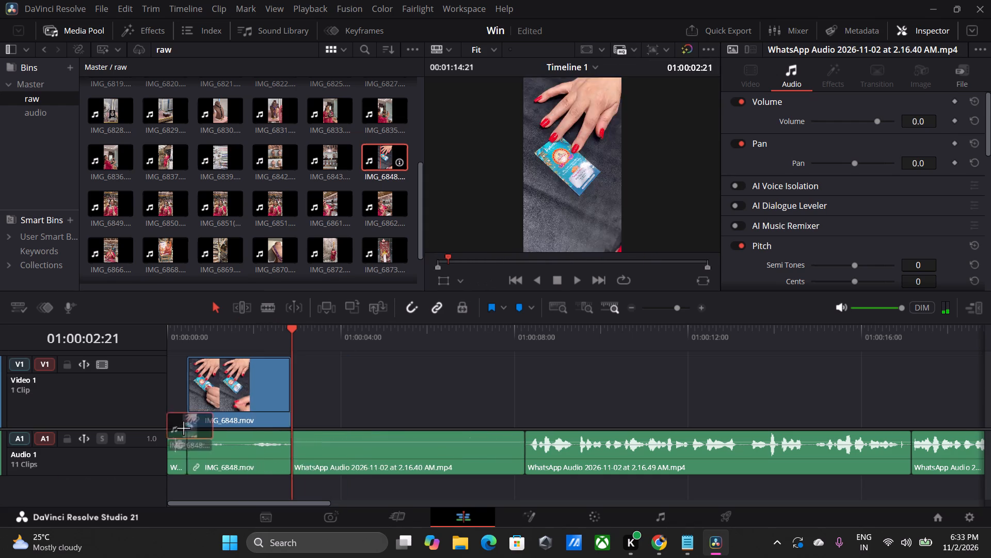
{"action": "left_click_drag", "start_coordinate": [183, 428], "coordinate": [365, 154]}
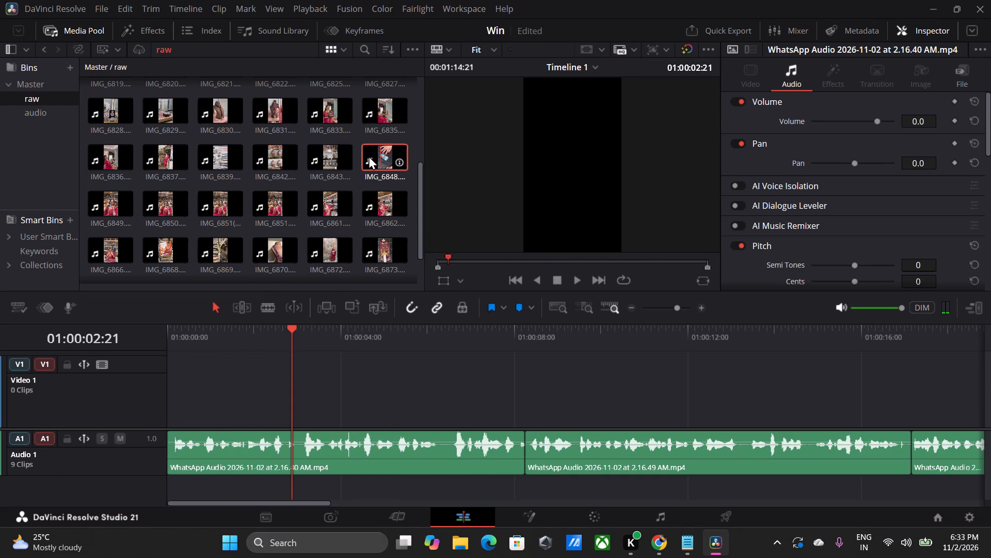
{"action": "double_click", "coordinate": [375, 156]}
{"action": "left_click_drag", "start_coordinate": [546, 233], "coordinate": [539, 237]}
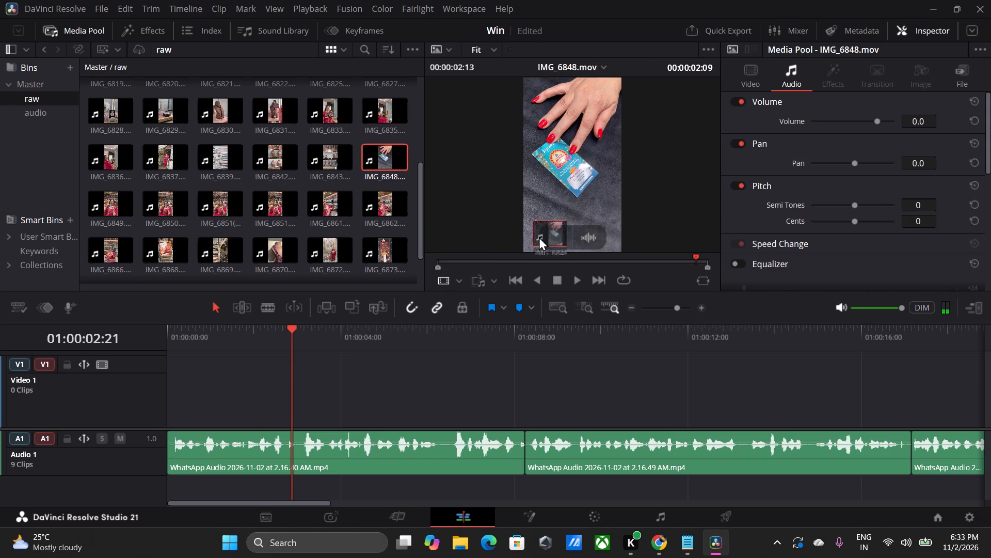
{"action": "left_click_drag", "start_coordinate": [539, 237], "coordinate": [146, 405]}
Play the timeline from the start to about 01:00:05:04 to check the first clip against the voice-over.
{"action": "left_click_drag", "start_coordinate": [180, 343], "coordinate": [135, 345]}
{"action": "key", "text": "space"}
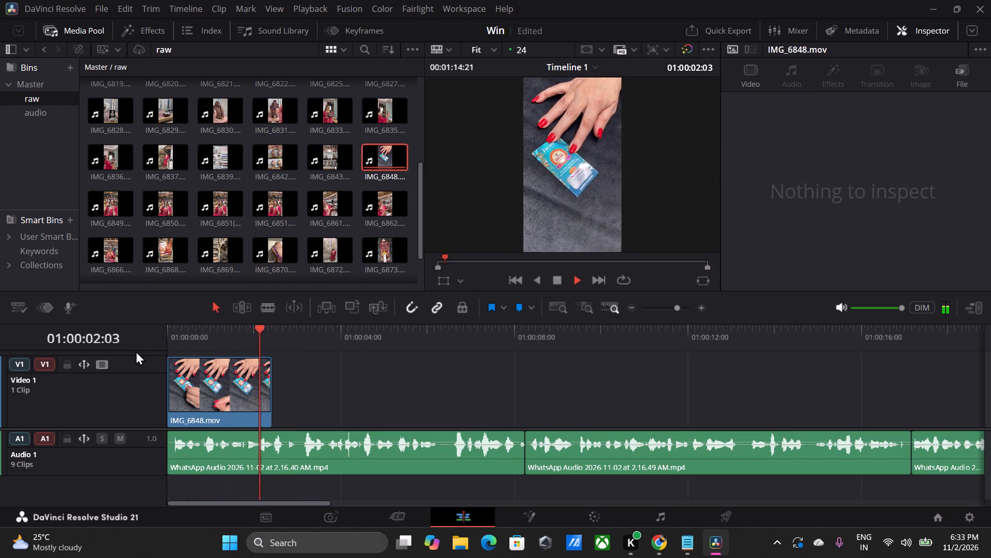
{"action": "key", "text": "space"}
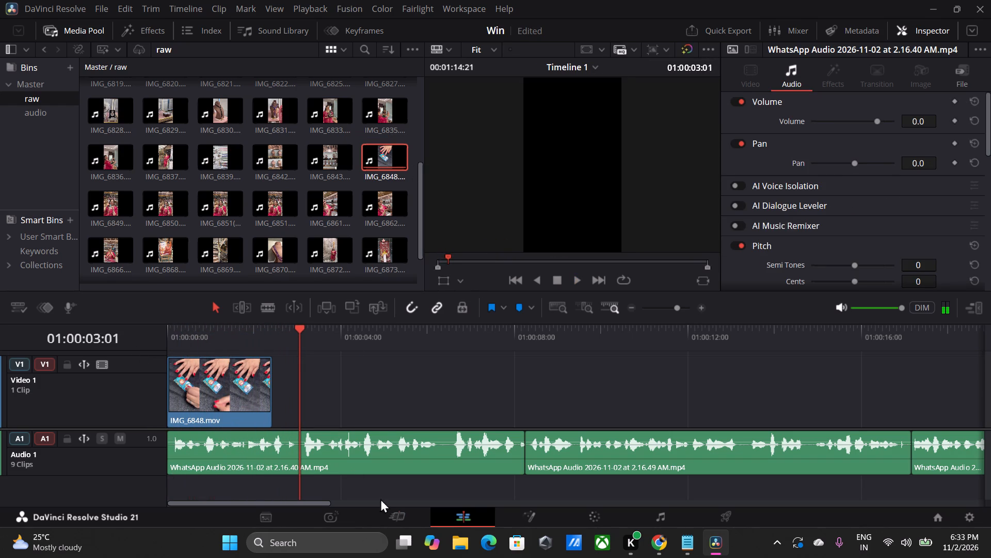
{"action": "key", "text": "space"}
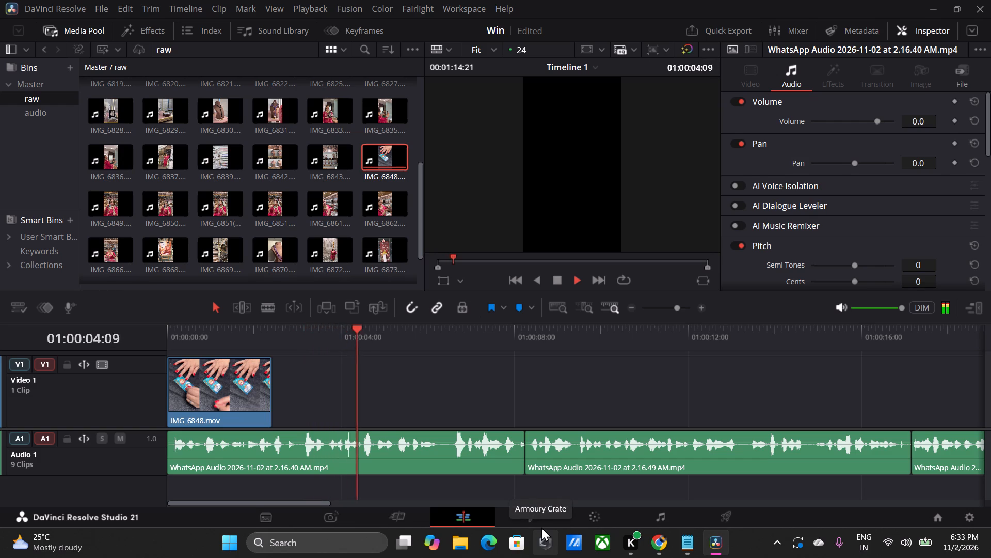
{"action": "key", "text": "space"}
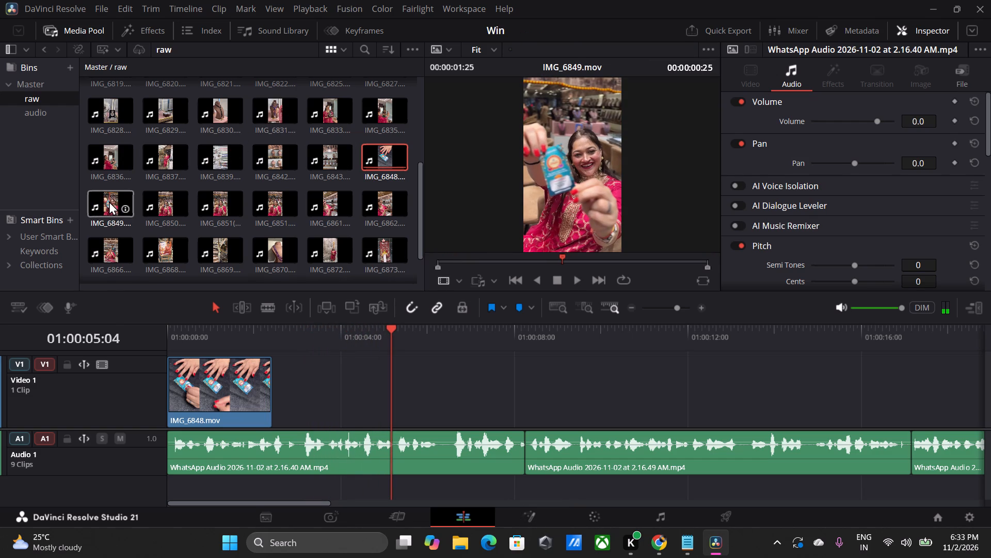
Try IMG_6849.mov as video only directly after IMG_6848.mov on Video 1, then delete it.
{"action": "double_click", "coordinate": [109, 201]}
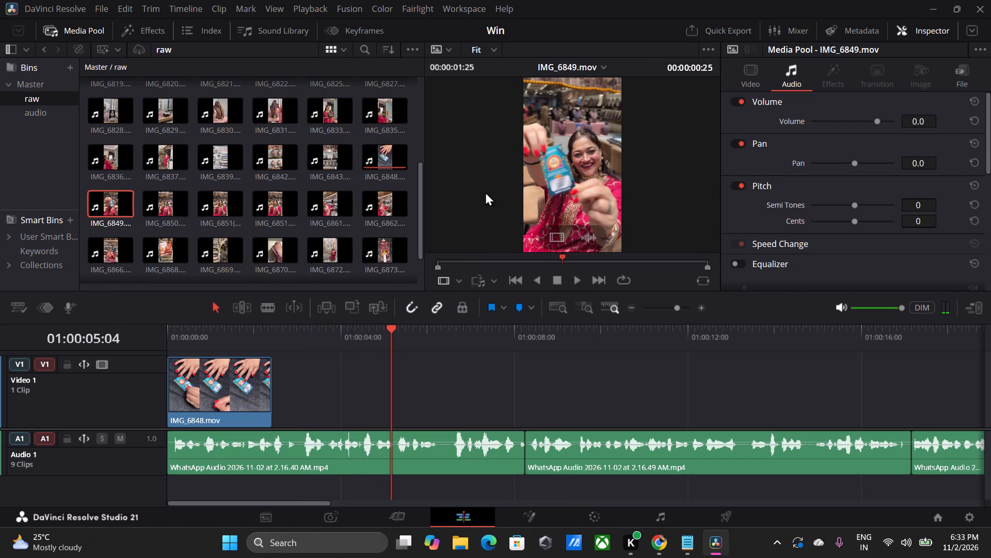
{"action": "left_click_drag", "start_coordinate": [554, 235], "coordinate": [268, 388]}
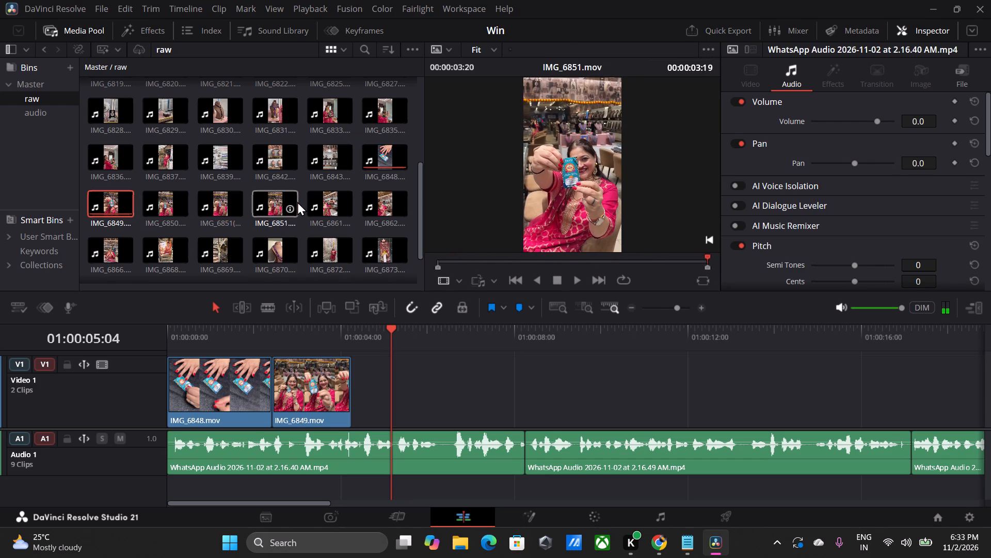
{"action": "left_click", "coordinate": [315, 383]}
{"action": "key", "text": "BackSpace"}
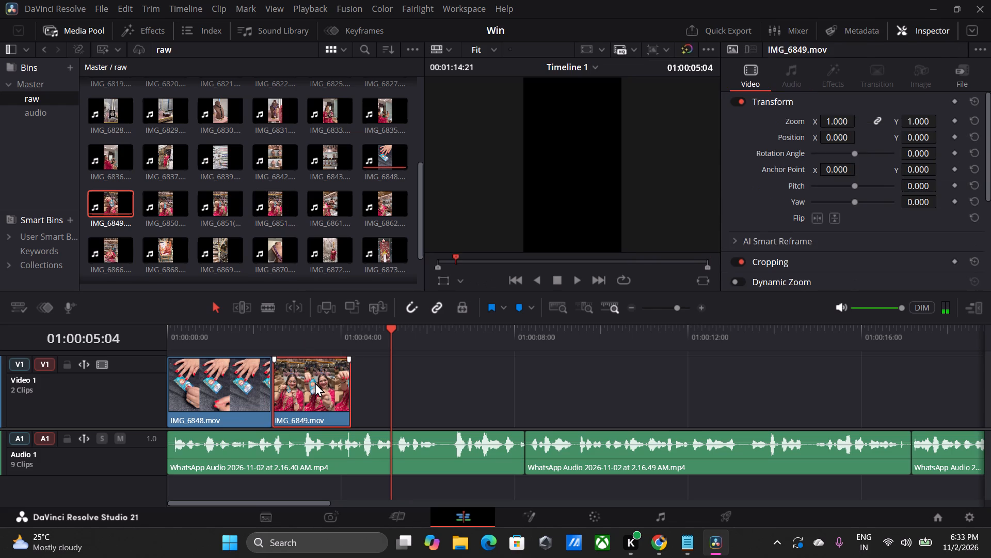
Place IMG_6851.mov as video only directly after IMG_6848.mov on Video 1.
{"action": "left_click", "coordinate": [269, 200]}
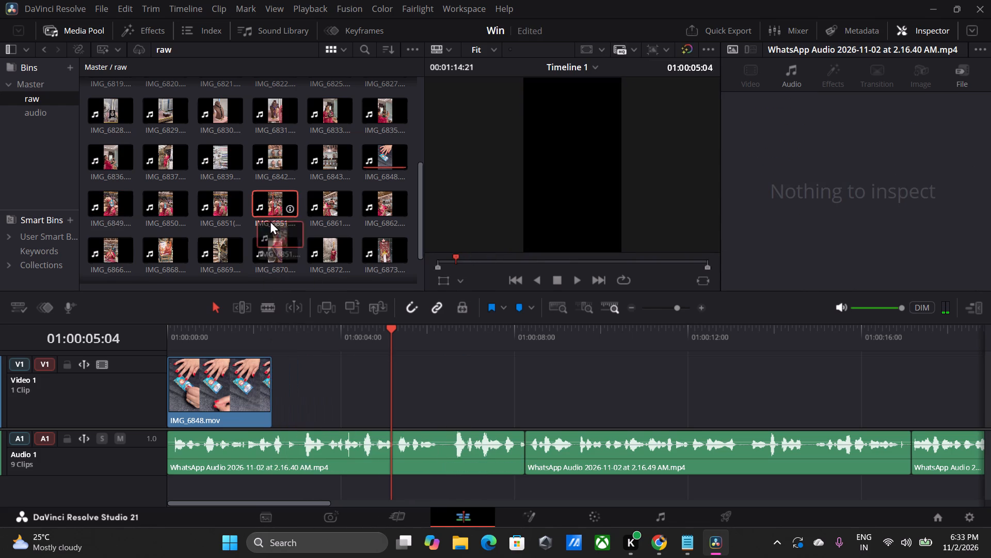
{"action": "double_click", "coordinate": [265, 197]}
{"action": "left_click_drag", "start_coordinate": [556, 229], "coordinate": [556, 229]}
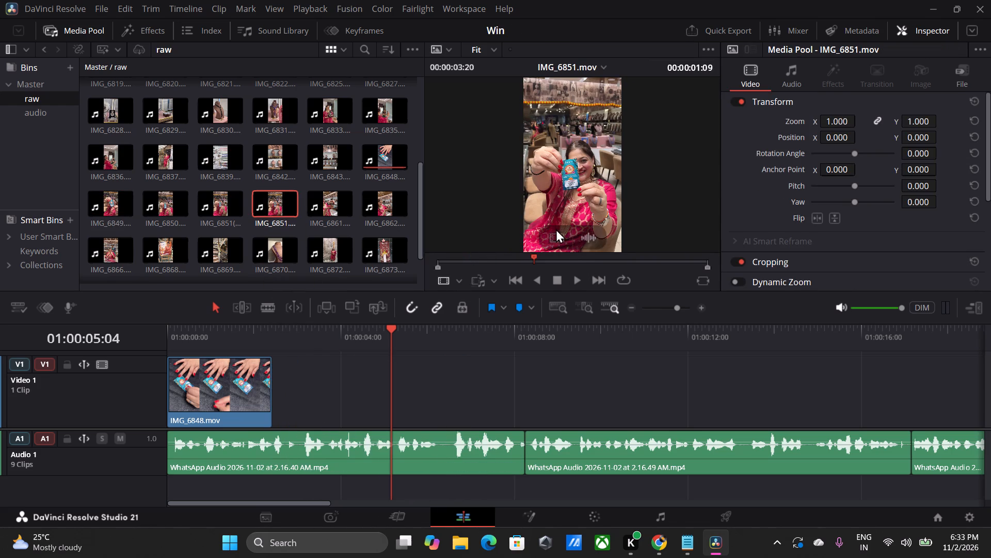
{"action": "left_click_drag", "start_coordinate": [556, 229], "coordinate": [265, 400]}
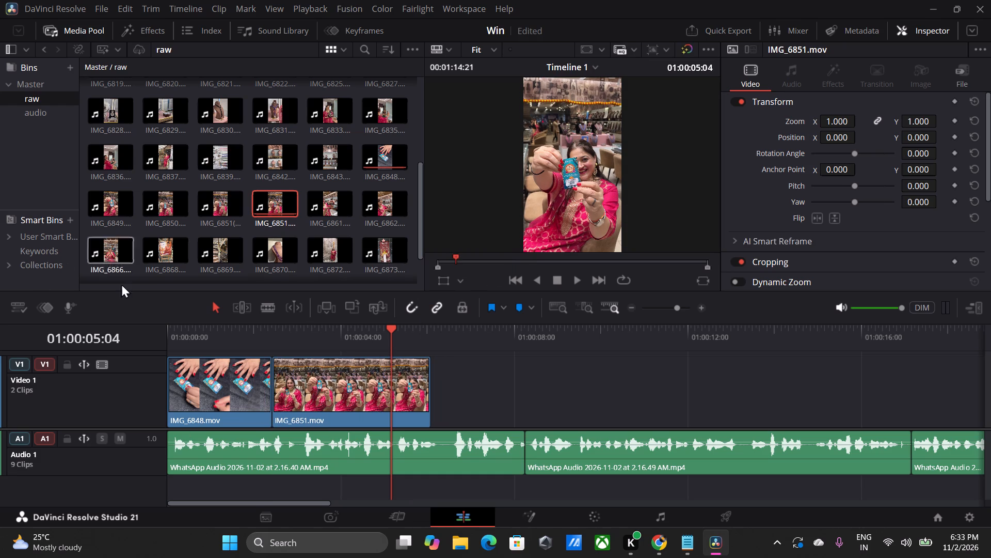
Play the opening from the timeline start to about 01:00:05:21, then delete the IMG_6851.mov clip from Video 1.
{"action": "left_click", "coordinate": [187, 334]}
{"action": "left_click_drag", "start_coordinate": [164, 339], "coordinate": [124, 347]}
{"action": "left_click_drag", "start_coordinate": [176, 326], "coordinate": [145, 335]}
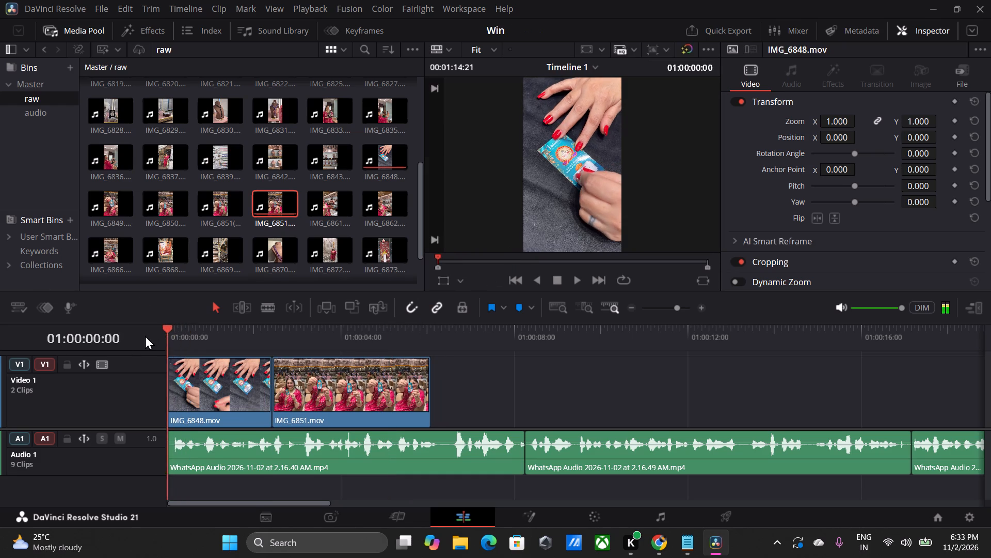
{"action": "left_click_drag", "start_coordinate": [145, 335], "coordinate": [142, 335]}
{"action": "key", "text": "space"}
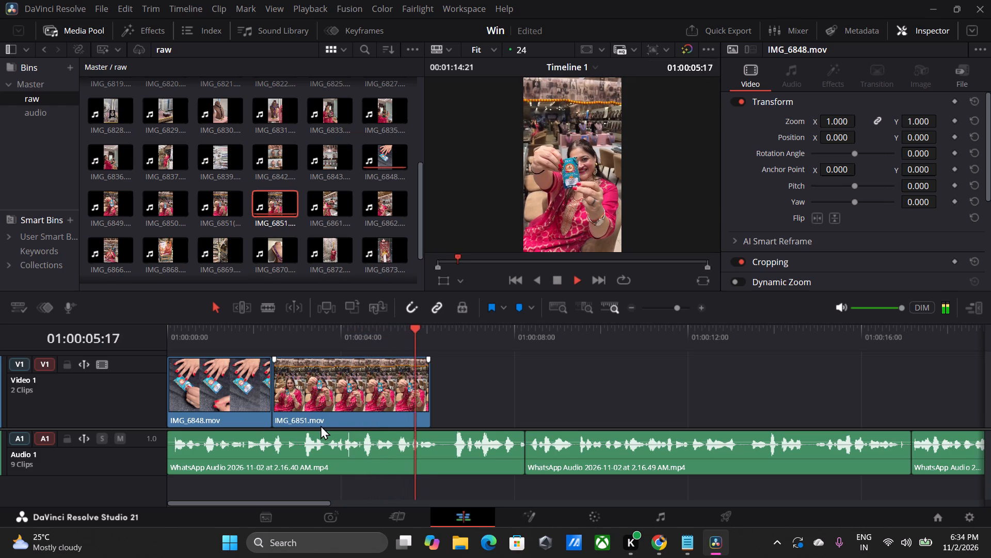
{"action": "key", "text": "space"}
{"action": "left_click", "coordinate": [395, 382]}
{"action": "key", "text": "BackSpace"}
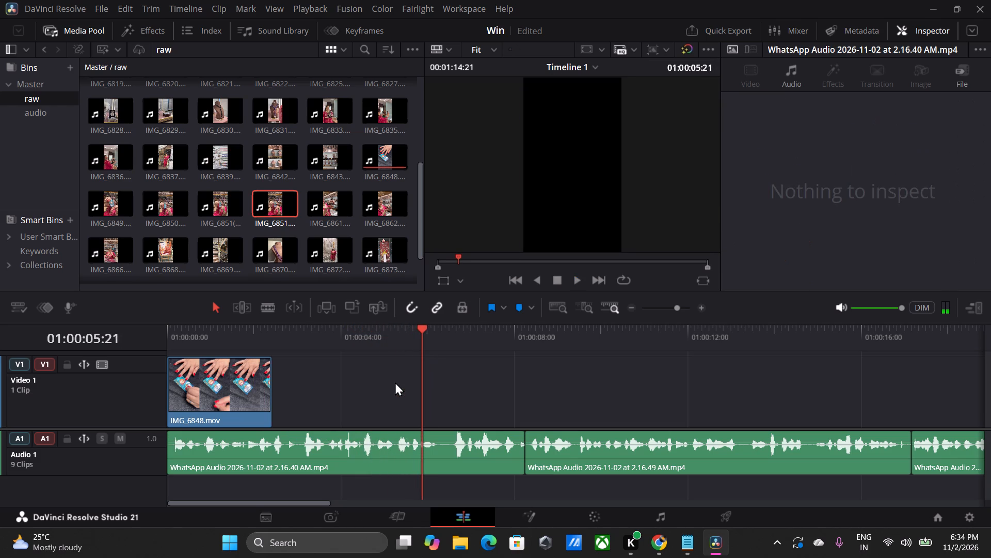
Place IMG_6849.mov as video only after IMG_6848.mov on Video 1 and ripple delete the gap between them.
{"action": "double_click", "coordinate": [91, 196]}
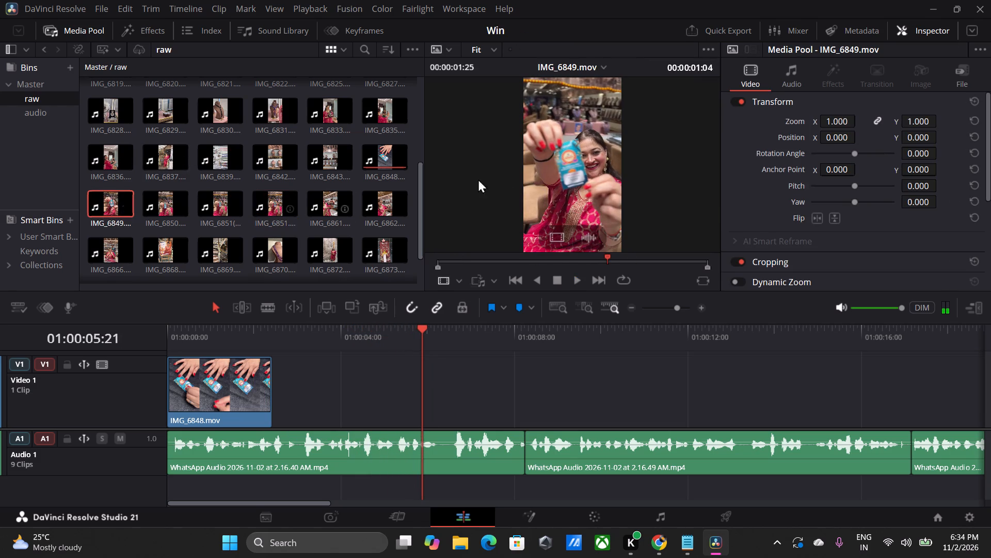
{"action": "left_click_drag", "start_coordinate": [547, 240], "coordinate": [283, 365]}
{"action": "left_click", "coordinate": [279, 375]}
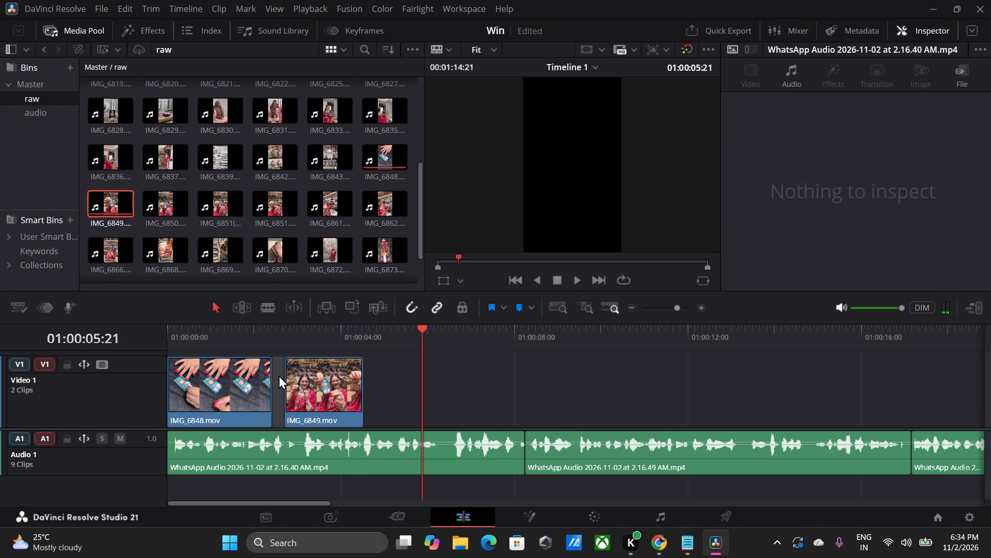
{"action": "key", "text": "BackSpace"}
Play the cut from IMG_6848.mov into IMG_6849.mov from about 01:00:01:13, then delete the IMG_6849.mov clip from Video 1.
{"action": "key", "text": "space"}
{"action": "key", "text": "space"}
{"action": "left_click", "coordinate": [235, 336]}
{"action": "key", "text": "space"}
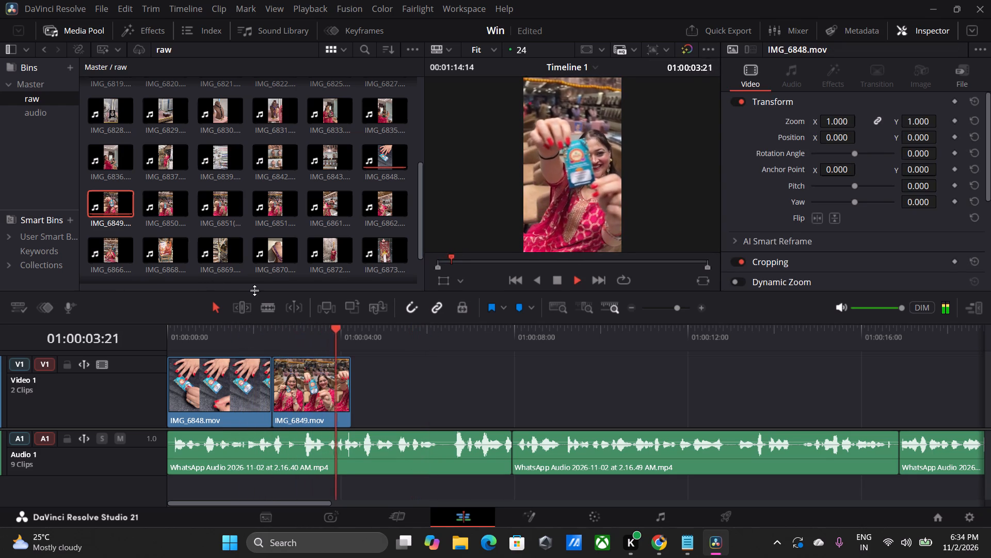
{"action": "key", "text": "space"}
{"action": "left_click", "coordinate": [333, 379]}
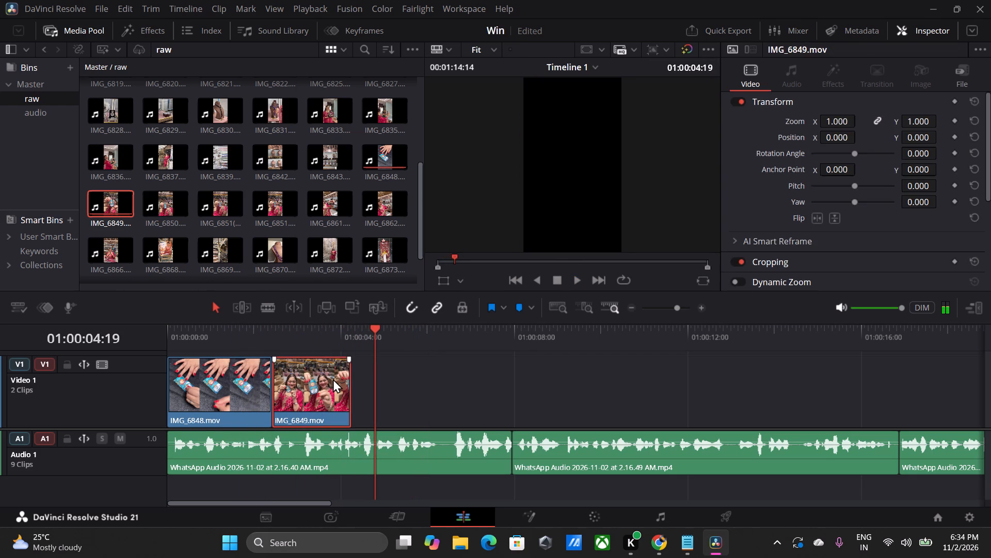
{"action": "key", "text": "BackSpace"}
Place IMG_6851.mov as video only directly after IMG_6848.mov on Video 1.
{"action": "double_click", "coordinate": [269, 203]}
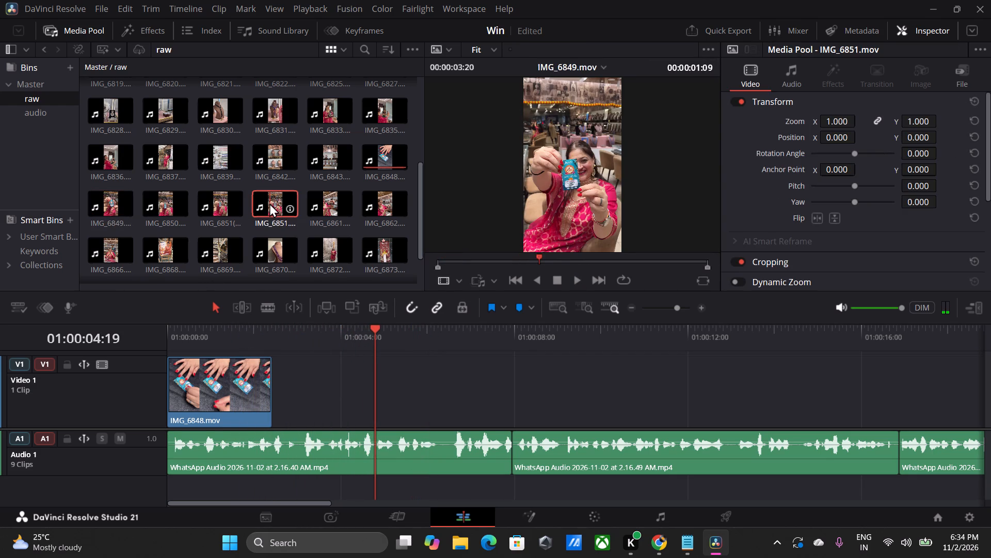
{"action": "left_click_drag", "start_coordinate": [562, 231], "coordinate": [281, 398]}
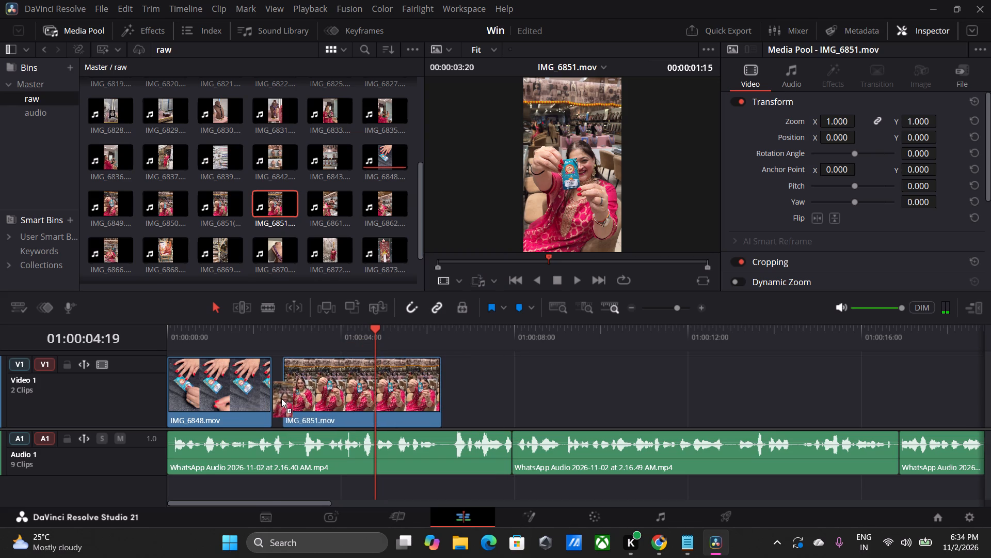
{"action": "left_click_drag", "start_coordinate": [281, 398], "coordinate": [270, 403]}
{"action": "left_click", "coordinate": [324, 378]}
{"action": "left_click", "coordinate": [323, 320]}
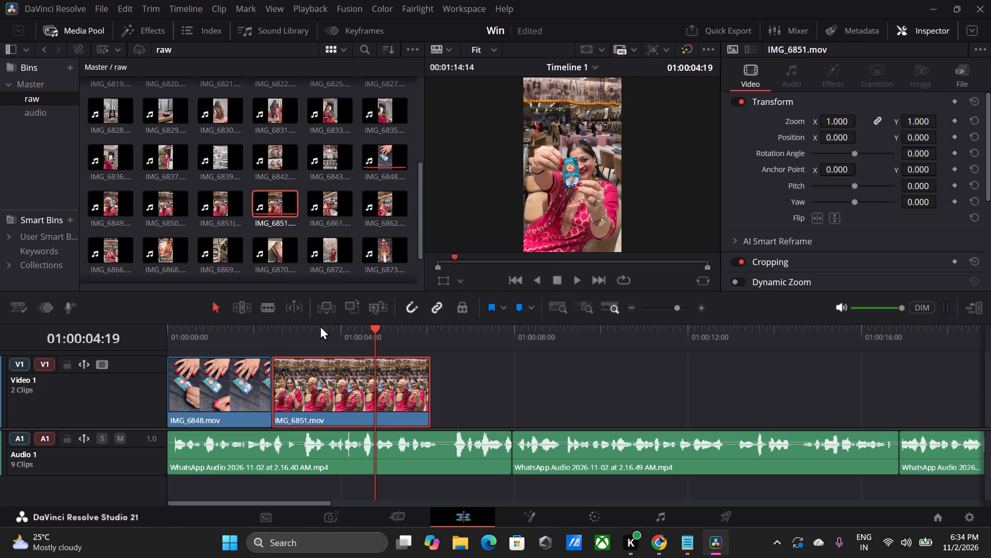
Move IMG_6851.mov later on Video 1 to start at about 01:00:04:00 and try to extend the end of IMG_6848.mov.
{"action": "left_click", "coordinate": [311, 340]}
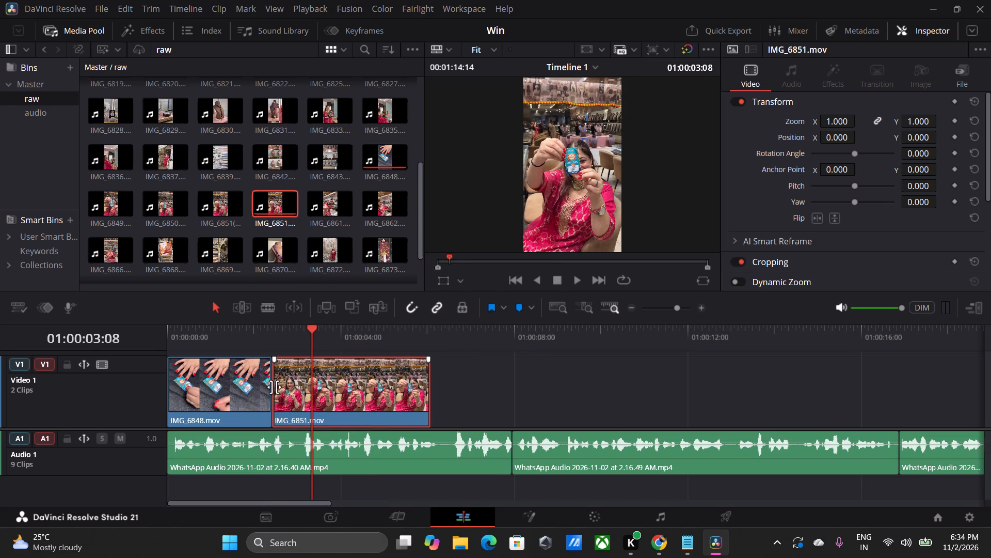
{"action": "left_click_drag", "start_coordinate": [338, 384], "coordinate": [404, 376]}
{"action": "left_click_drag", "start_coordinate": [269, 385], "coordinate": [270, 386]}
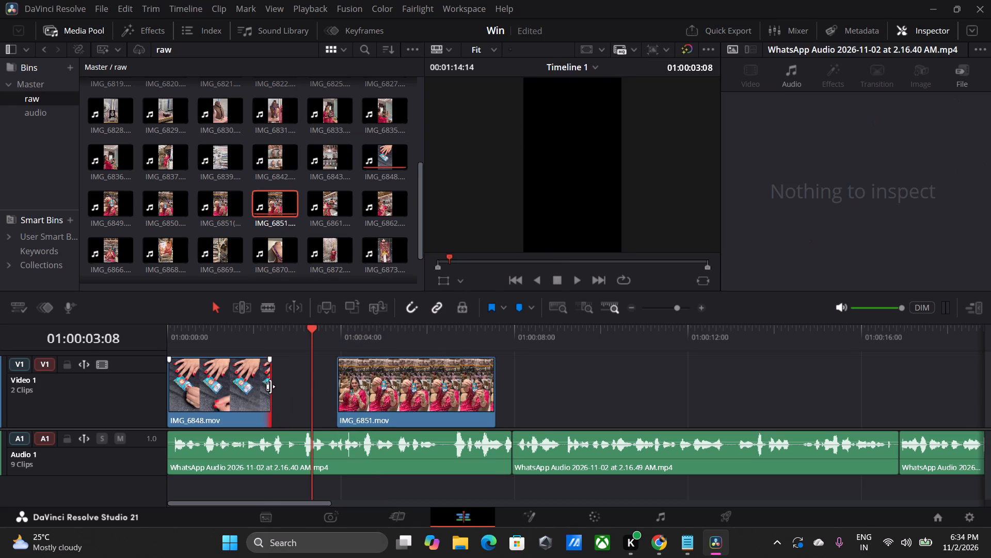
{"action": "left_click_drag", "start_coordinate": [270, 386], "coordinate": [283, 390]}
{"action": "left_click_drag", "start_coordinate": [272, 390], "coordinate": [311, 392]}
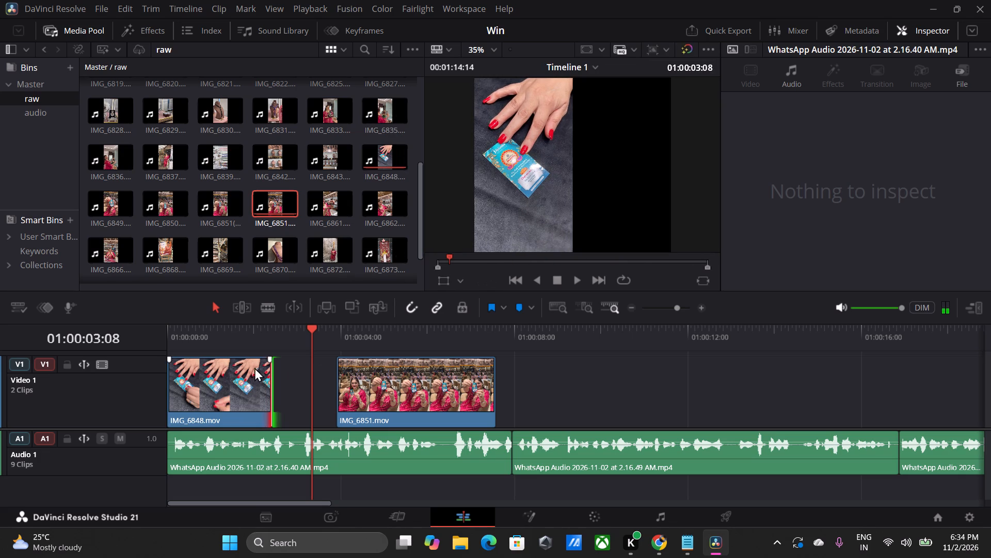
{"action": "left_click", "coordinate": [227, 384]}
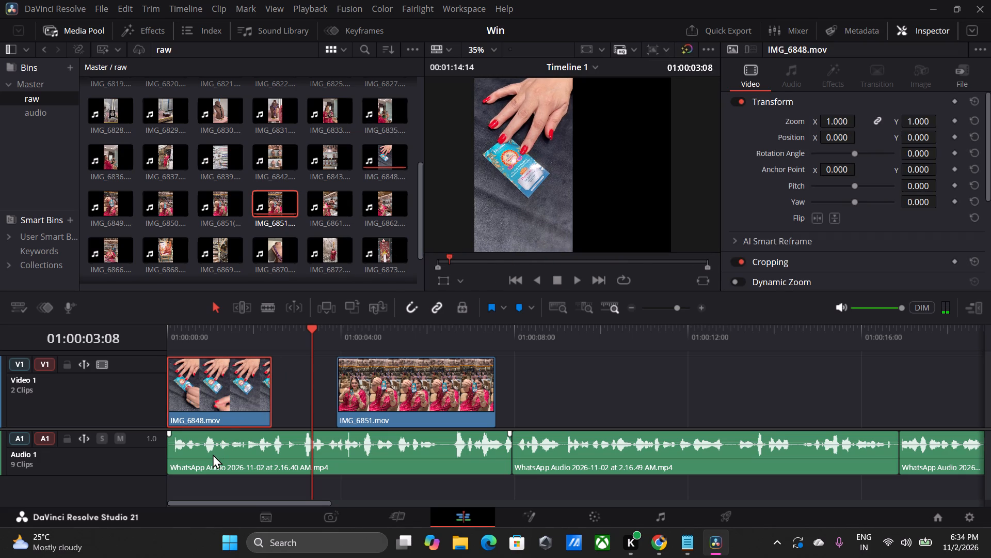
Split the first voice-over clip on Audio 1 at 01:00:00:04, delete its silent start and ripple delete the remaining gap.
{"action": "scroll", "coordinate": [213, 454], "scroll_direction": "up", "scroll_amount": 9, "text": "alt"}
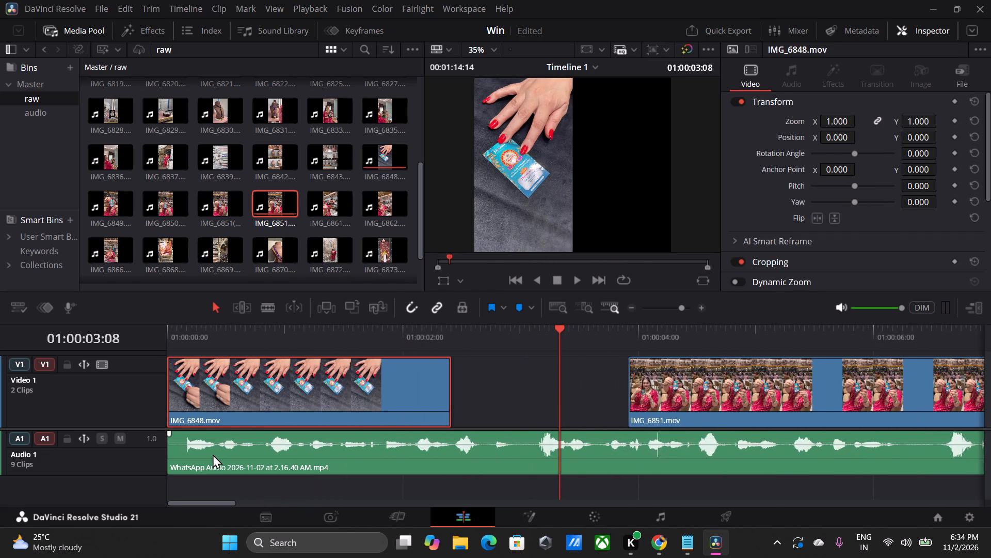
{"action": "scroll", "coordinate": [213, 454], "scroll_direction": "up", "scroll_amount": 2, "text": "alt"}
{"action": "scroll", "coordinate": [262, 374], "scroll_direction": "up", "scroll_amount": 5, "text": "ctrl"}
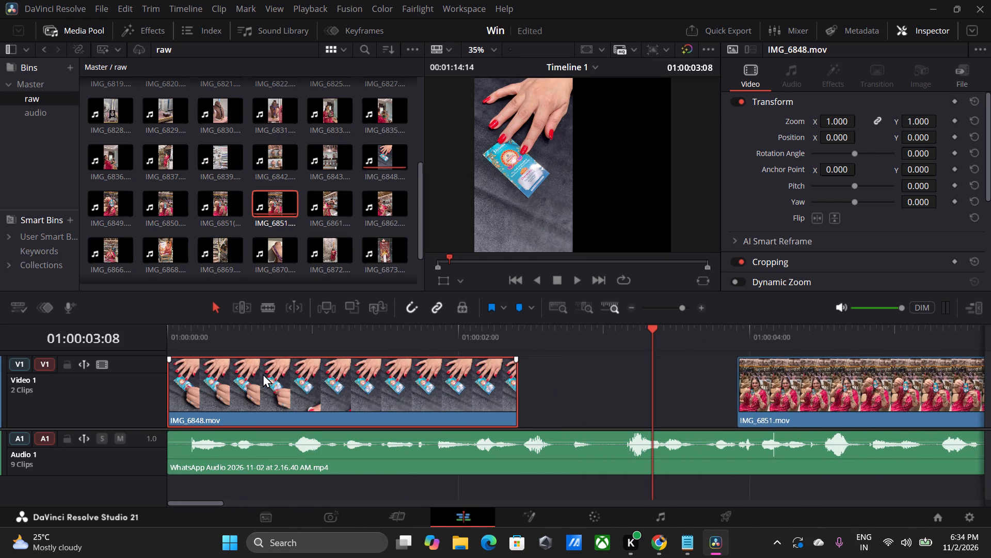
{"action": "scroll", "coordinate": [263, 374], "scroll_direction": "up", "scroll_amount": 3, "text": "ctrl"}
{"action": "left_click", "coordinate": [188, 330]}
{"action": "left_click", "coordinate": [175, 460]}
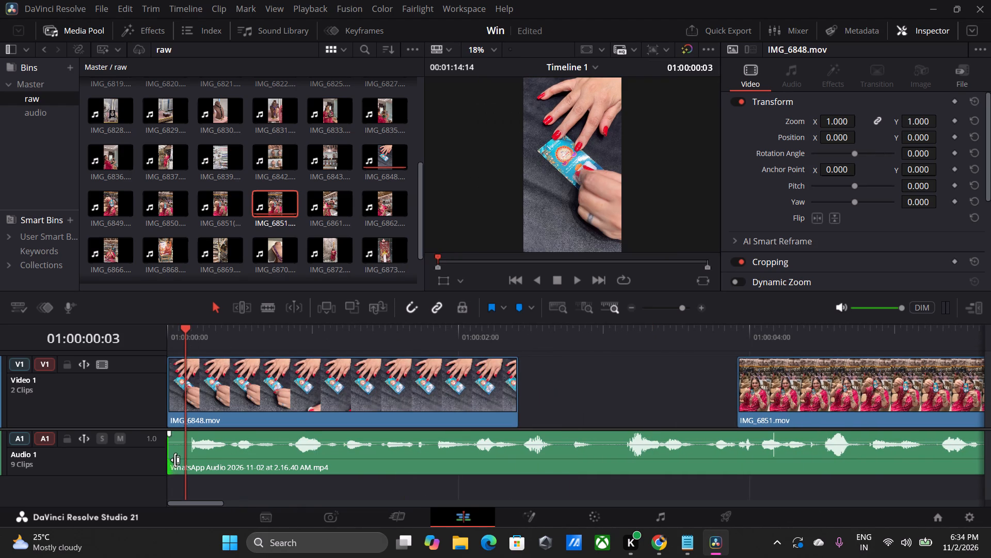
{"action": "left_click", "coordinate": [181, 443]}
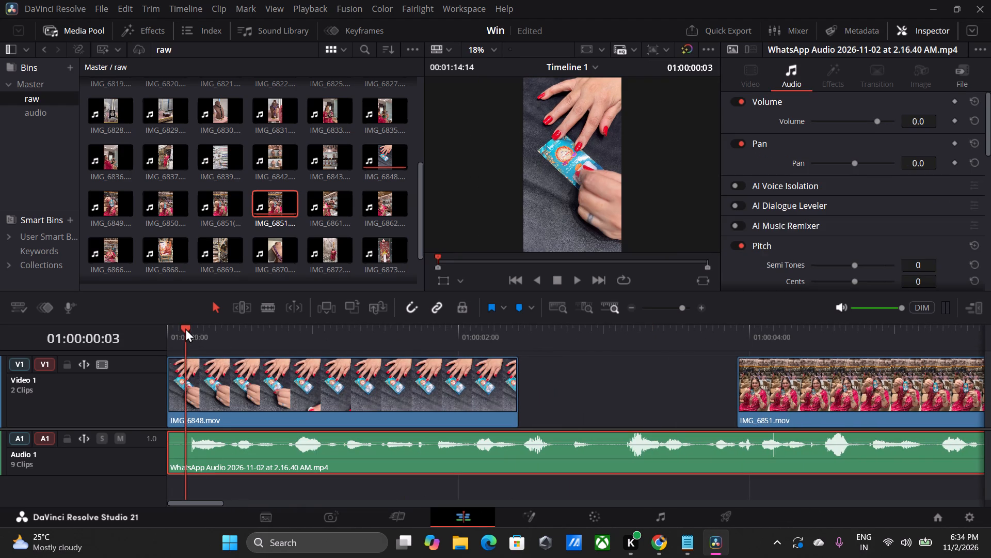
{"action": "left_click_drag", "start_coordinate": [185, 328], "coordinate": [188, 334]}
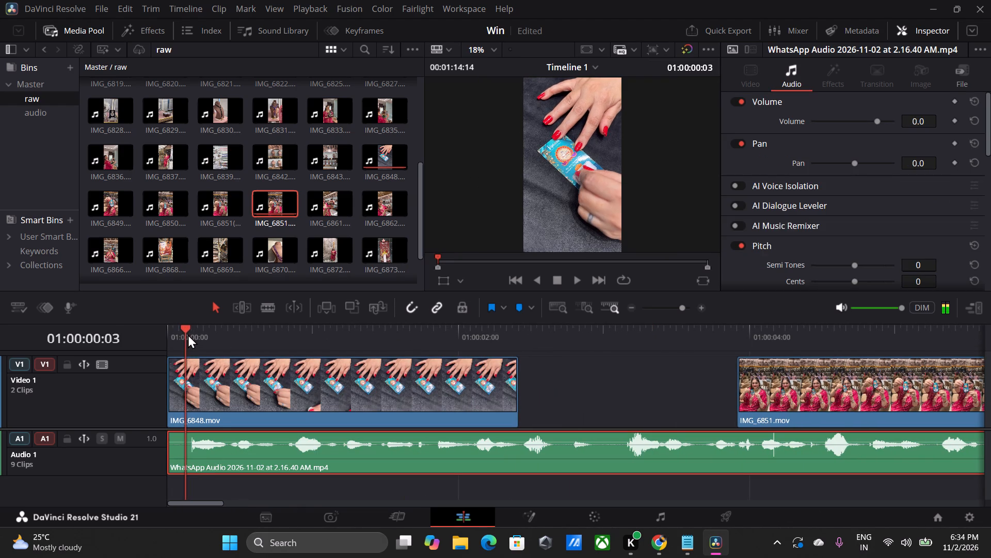
{"action": "left_click", "coordinate": [188, 331]}
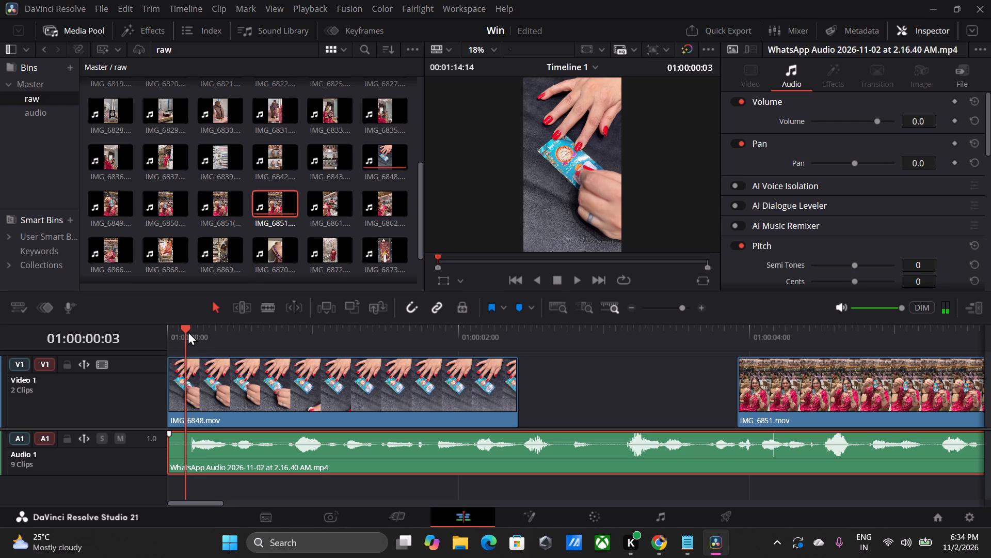
{"action": "left_click", "coordinate": [189, 329]}
{"action": "key", "text": "ctrl+b"}
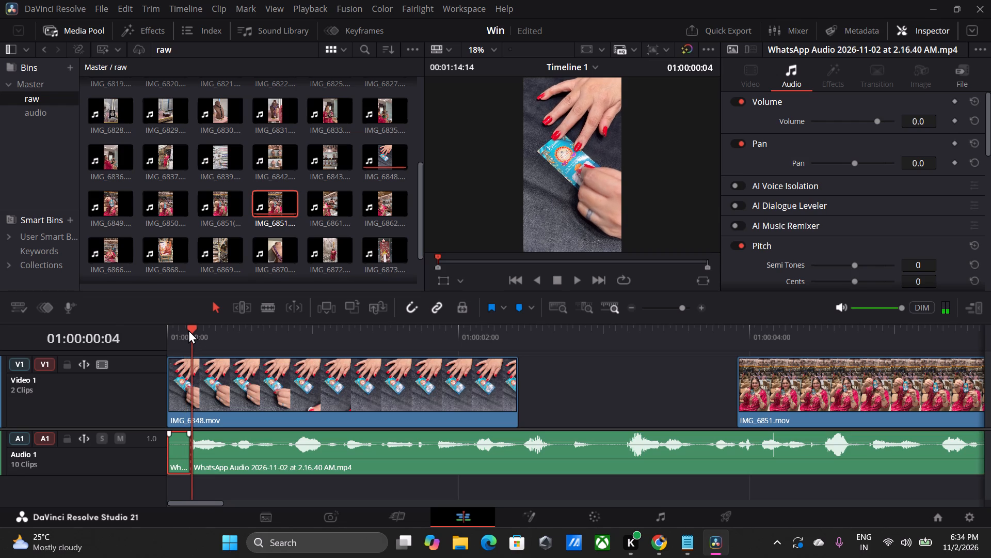
{"action": "key", "text": "BackSpace"}
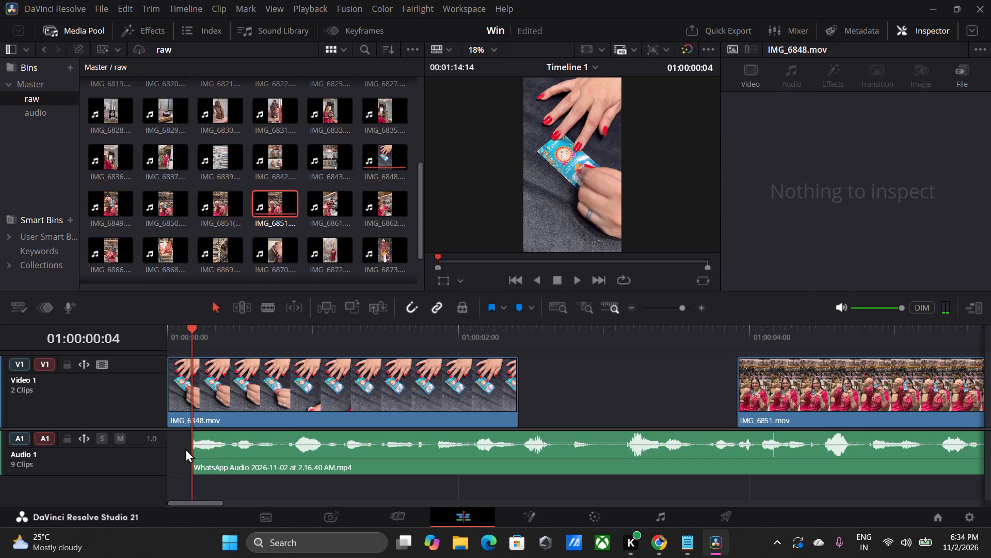
{"action": "left_click", "coordinate": [185, 448]}
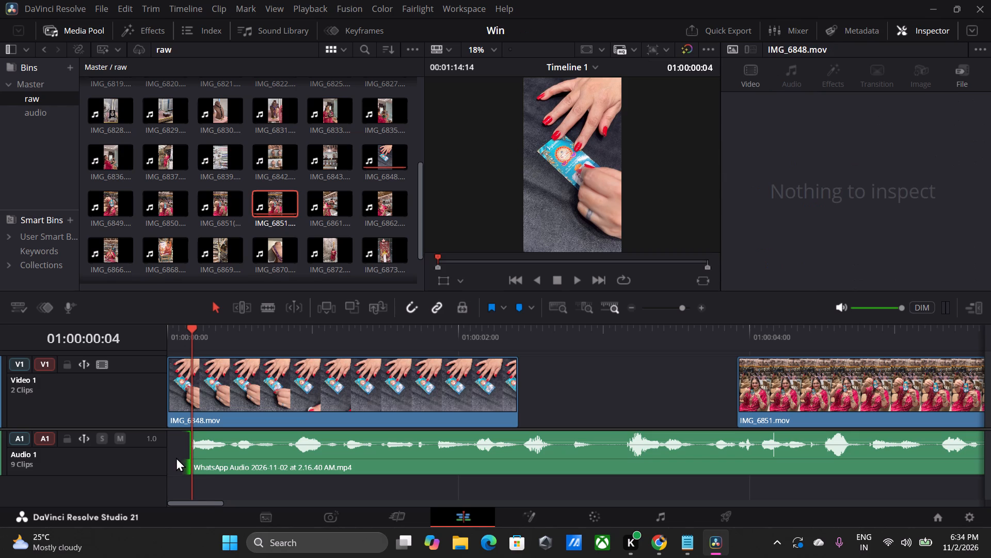
{"action": "left_click", "coordinate": [176, 457]}
{"action": "key", "text": "BackSpace"}
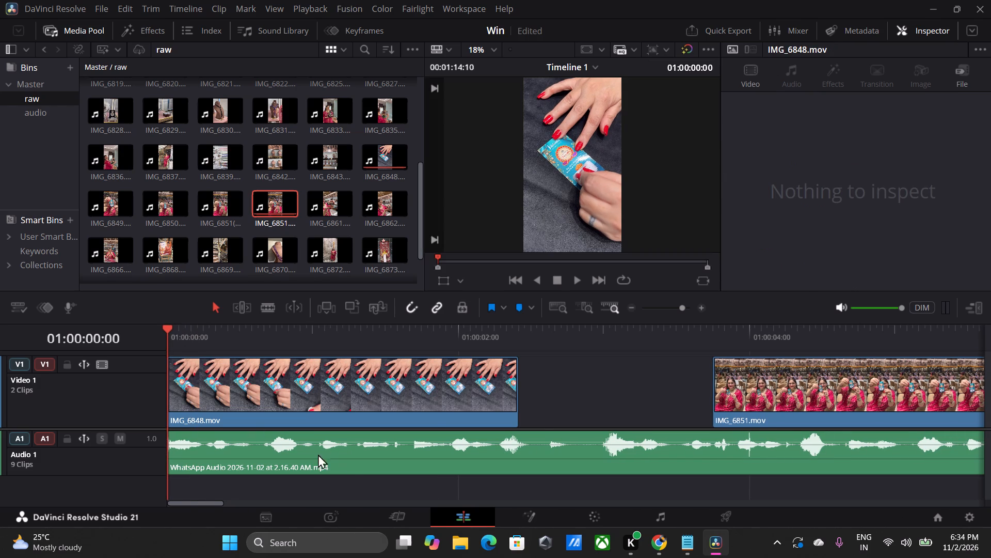
Ripple delete the gap between IMG_6848.mov and IMG_6851.mov on Video 1.
{"action": "left_click", "coordinate": [568, 372]}
{"action": "key", "text": "BackSpace"}
{"action": "scroll", "coordinate": [568, 372], "scroll_direction": "down", "scroll_amount": 9, "text": "alt"}
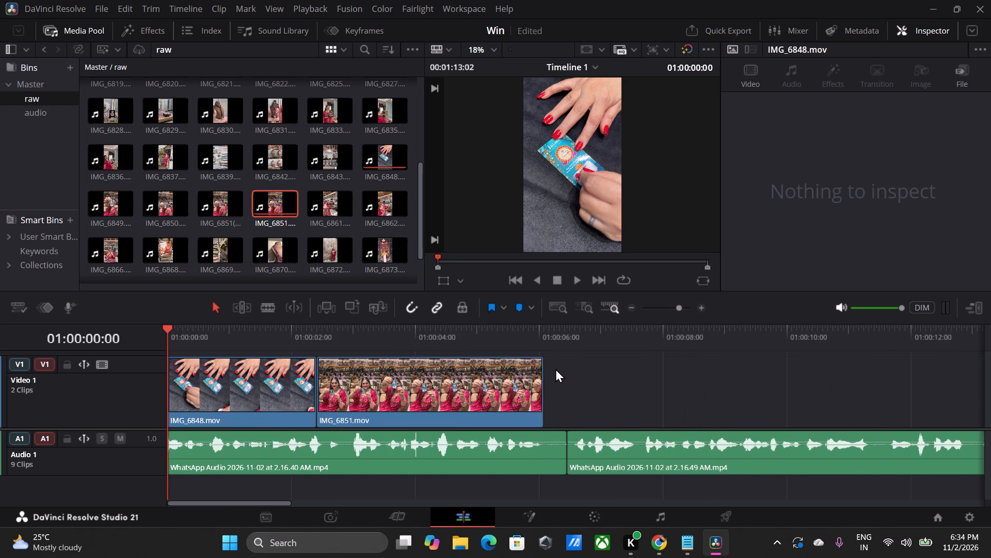
{"action": "scroll", "coordinate": [555, 368], "scroll_direction": "down", "scroll_amount": 4, "text": "alt"}
{"action": "scroll", "coordinate": [408, 359], "scroll_direction": "up", "scroll_amount": 1, "text": "alt"}
Play the opening from the timeline start, then replay the join between the first two voice-over clips from about 01:00:05:19.
{"action": "left_click_drag", "start_coordinate": [190, 332], "coordinate": [180, 335]}
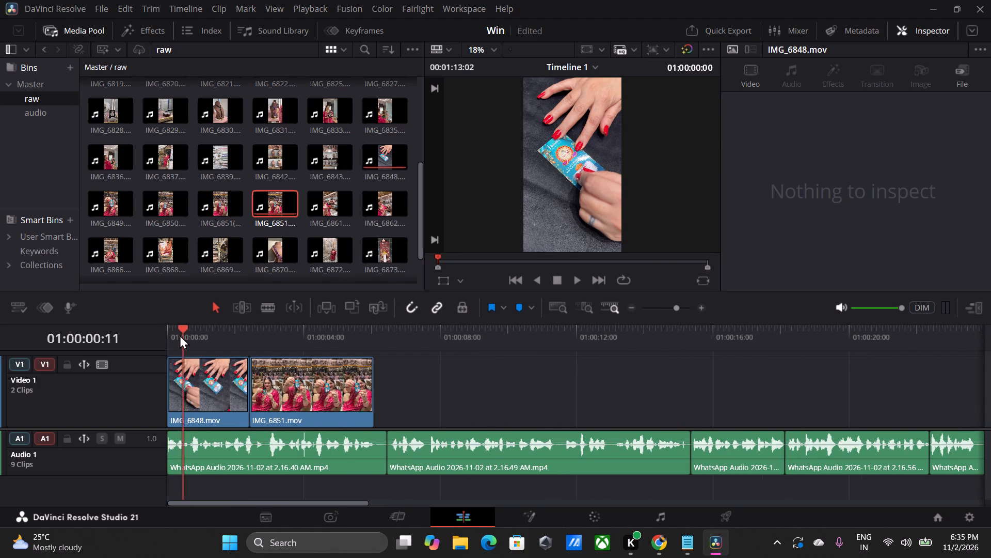
{"action": "left_click_drag", "start_coordinate": [180, 335], "coordinate": [173, 335]}
{"action": "left_click", "coordinate": [171, 335]}
{"action": "key", "text": "space"}
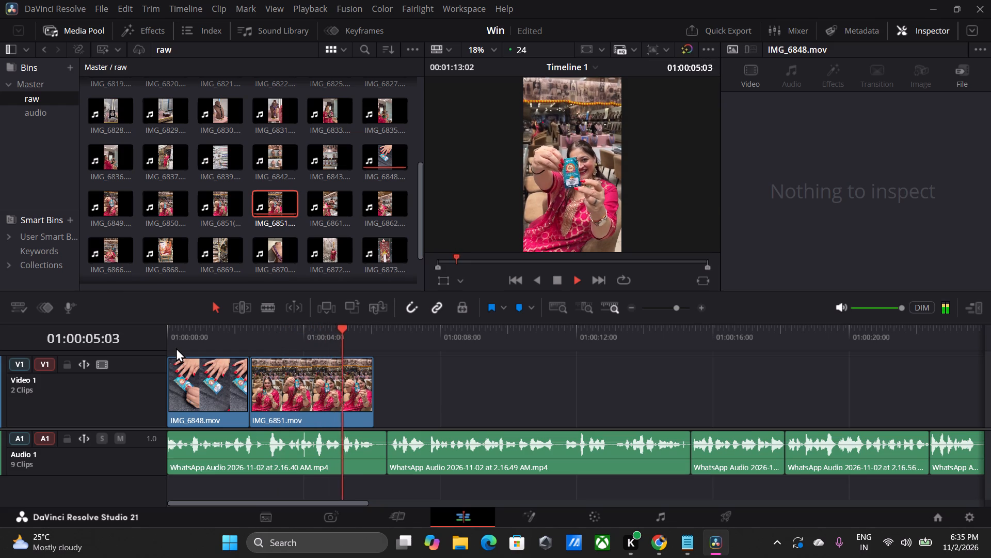
{"action": "key", "text": "space"}
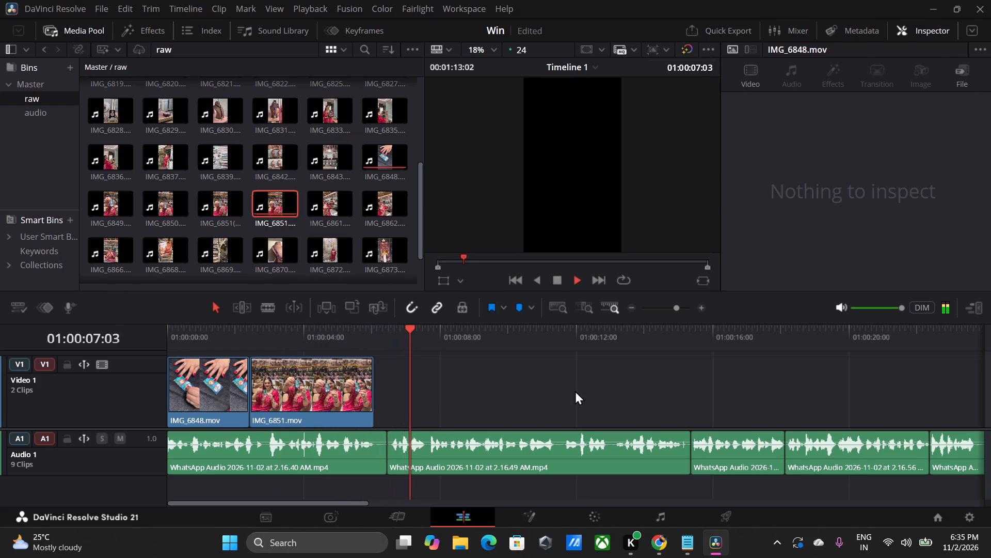
{"action": "left_click_drag", "start_coordinate": [402, 330], "coordinate": [374, 336]}
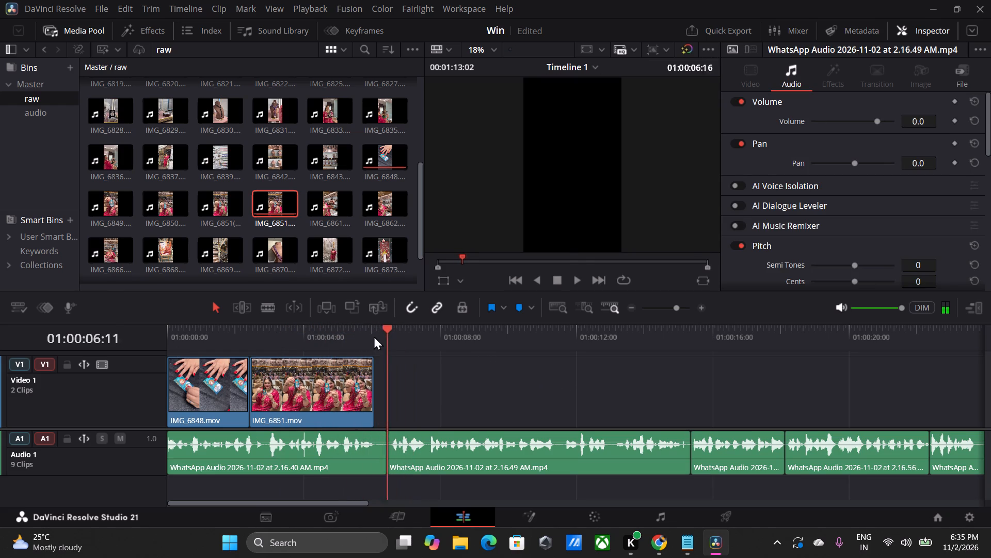
{"action": "left_click_drag", "start_coordinate": [374, 336], "coordinate": [364, 336]}
{"action": "key", "text": "space"}
{"action": "key", "text": "space"}
{"action": "key", "text": "space"}
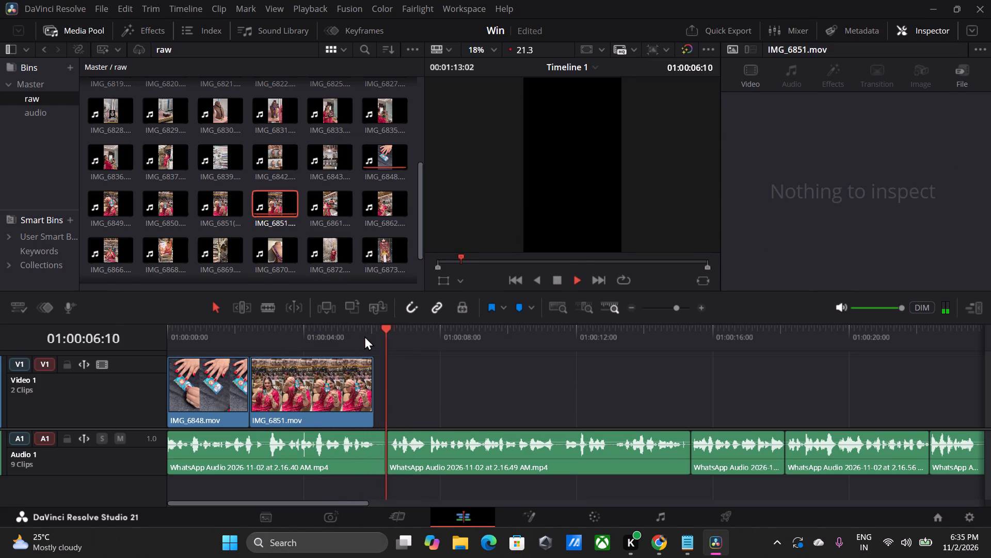
{"action": "key", "text": "space"}
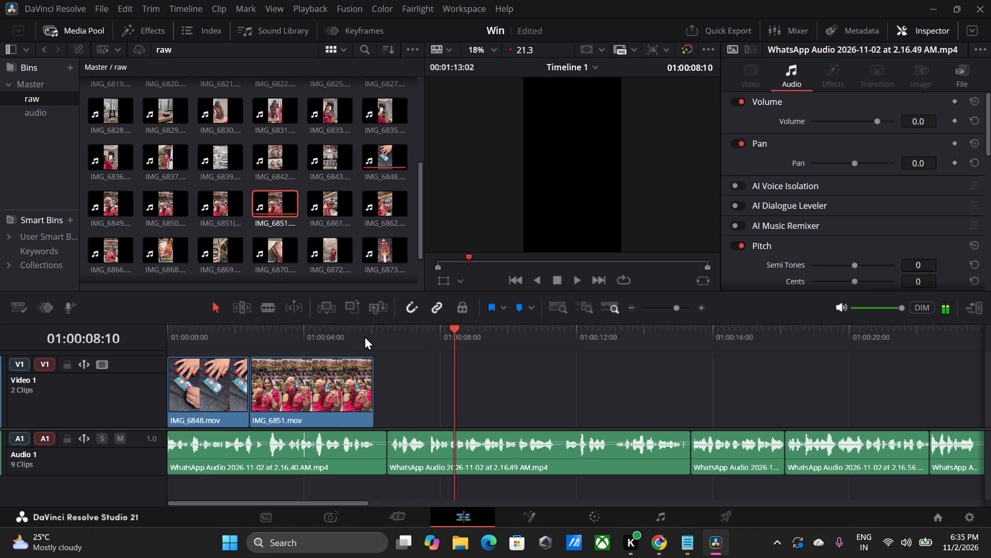
{"action": "left_click", "coordinate": [364, 336]}
Switch to Notepad to read the voice-over script from its beginning, then return to DaVinci Resolve.
{"action": "left_click", "coordinate": [694, 547]}
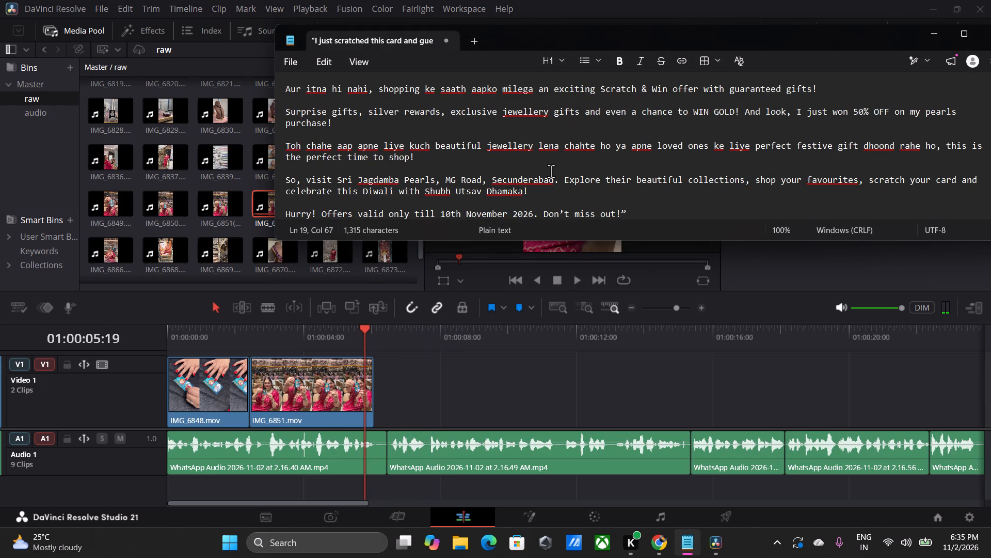
{"action": "scroll", "coordinate": [489, 152], "scroll_direction": "up", "scroll_amount": 10}
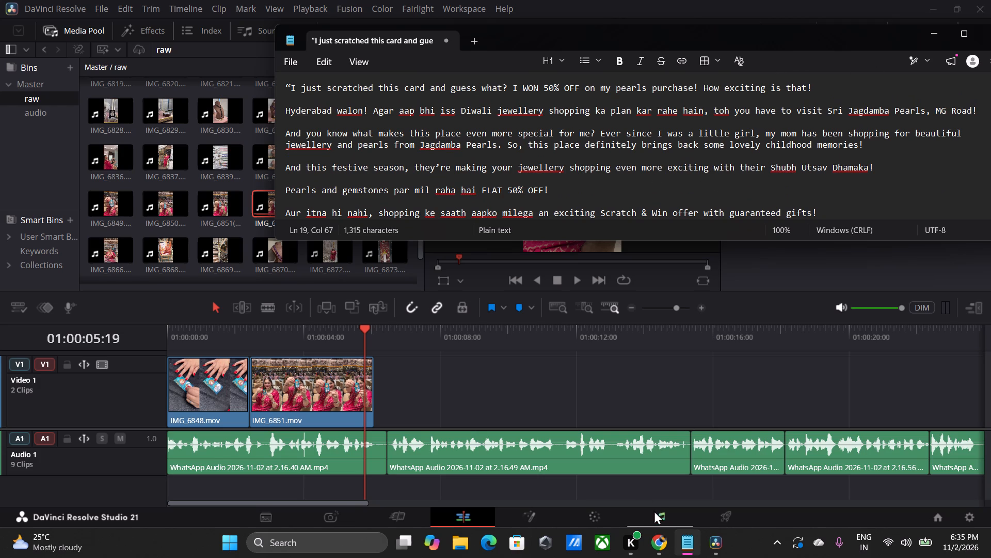
{"action": "left_click", "coordinate": [697, 551]}
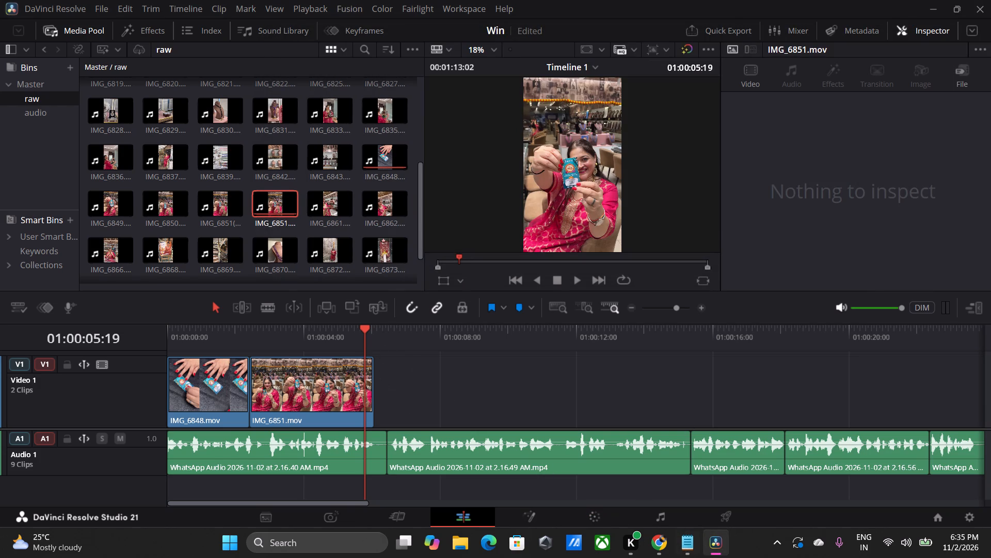
{"action": "key", "text": "Tab"}
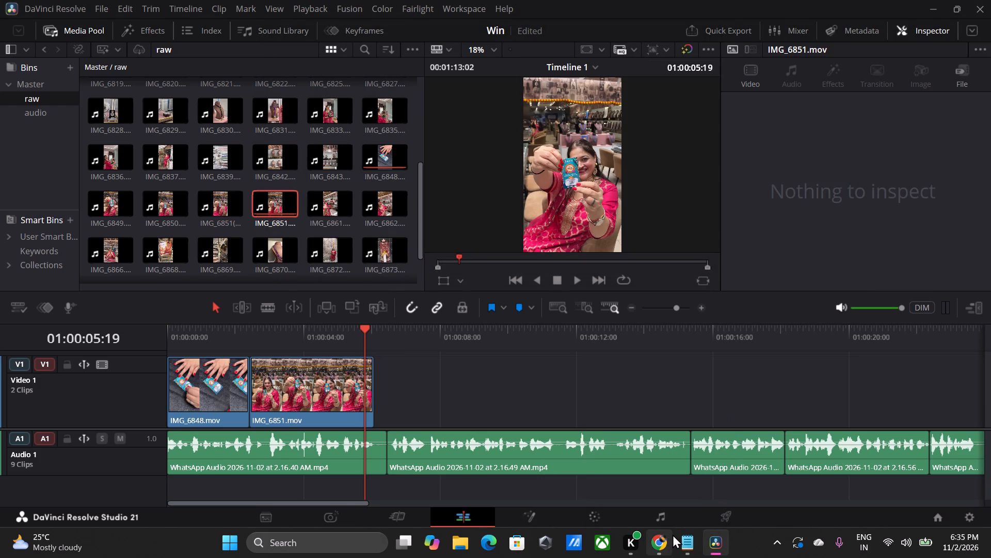
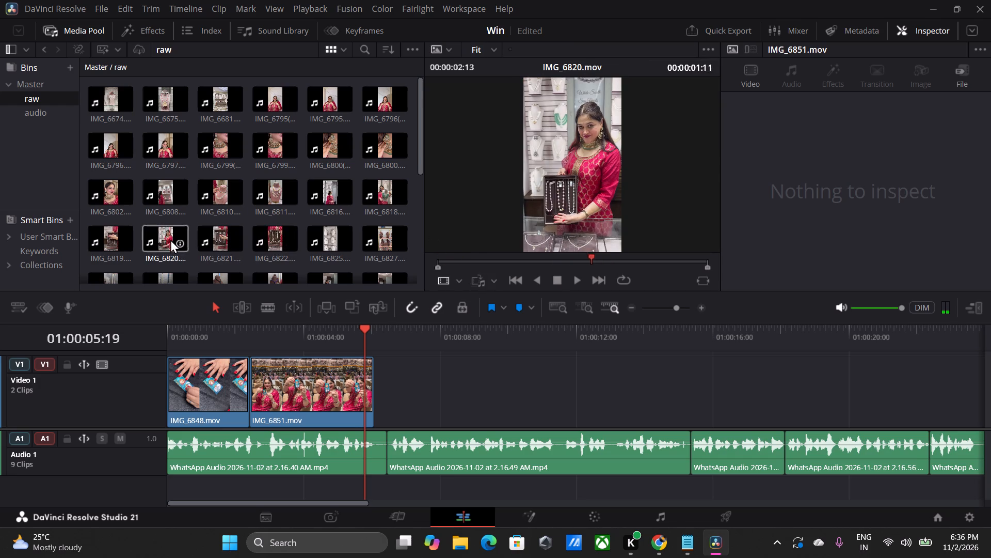
Skim the clips in the raw bin for matching footage while playing the second voice-over clip to about 01:00:14:19.
{"action": "scroll", "coordinate": [170, 228], "scroll_direction": "down", "scroll_amount": 2, "text": "alt"}
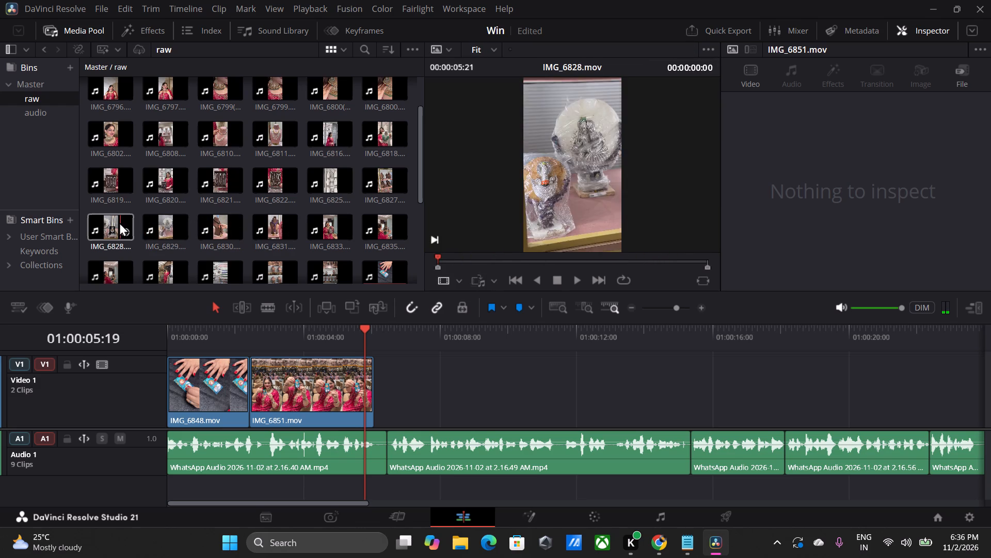
{"action": "scroll", "coordinate": [105, 225], "scroll_direction": "down", "scroll_amount": 1, "text": "alt"}
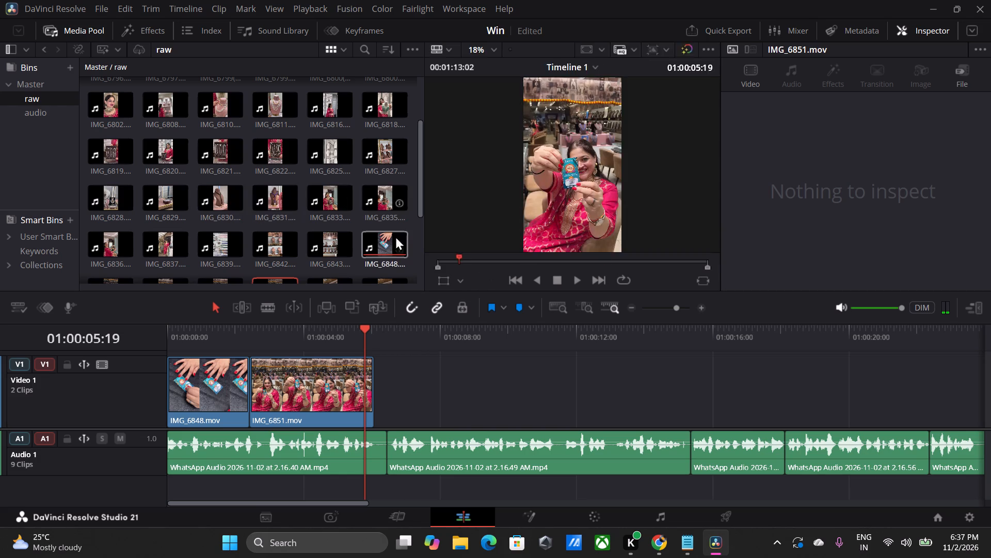
{"action": "scroll", "coordinate": [261, 240], "scroll_direction": "down", "scroll_amount": 2, "text": "alt"}
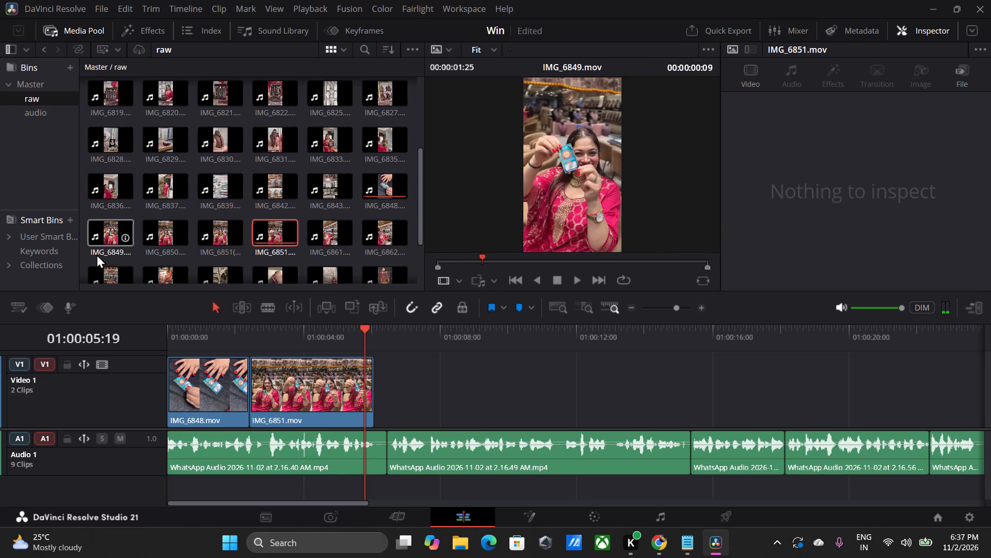
{"action": "scroll", "coordinate": [109, 270], "scroll_direction": "down", "scroll_amount": 1, "text": "alt"}
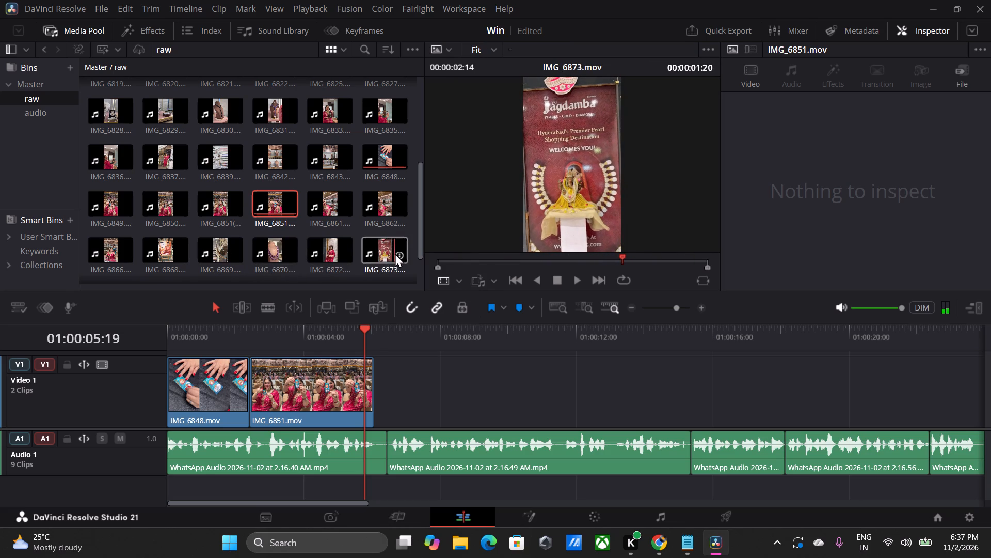
{"action": "key", "text": "space"}
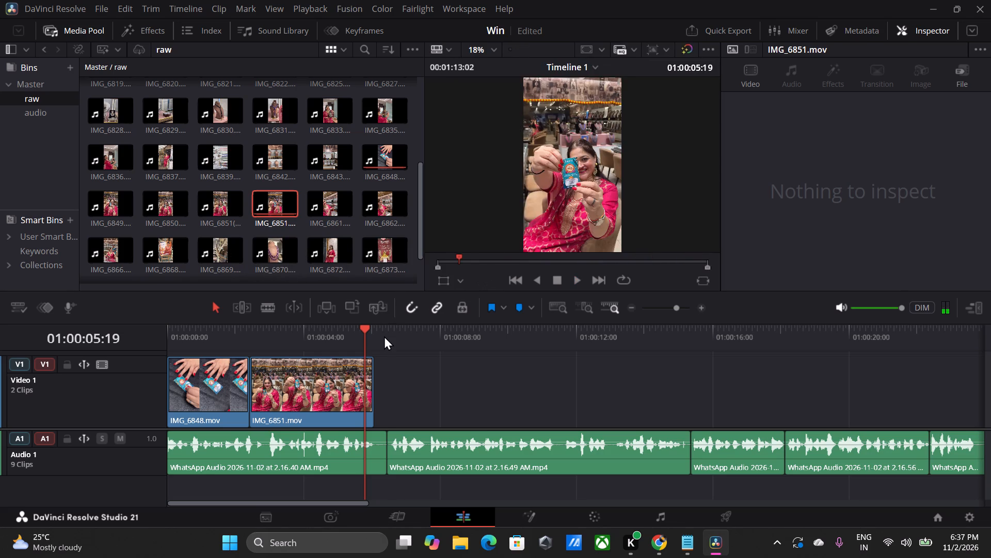
{"action": "left_click", "coordinate": [385, 338], "text": "alt"}
{"action": "key", "text": "space"}
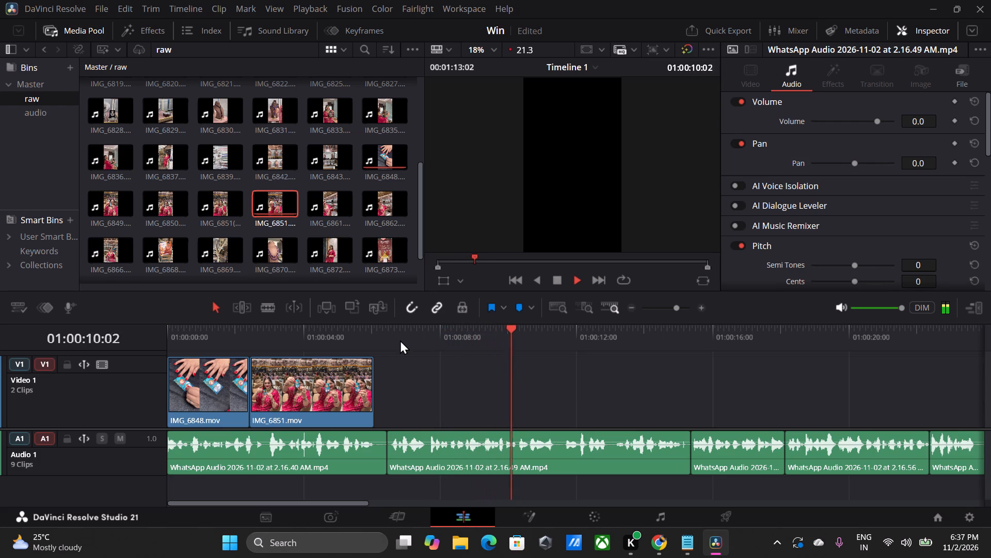
{"action": "key", "text": "space"}
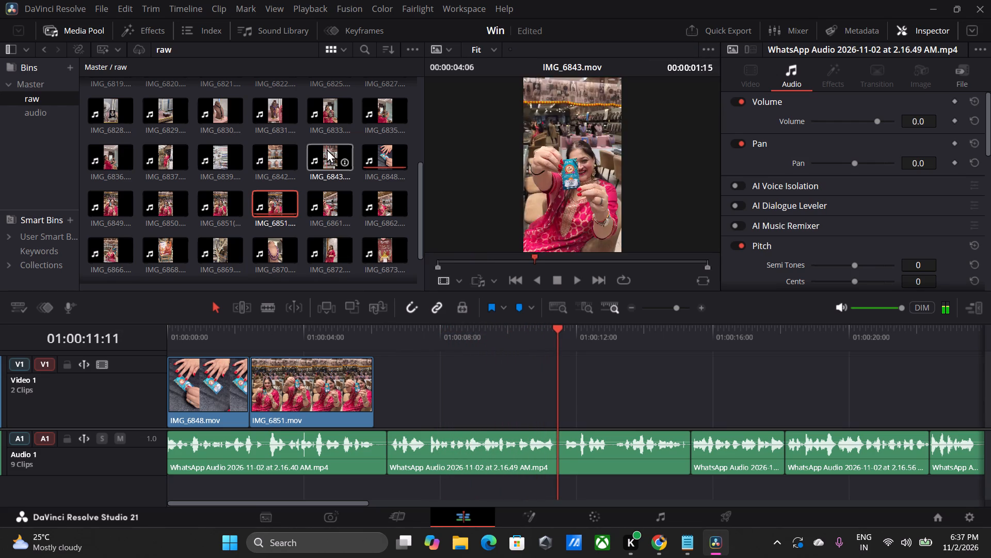
{"action": "scroll", "coordinate": [274, 245], "scroll_direction": "down", "scroll_amount": 4, "text": "alt"}
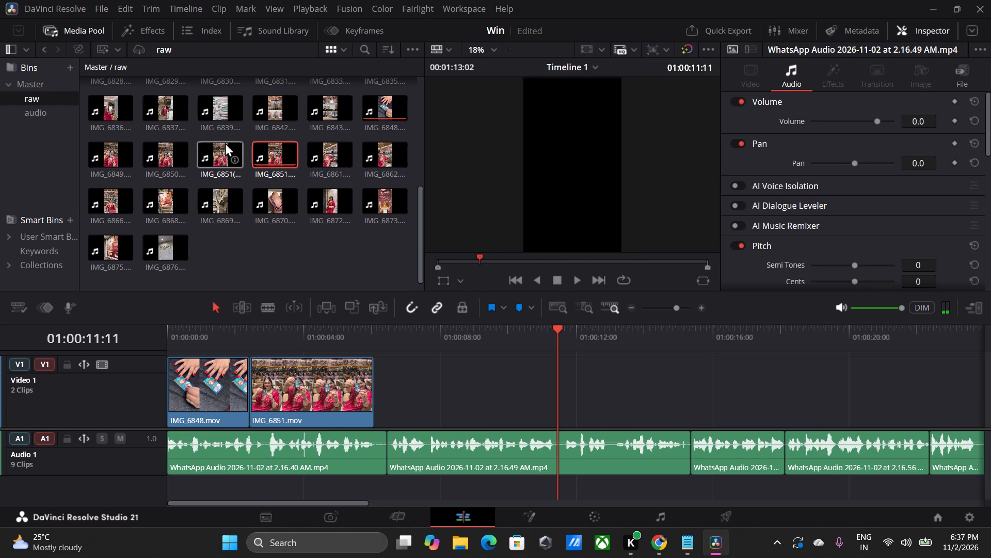
{"action": "scroll", "coordinate": [322, 153], "scroll_direction": "up", "scroll_amount": 1, "text": "alt"}
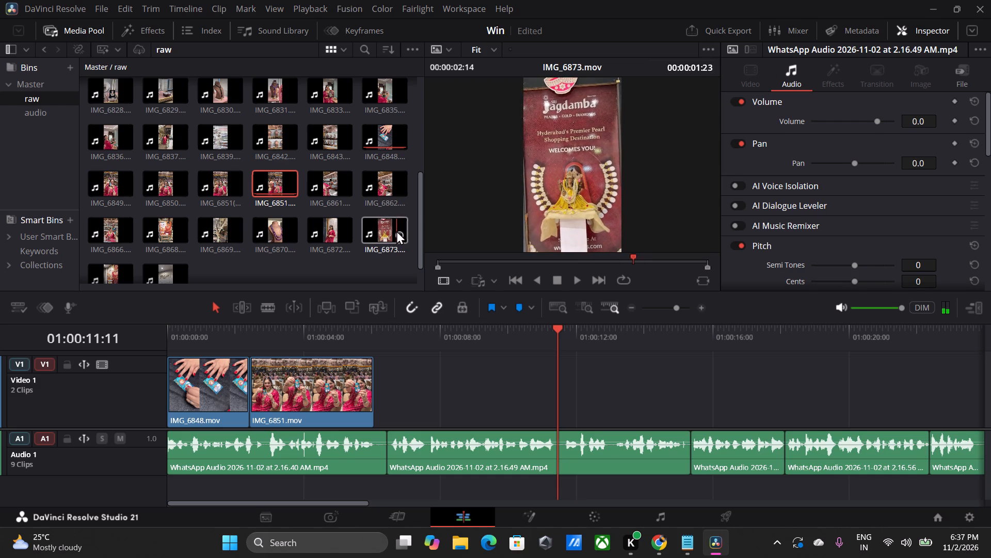
{"action": "key", "text": "space"}
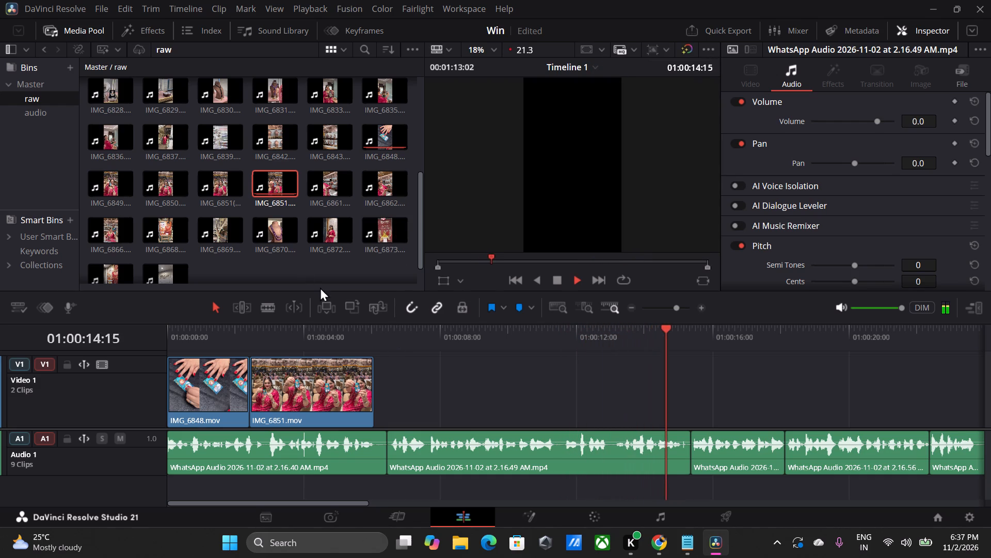
{"action": "key", "text": "space"}
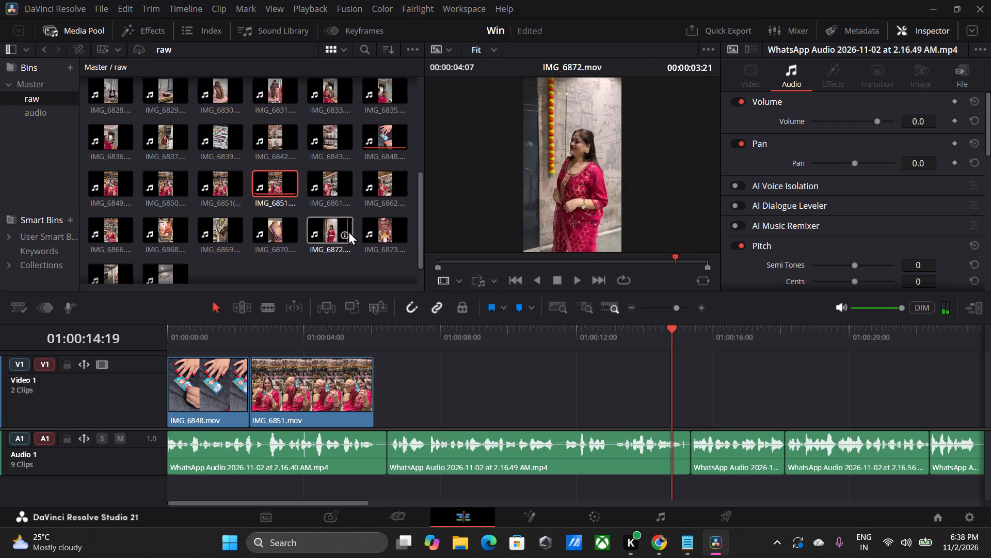
Place only the video of IMG_6872.mov on Video 1 directly after IMG_6851.mov and play across the join.
{"action": "left_click_drag", "start_coordinate": [321, 230], "coordinate": [384, 359], "text": "alt"}
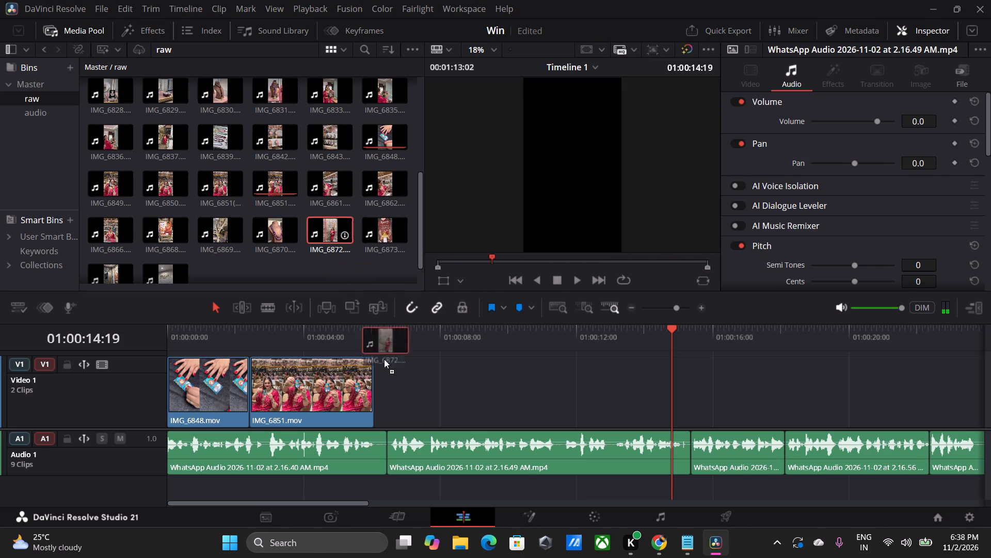
{"action": "left_click_drag", "start_coordinate": [384, 359], "coordinate": [323, 222], "text": "alt"}
{"action": "double_click", "coordinate": [321, 234], "text": "alt"}
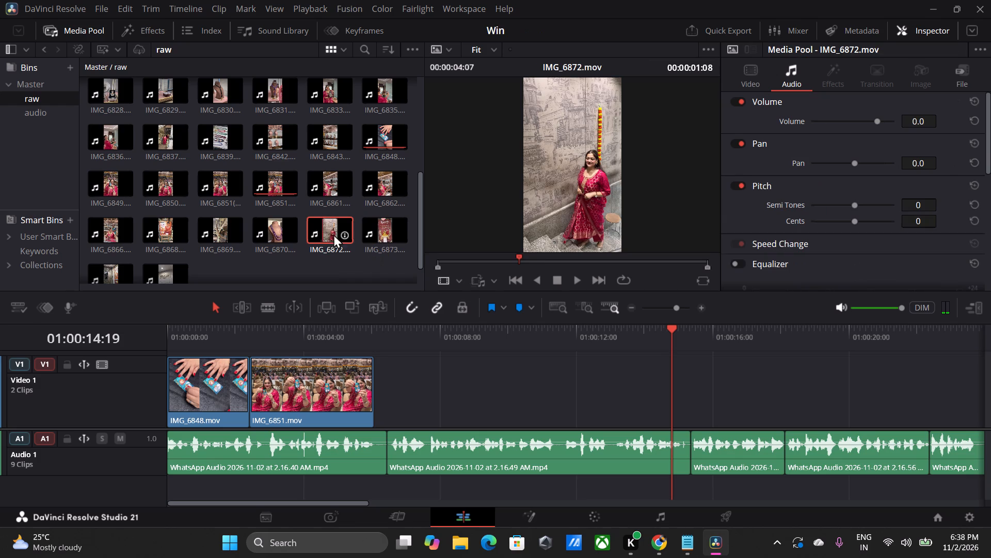
{"action": "left_click_drag", "start_coordinate": [550, 235], "coordinate": [377, 397], "text": "alt"}
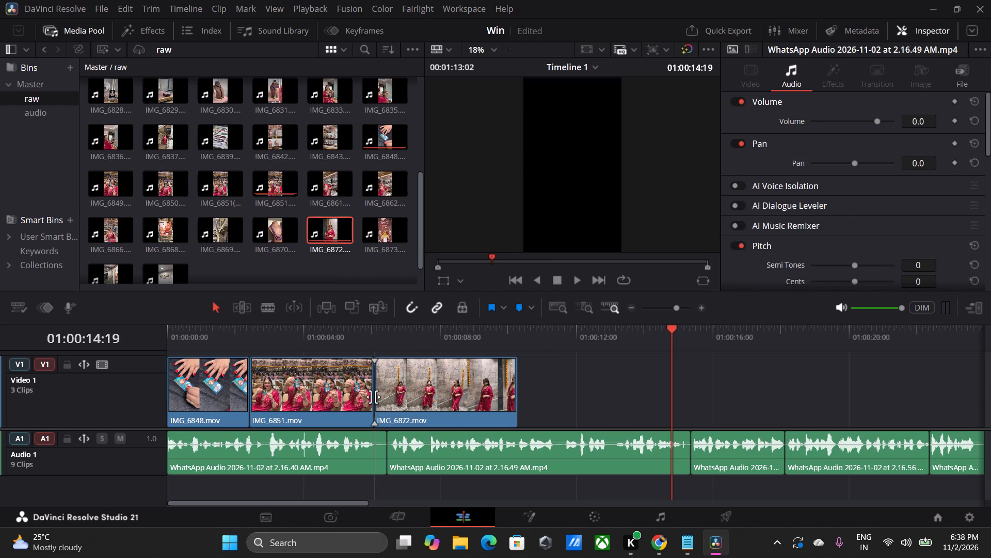
{"action": "left_click", "coordinate": [342, 345], "text": "alt"}
{"action": "key", "text": "space"}
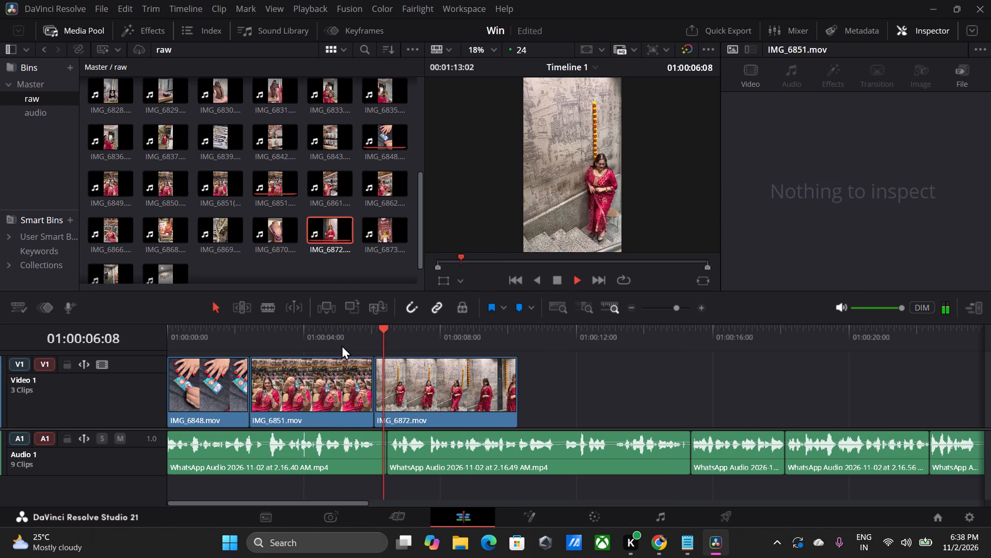
{"action": "key", "text": "space"}
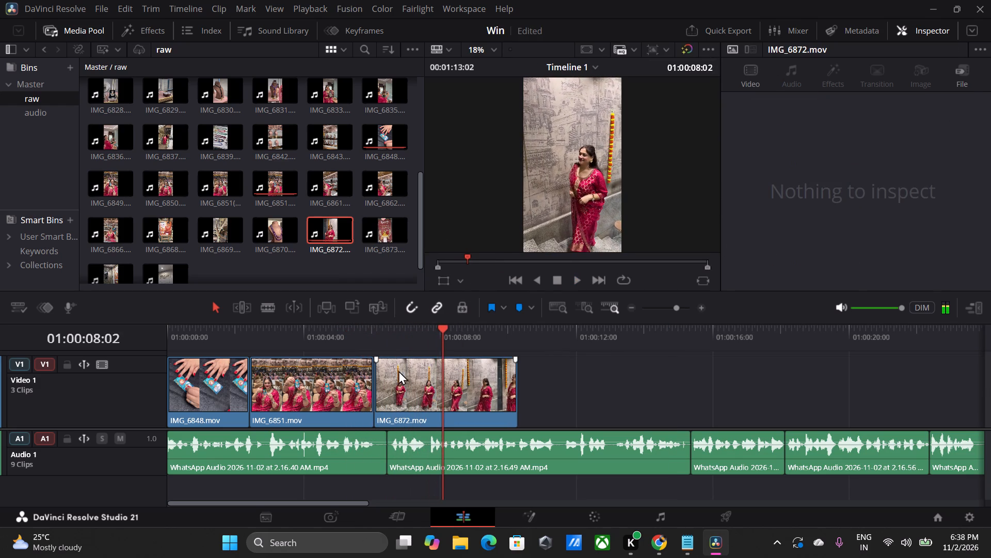
Move IMG_6872.mov aside, split the first voice-over clip at 01:00:06:02, and delete its silent tail and the remaining gap.
{"action": "left_click_drag", "start_coordinate": [408, 375], "coordinate": [485, 390], "text": "alt"}
{"action": "left_click", "coordinate": [387, 338], "text": "alt"}
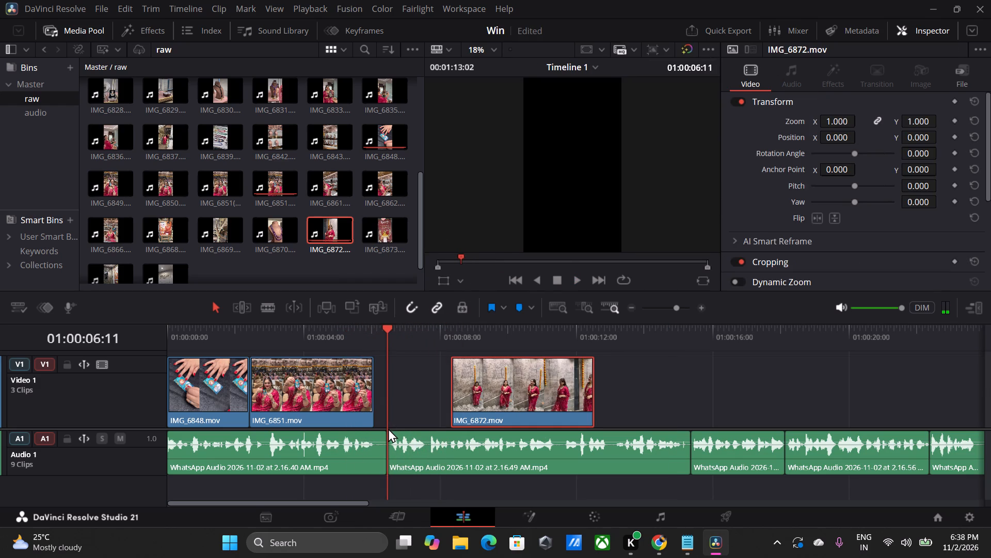
{"action": "scroll", "coordinate": [388, 429], "scroll_direction": "up", "scroll_amount": 6, "text": "alt"}
{"action": "left_click_drag", "start_coordinate": [572, 329], "coordinate": [567, 331]}
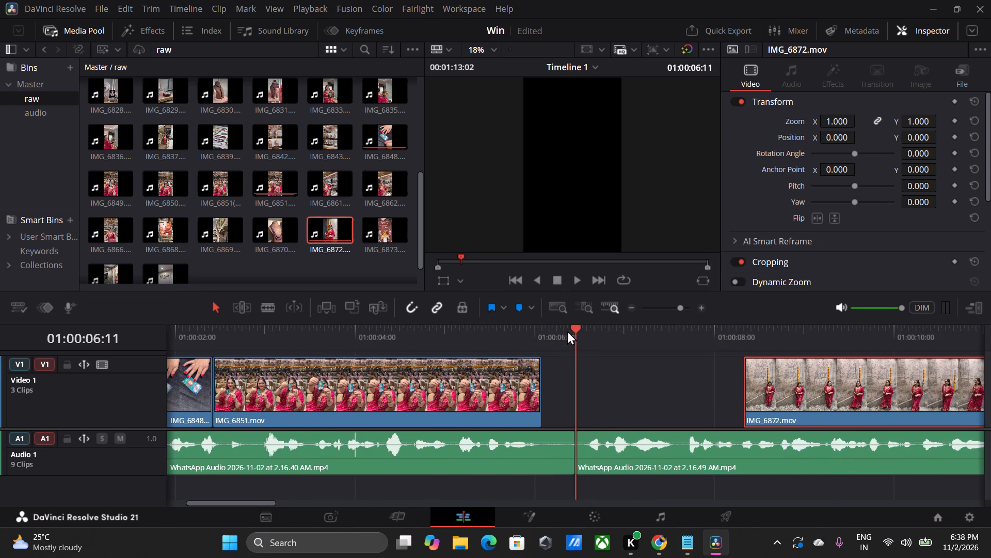
{"action": "left_click_drag", "start_coordinate": [567, 331], "coordinate": [546, 333]}
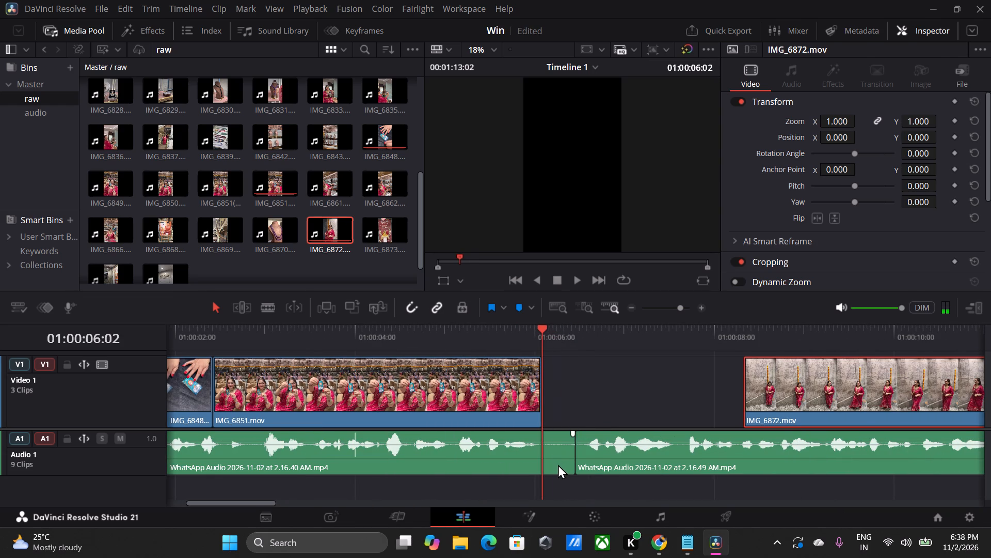
{"action": "left_click", "coordinate": [558, 464]}
{"action": "key", "text": "ctrl+b"}
{"action": "left_click", "coordinate": [558, 464]}
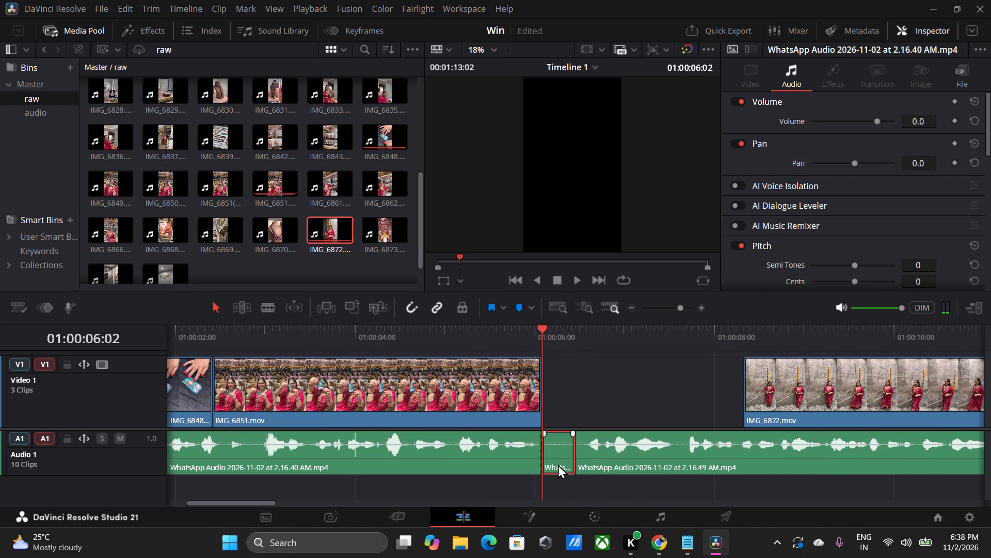
{"action": "key", "text": "BackSpace"}
{"action": "left_click", "coordinate": [558, 464]}
{"action": "key", "text": "BackSpace"}
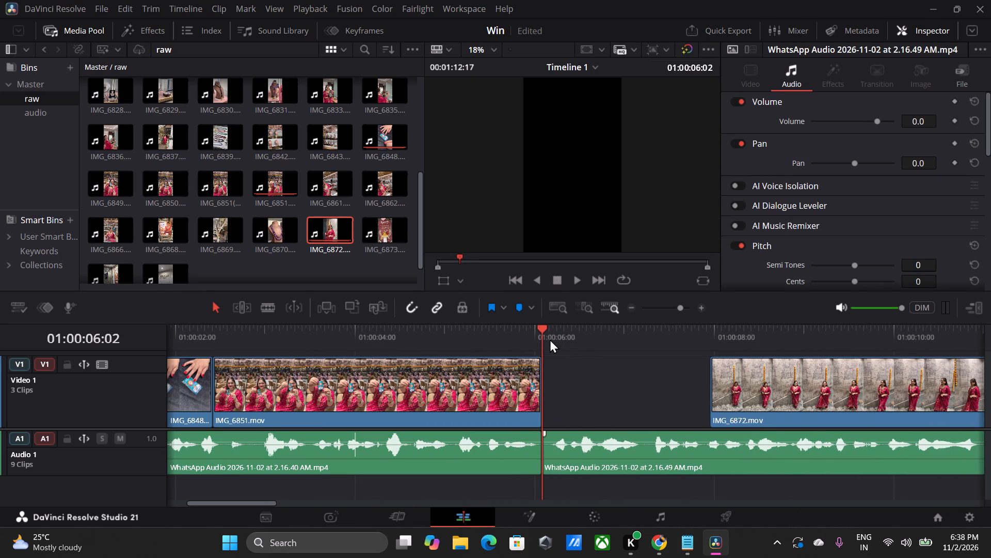
Move IMG_6872.mov closer to IMG_6851.mov, ripple delete the gap between them on Video 1, and play across the join.
{"action": "left_click_drag", "start_coordinate": [539, 334], "coordinate": [521, 335]}
{"action": "left_click_drag", "start_coordinate": [747, 384], "coordinate": [610, 388]}
{"action": "left_click", "coordinate": [561, 387]}
{"action": "left_click", "coordinate": [559, 387]}
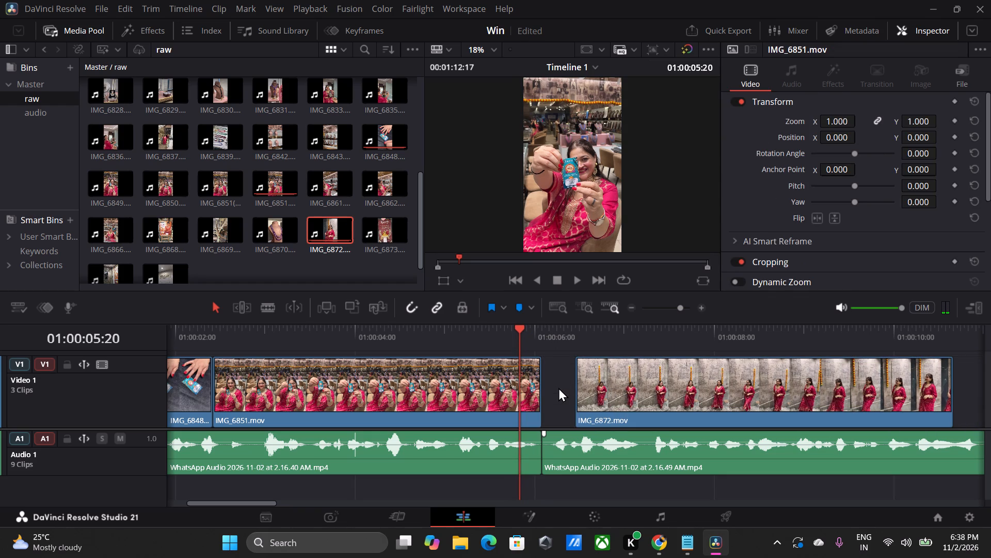
{"action": "left_click", "coordinate": [558, 388]}
{"action": "key", "text": "BackSpace"}
{"action": "key", "text": "space"}
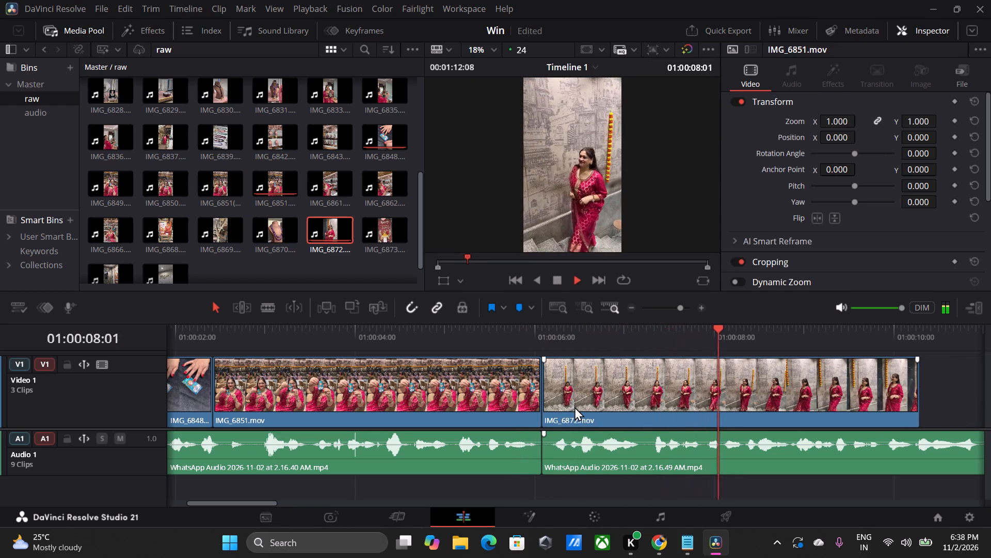
{"action": "key", "text": "space"}
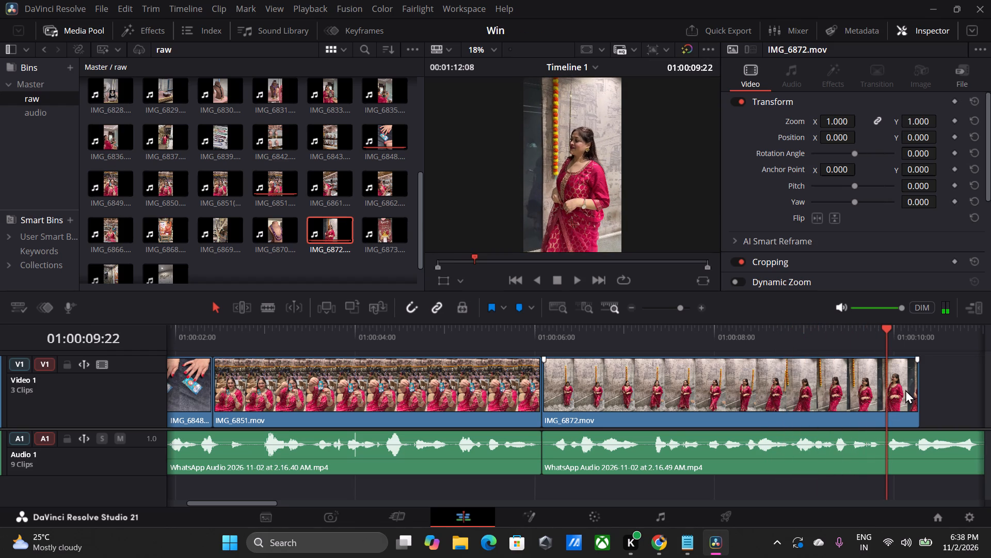
Trim the end of IMG_6872.mov on Video 1 to about 01:00:07:15, playing it against the voice-over.
{"action": "left_click_drag", "start_coordinate": [919, 382], "coordinate": [759, 390]}
{"action": "left_click_drag", "start_coordinate": [759, 390], "coordinate": [773, 393]}
{"action": "left_click", "coordinate": [565, 331]}
{"action": "key", "text": "space"}
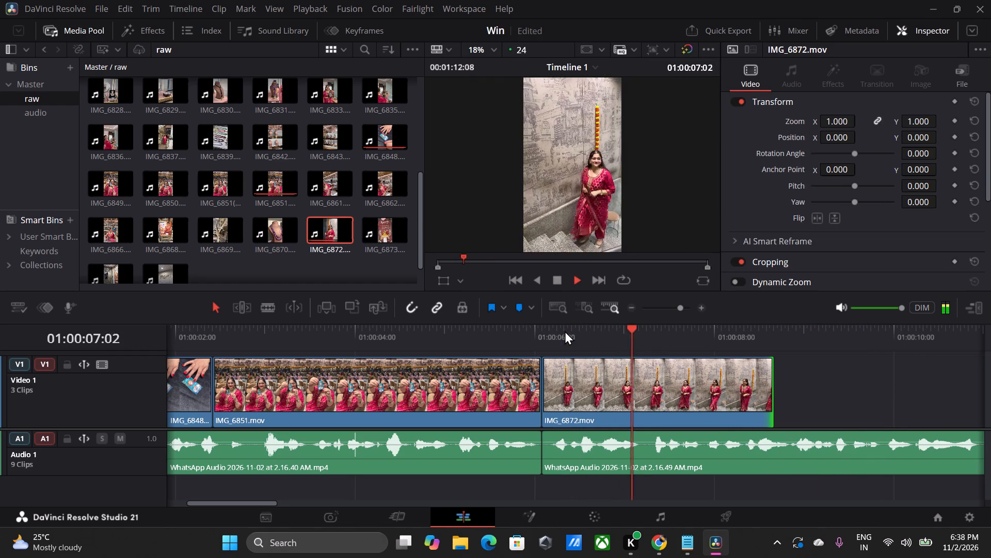
{"action": "key", "text": "space"}
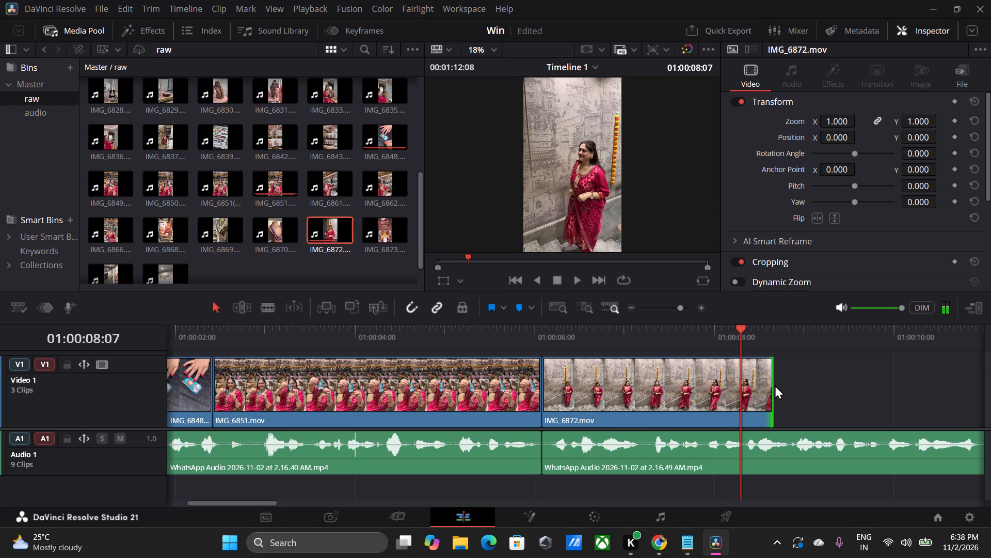
{"action": "left_click", "coordinate": [770, 384]}
{"action": "left_click_drag", "start_coordinate": [772, 388], "coordinate": [668, 411]}
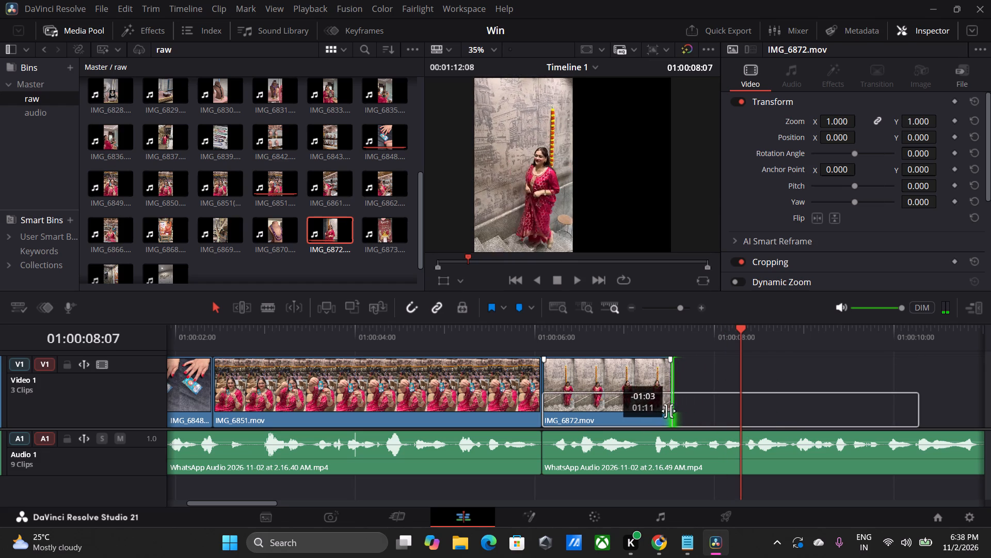
{"action": "left_click_drag", "start_coordinate": [668, 411], "coordinate": [665, 411]}
{"action": "left_click", "coordinate": [542, 340]}
{"action": "key", "text": "space"}
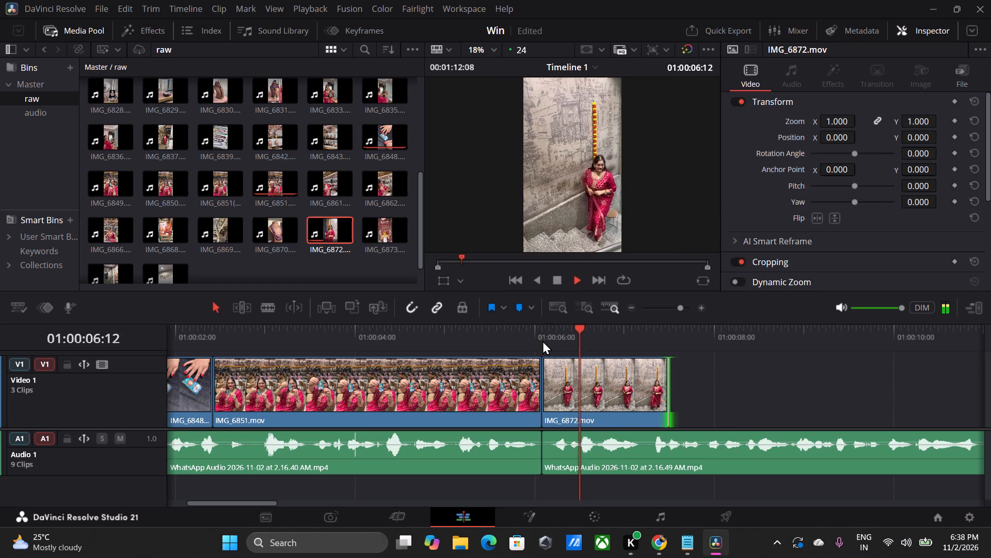
{"action": "key", "text": "space"}
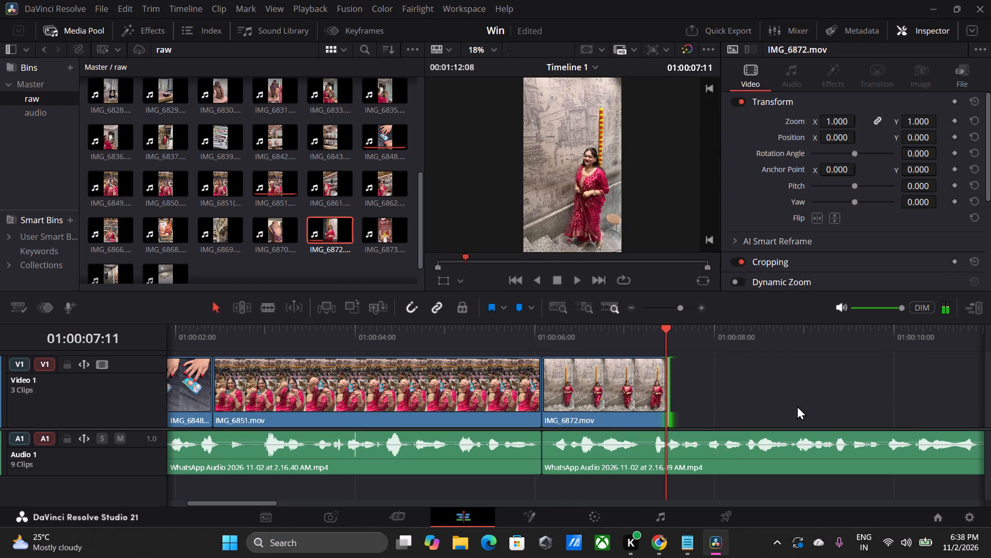
{"action": "left_click_drag", "start_coordinate": [669, 395], "coordinate": [683, 405]}
{"action": "key", "text": "space"}
{"action": "key", "text": "space"}
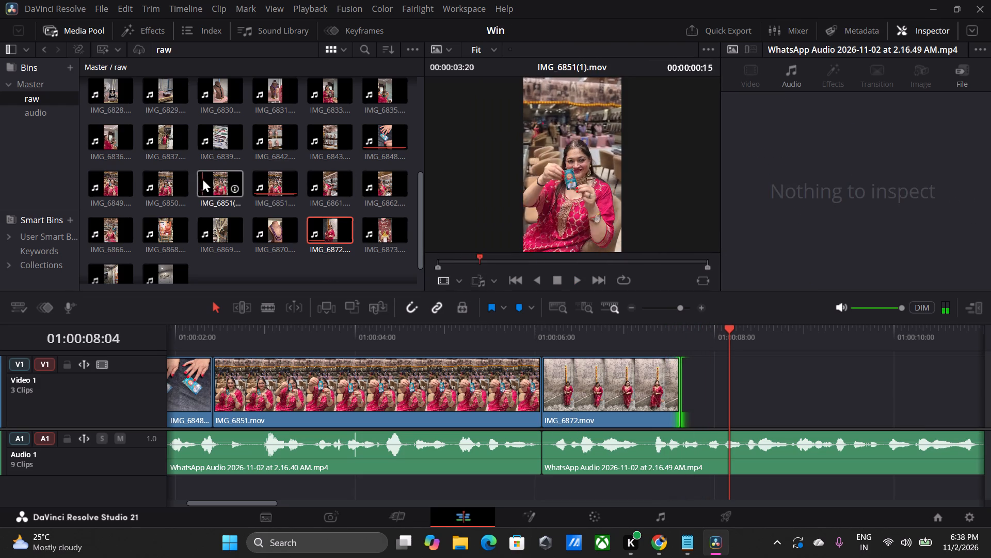
Place only the video of IMG_6830.mov from the raw bin on Video 1 directly after IMG_6872.mov and play the join.
{"action": "scroll", "coordinate": [184, 169], "scroll_direction": "up", "scroll_amount": 2}
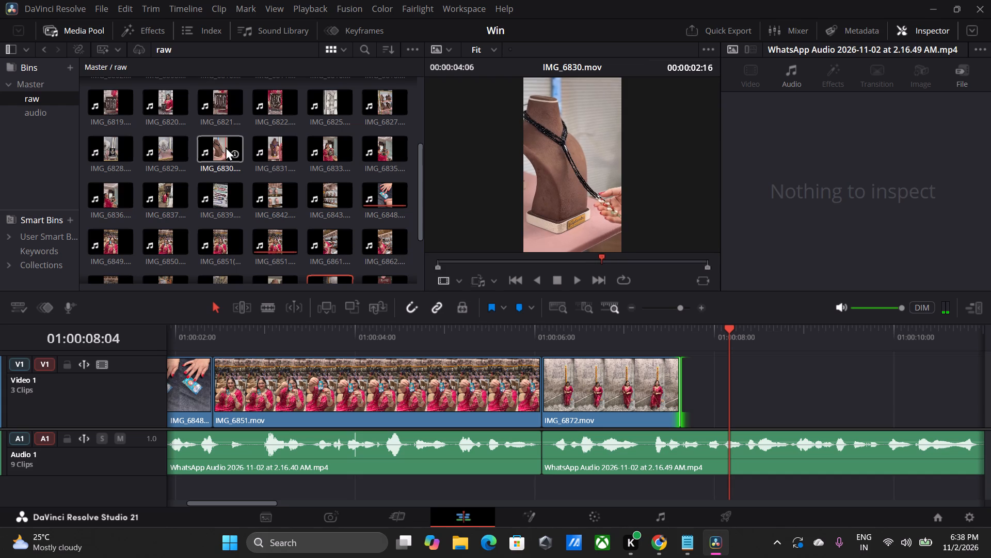
{"action": "double_click", "coordinate": [226, 147]}
{"action": "left_click_drag", "start_coordinate": [553, 237], "coordinate": [686, 397]}
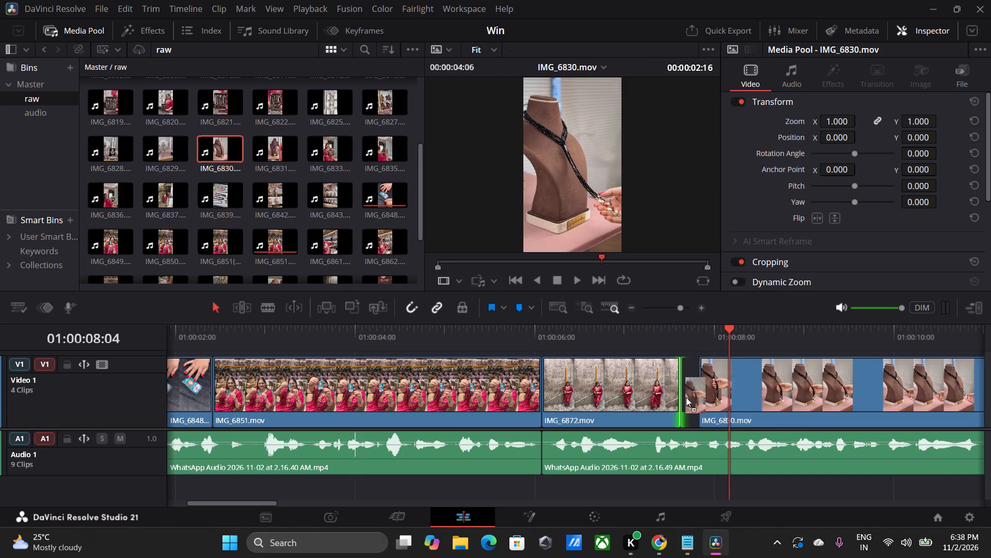
{"action": "left_click_drag", "start_coordinate": [686, 397], "coordinate": [675, 400]}
{"action": "left_click", "coordinate": [645, 326]}
{"action": "key", "text": "space"}
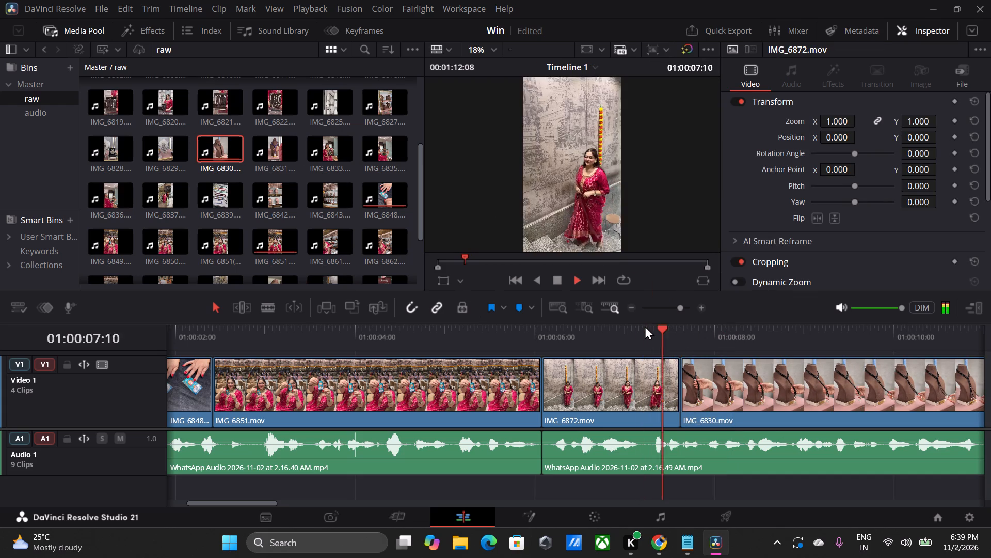
{"action": "key", "text": "space"}
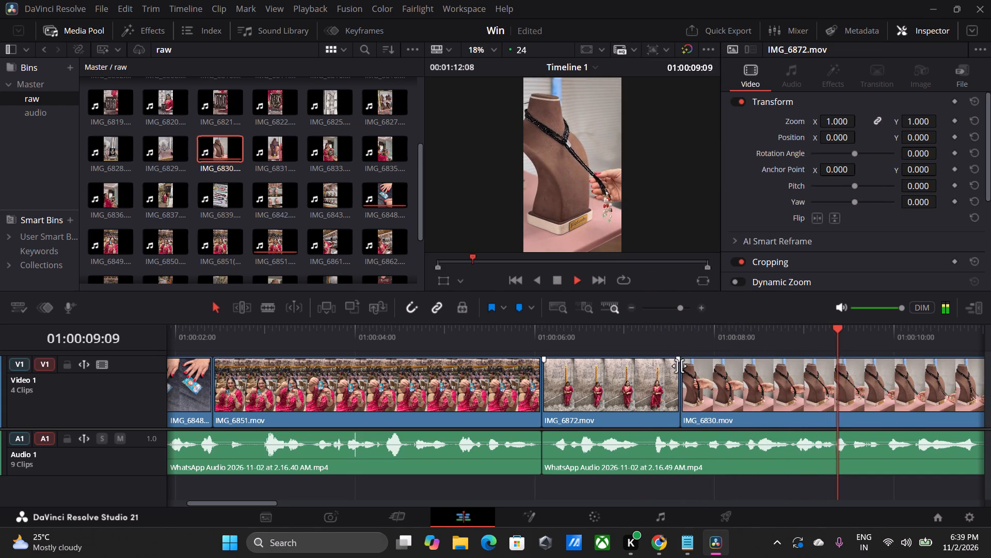
Move IMG_6830.mov away from IMG_6872.mov and delete it from Video 1.
{"action": "left_click_drag", "start_coordinate": [867, 402], "coordinate": [737, 391]}
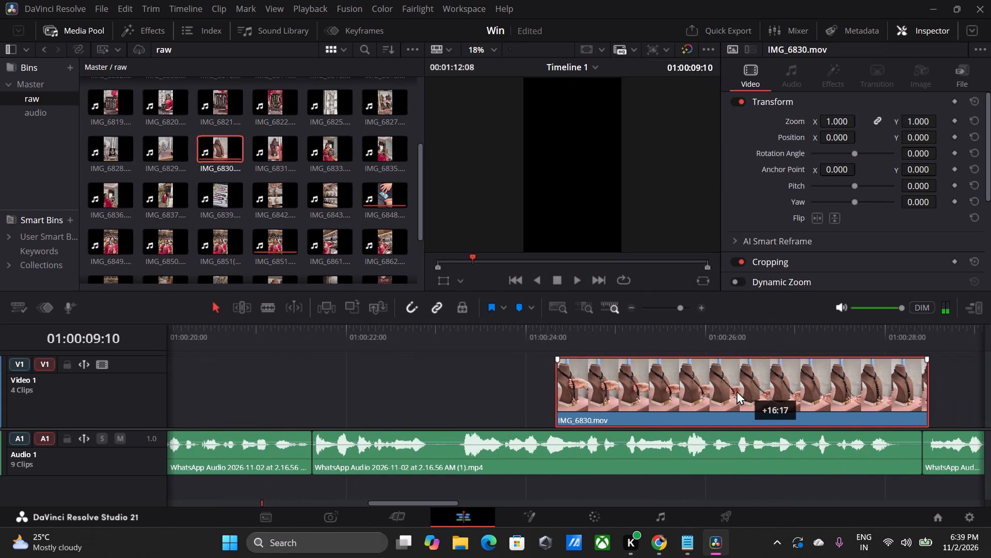
{"action": "left_click_drag", "start_coordinate": [737, 391], "coordinate": [717, 393]}
{"action": "key", "text": "BackSpace"}
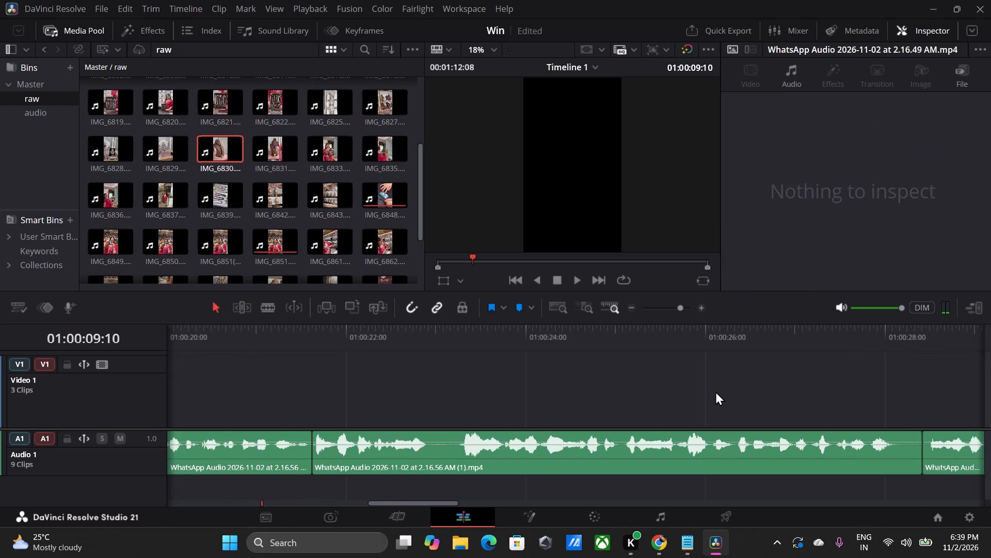
Place only the video of IMG_6875.mov from the raw bin on Video 1 directly after IMG_6872.mov and play it with the voice-over.
{"action": "scroll", "coordinate": [715, 391], "scroll_direction": "up", "scroll_amount": 16, "text": "ctrl"}
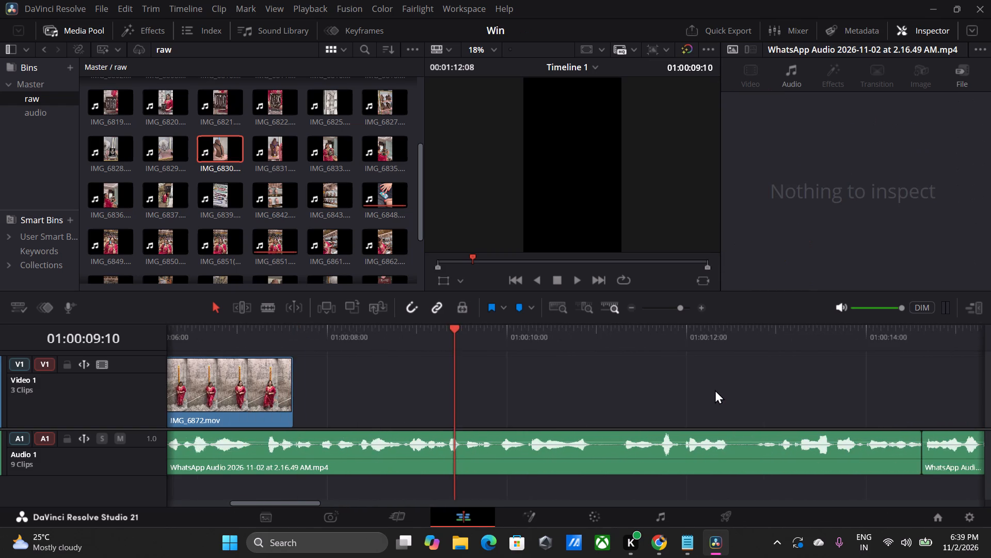
{"action": "scroll", "coordinate": [715, 390], "scroll_direction": "up", "scroll_amount": 1, "text": "ctrl"}
{"action": "left_click", "coordinate": [374, 335]}
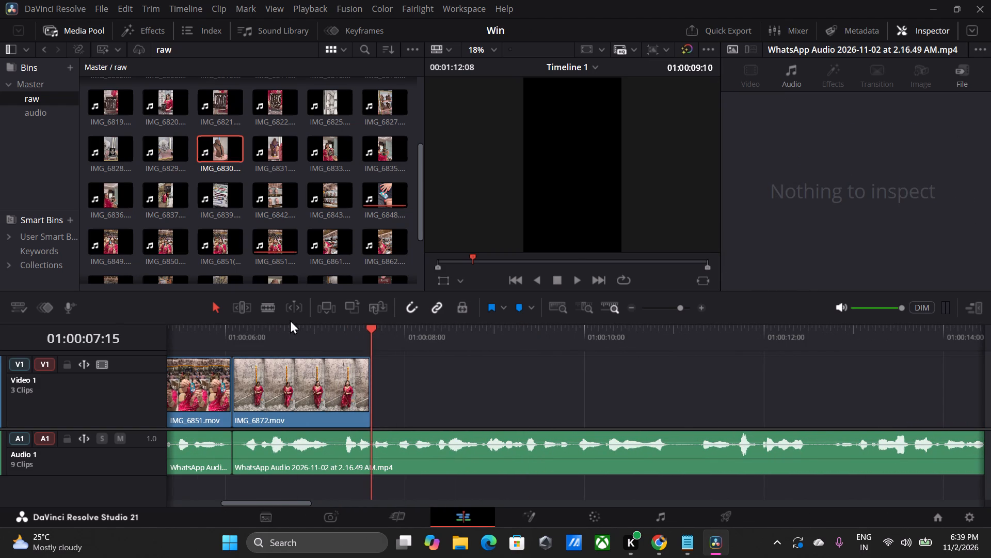
{"action": "scroll", "coordinate": [179, 147], "scroll_direction": "down", "scroll_amount": 4}
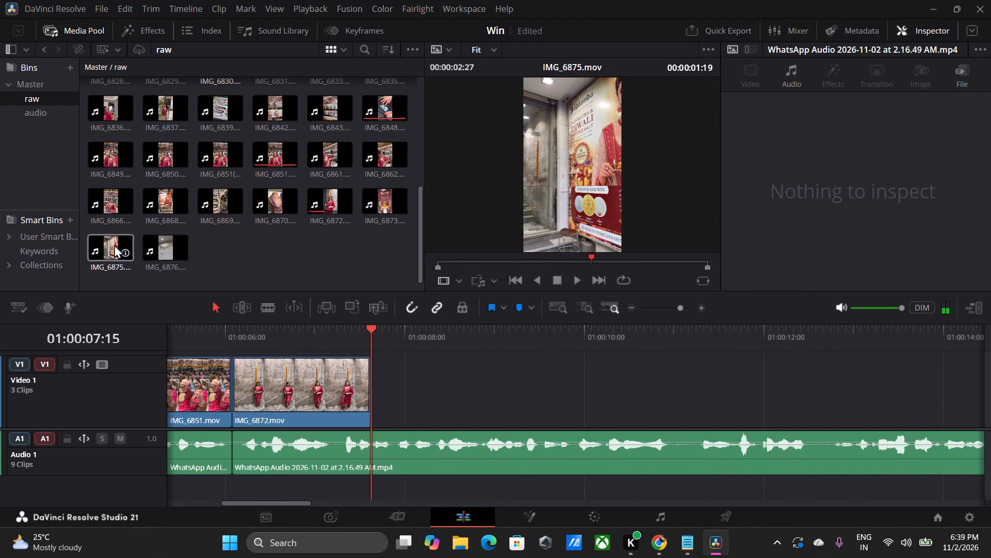
{"action": "double_click", "coordinate": [114, 244]}
{"action": "left_click_drag", "start_coordinate": [546, 235], "coordinate": [379, 395]}
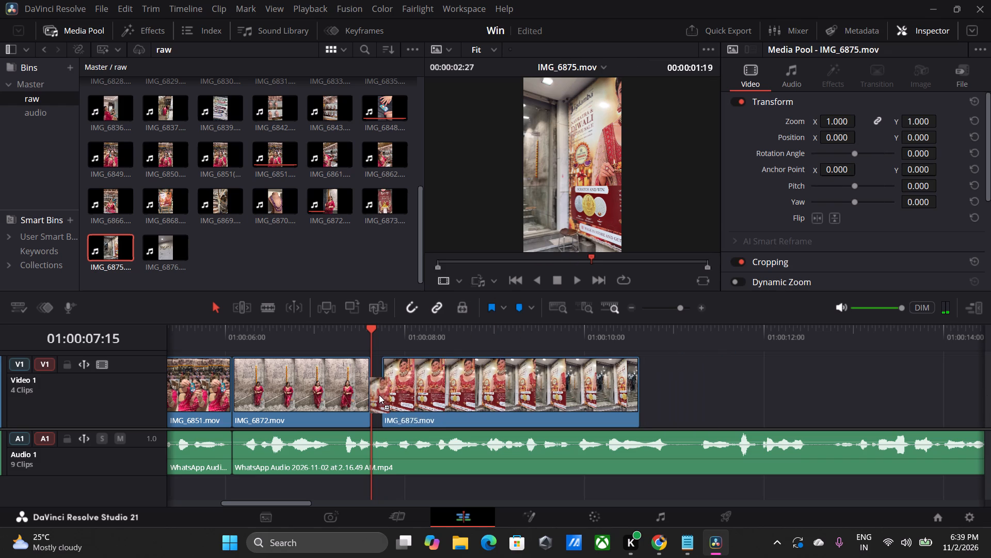
{"action": "left_click_drag", "start_coordinate": [379, 395], "coordinate": [368, 396]}
{"action": "left_click", "coordinate": [320, 332]}
{"action": "key", "text": "space"}
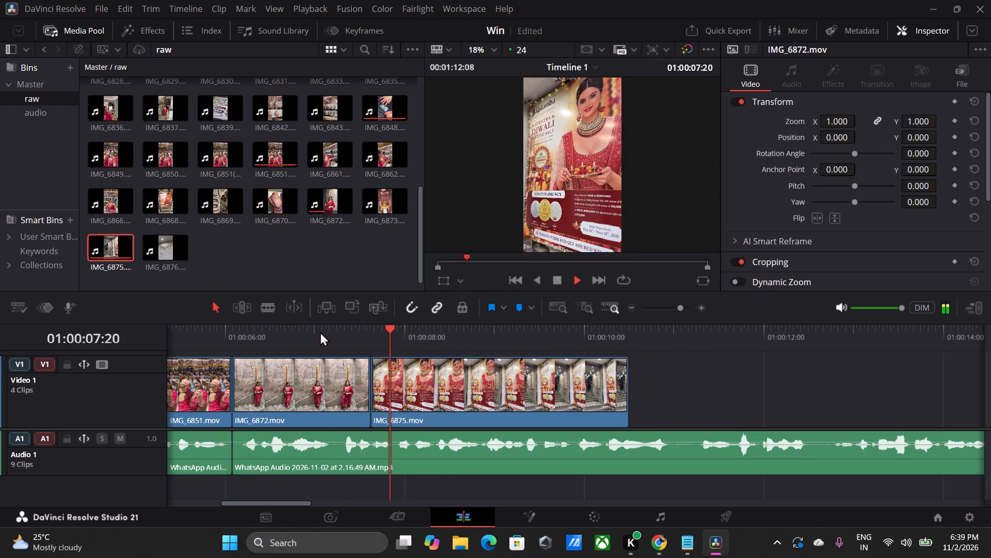
{"action": "key", "text": "space"}
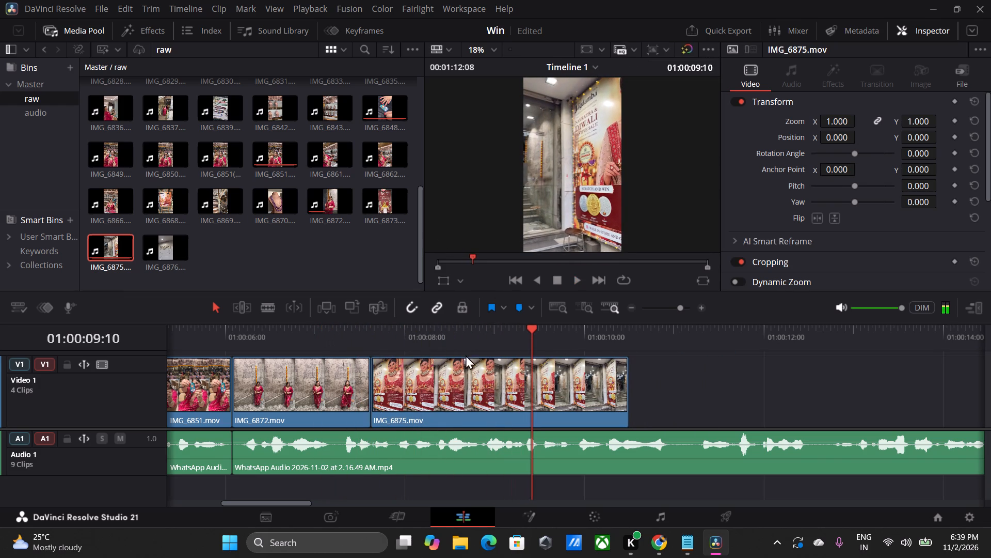
{"action": "key", "text": "space"}
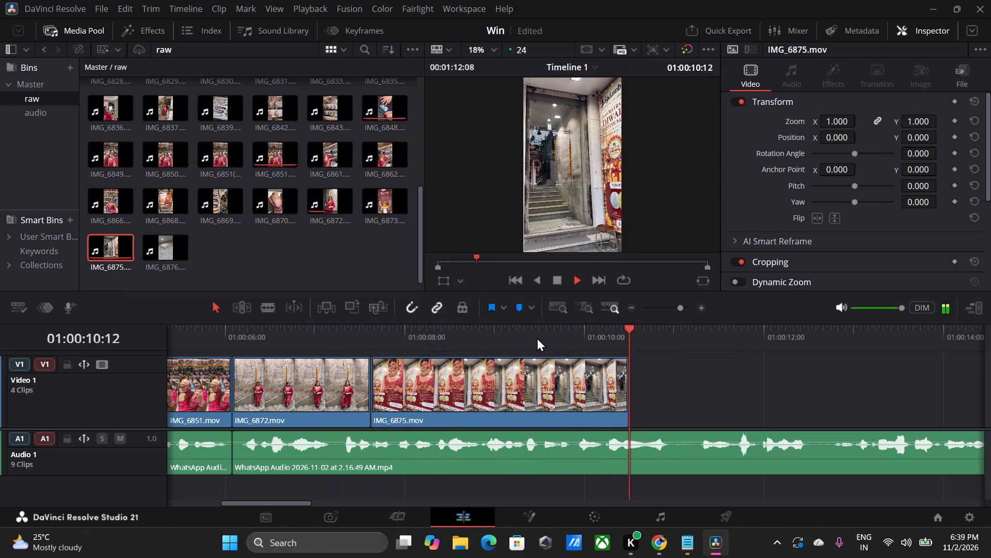
{"action": "key", "text": "space"}
Replay short parts of IMG_6875.mov against the voice-over to find where the clip should be cut.
{"action": "left_click", "coordinate": [537, 337]}
{"action": "left_click_drag", "start_coordinate": [459, 342], "coordinate": [445, 342]}
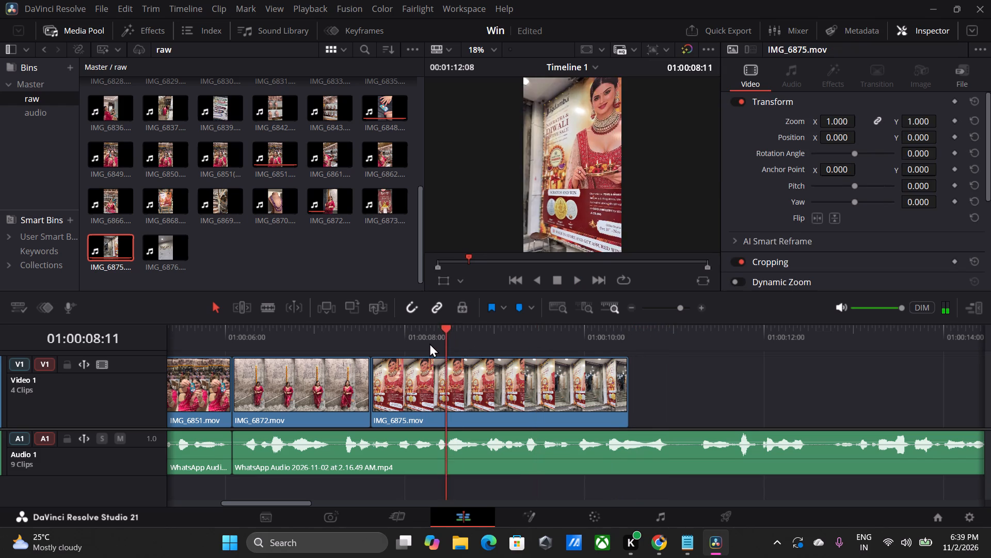
{"action": "key", "text": "space"}
{"action": "key", "text": "space"}
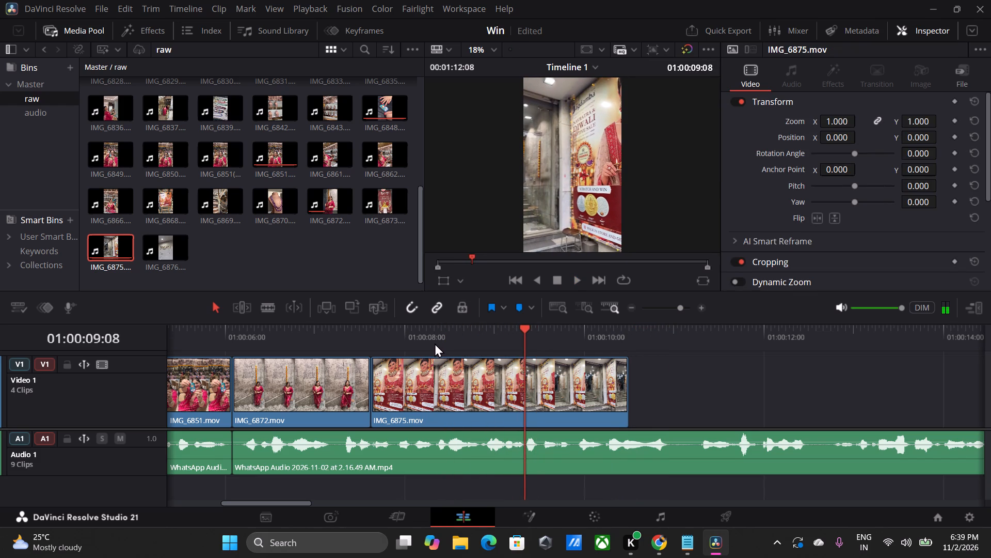
{"action": "key", "text": "space"}
{"action": "key", "text": "space"}
{"action": "left_click_drag", "start_coordinate": [542, 332], "coordinate": [522, 337]}
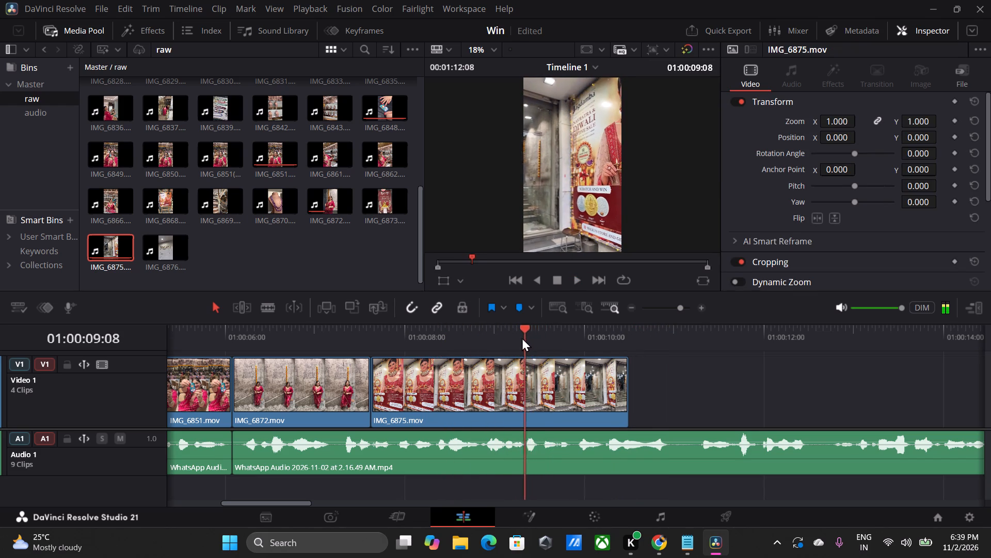
{"action": "left_click_drag", "start_coordinate": [522, 337], "coordinate": [521, 338]}
{"action": "key", "text": "space"}
{"action": "key", "text": "space"}
{"action": "left_click", "coordinate": [521, 338]}
{"action": "left_click_drag", "start_coordinate": [518, 339], "coordinate": [501, 345]}
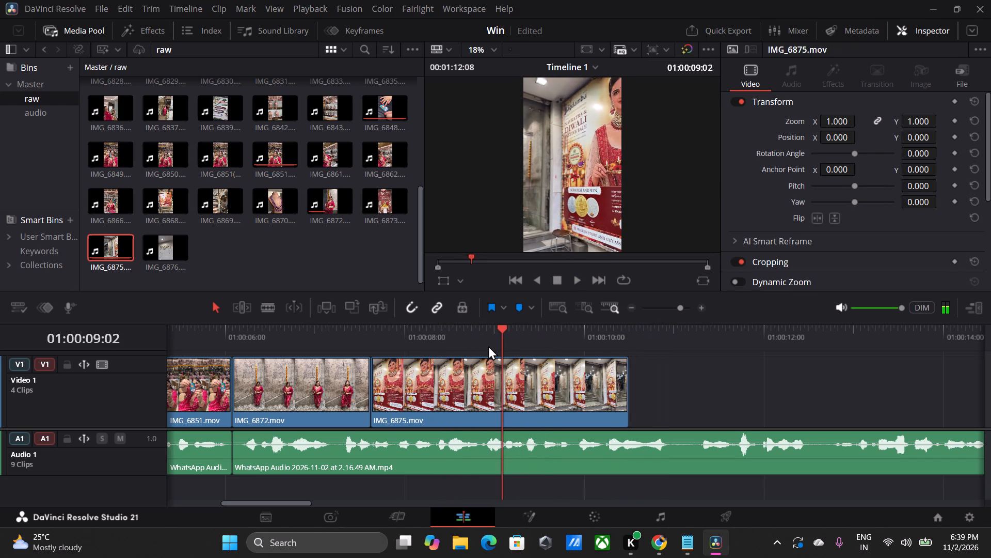
{"action": "key", "text": "space"}
{"action": "key", "text": "space"}
{"action": "left_click", "coordinate": [470, 351]}
{"action": "left_click", "coordinate": [470, 343]}
{"action": "key", "text": "space"}
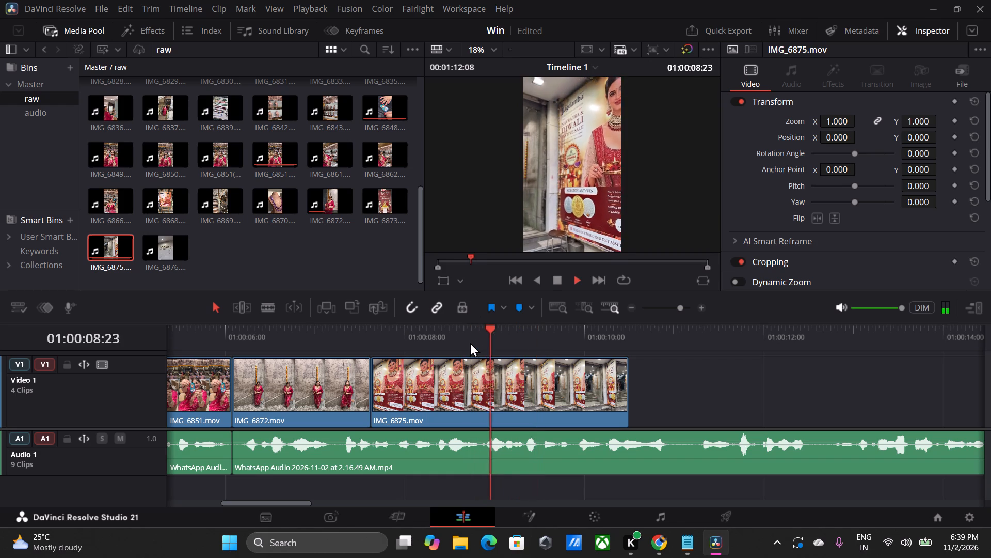
{"action": "key", "text": "space"}
{"action": "left_click", "coordinate": [470, 336]}
{"action": "key", "text": "space"}
{"action": "key", "text": "space"}
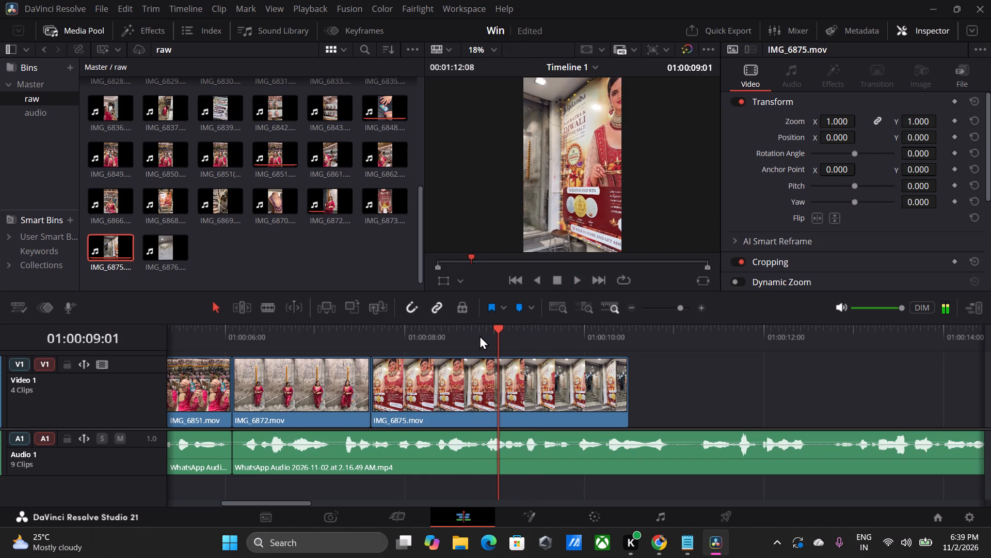
Split IMG_6875.mov on Video 1 at 01:00:08:22 and delete the part after the cut.
{"action": "left_click_drag", "start_coordinate": [492, 334], "coordinate": [487, 335]}
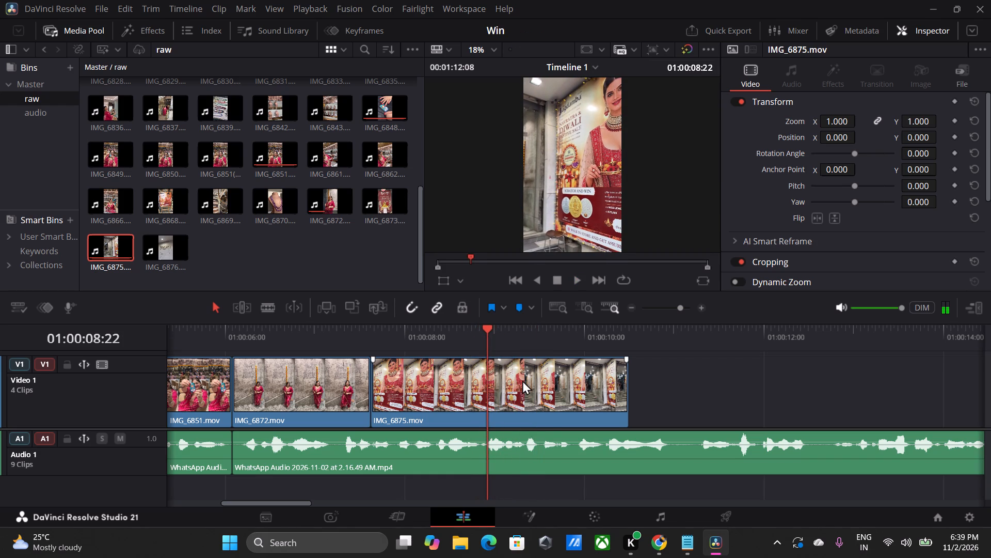
{"action": "left_click", "coordinate": [542, 392], "text": "ctrl"}
{"action": "key", "text": "ctrl+b"}
{"action": "left_click", "coordinate": [541, 395]}
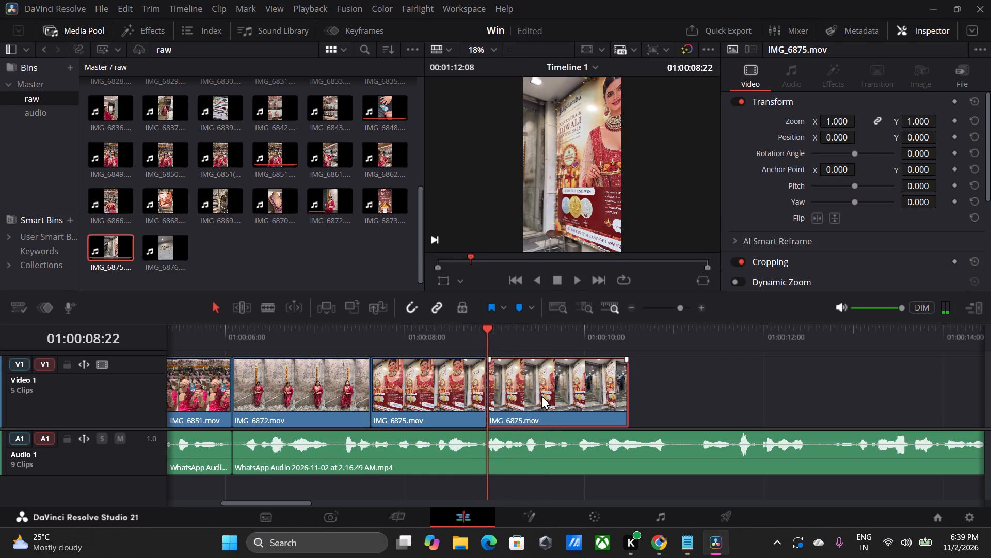
{"action": "key", "text": "BackSpace"}
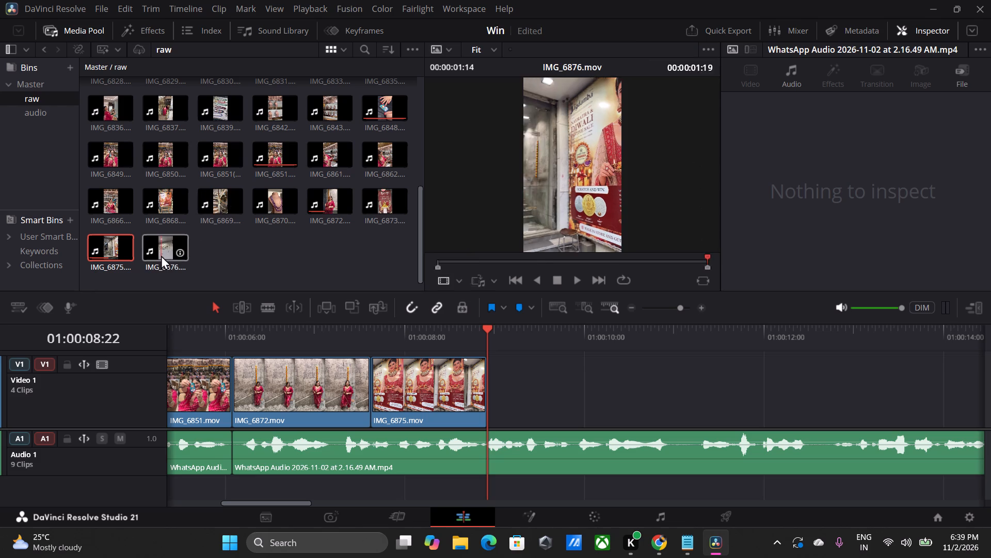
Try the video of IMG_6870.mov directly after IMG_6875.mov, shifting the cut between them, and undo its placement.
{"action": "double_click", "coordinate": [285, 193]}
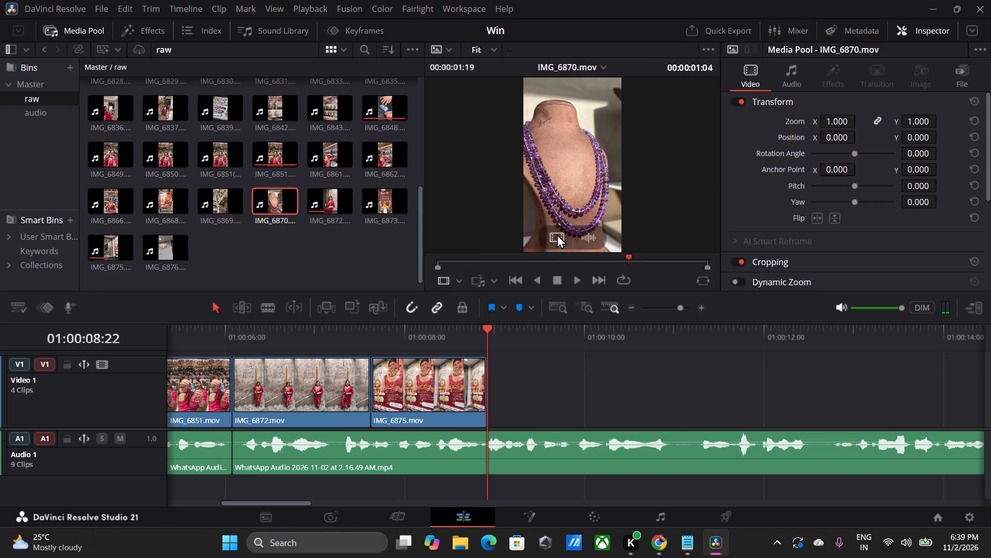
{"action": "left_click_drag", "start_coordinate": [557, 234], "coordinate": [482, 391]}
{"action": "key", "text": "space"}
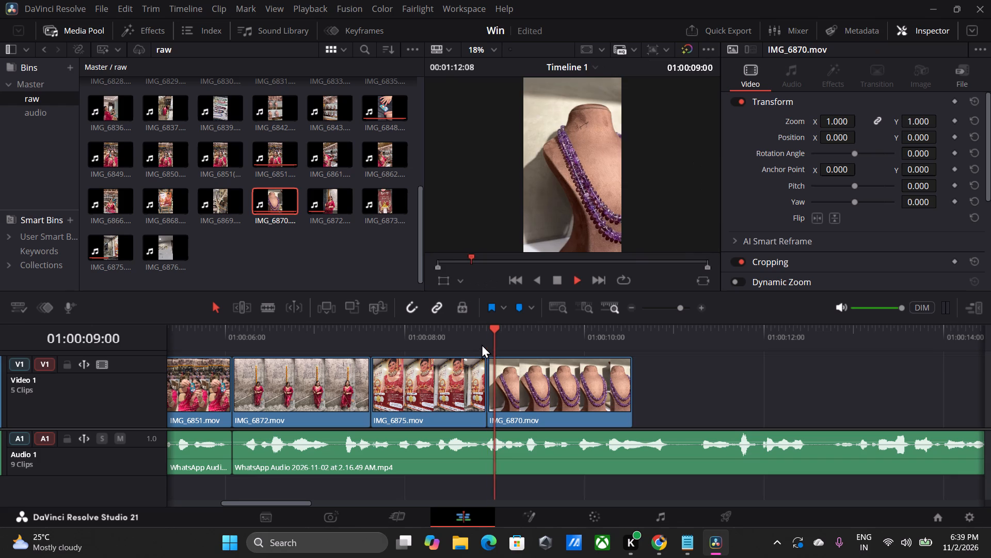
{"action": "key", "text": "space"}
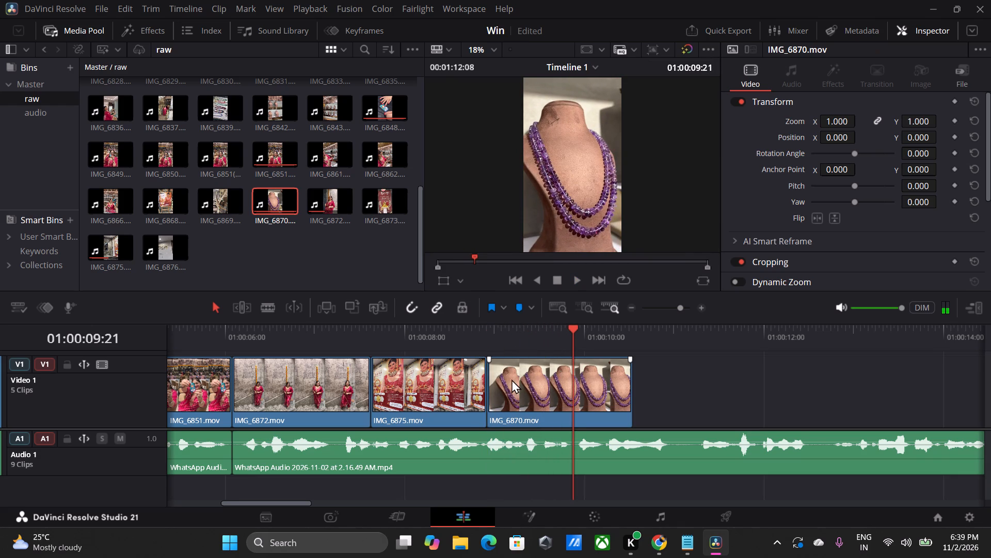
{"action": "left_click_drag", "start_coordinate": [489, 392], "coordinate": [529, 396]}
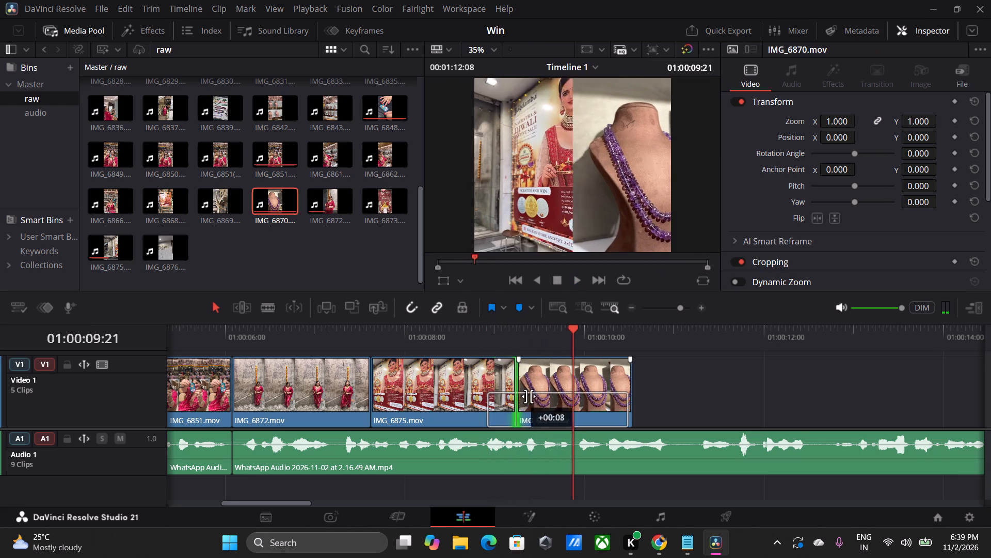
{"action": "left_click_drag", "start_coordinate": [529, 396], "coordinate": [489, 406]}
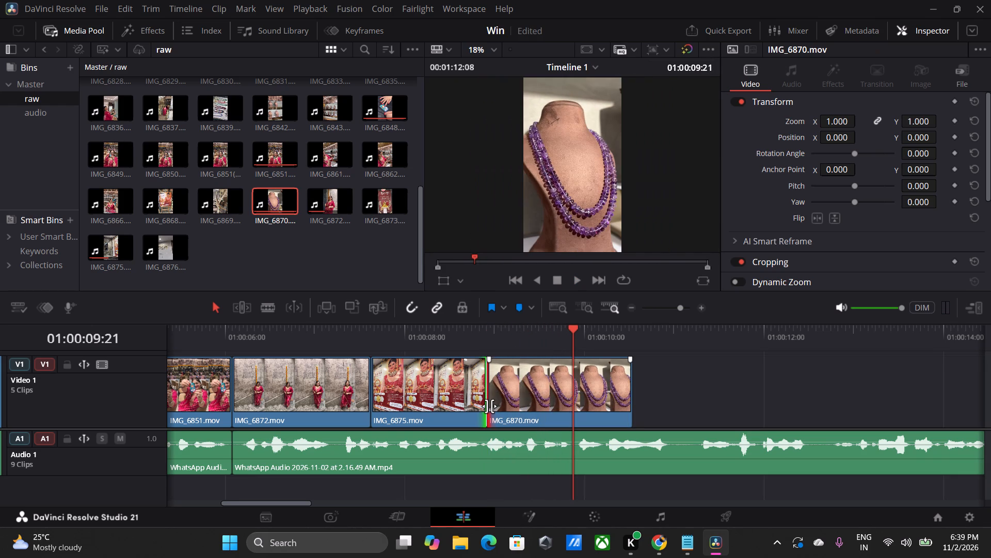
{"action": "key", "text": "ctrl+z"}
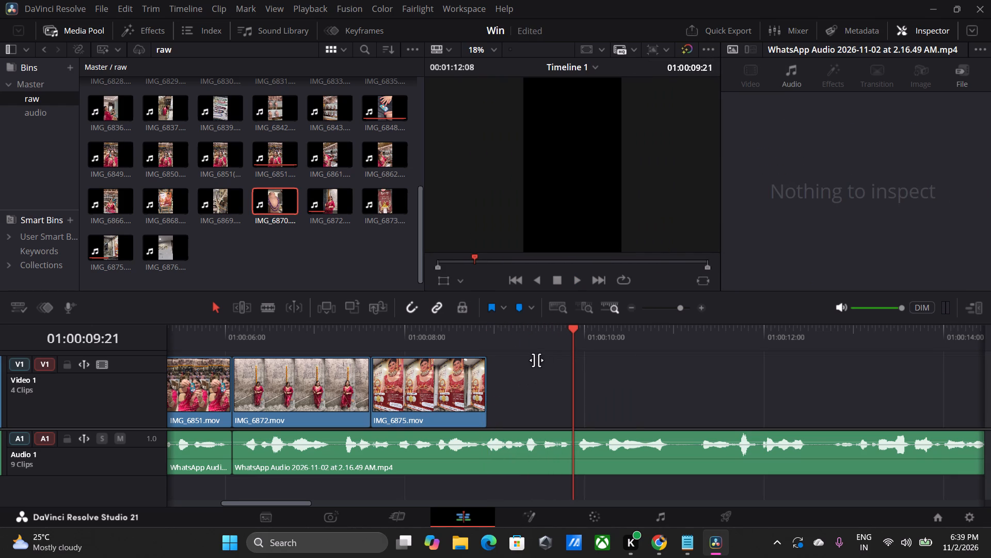
Mark the source clip IMG_6870.mov with an in point at 00:00:00:27 and an out point at 00:00:01:07.
{"action": "left_click", "coordinate": [536, 360]}
{"action": "left_click", "coordinate": [531, 345]}
{"action": "left_click", "coordinate": [274, 202]}
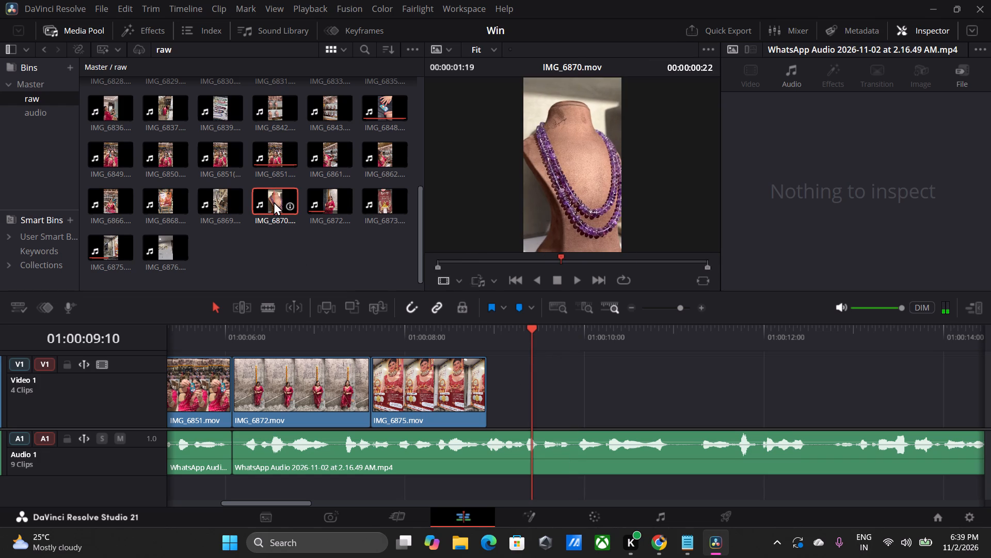
{"action": "double_click", "coordinate": [274, 202]}
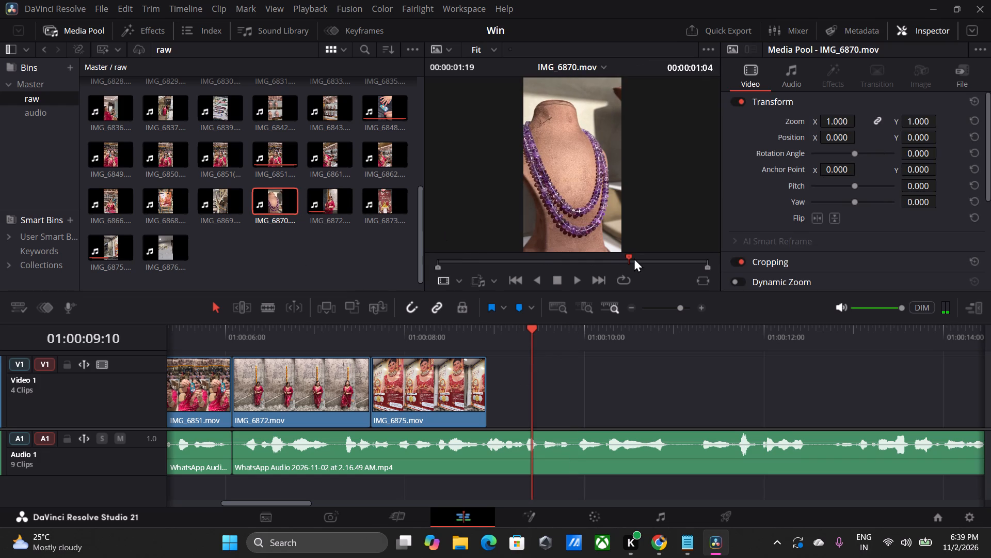
{"action": "left_click_drag", "start_coordinate": [629, 261], "coordinate": [586, 276]}
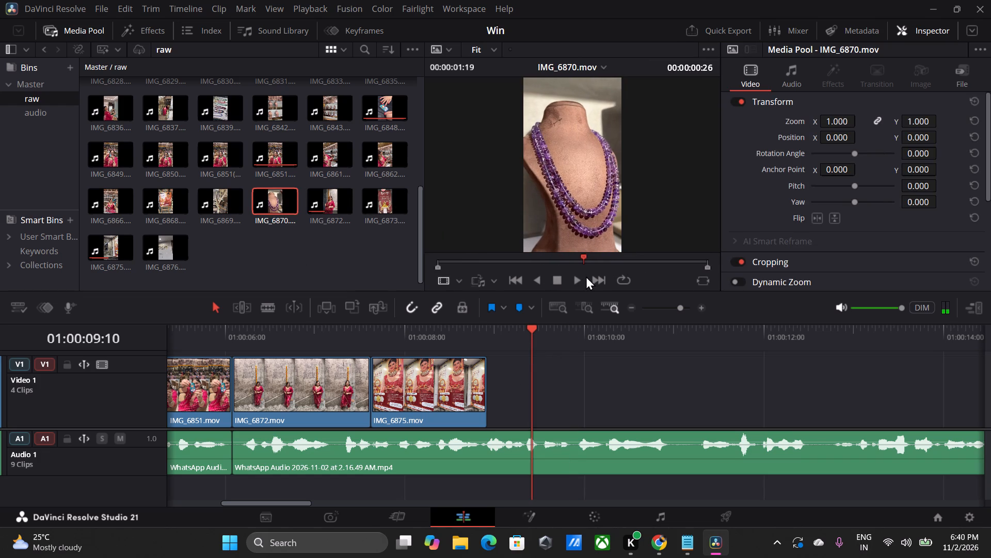
{"action": "left_click_drag", "start_coordinate": [586, 276], "coordinate": [591, 276]}
{"action": "left_click", "coordinate": [592, 261]}
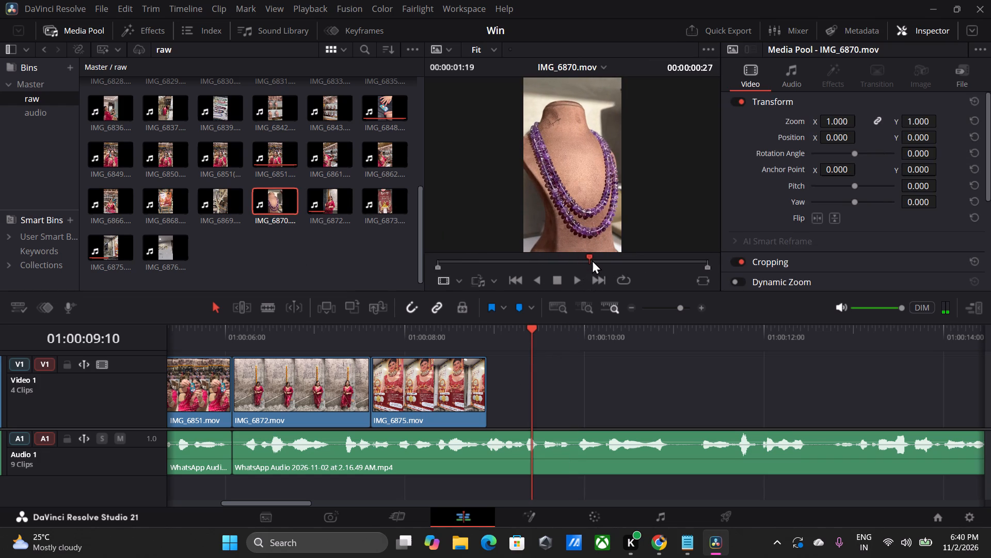
{"action": "key", "text": "i"}
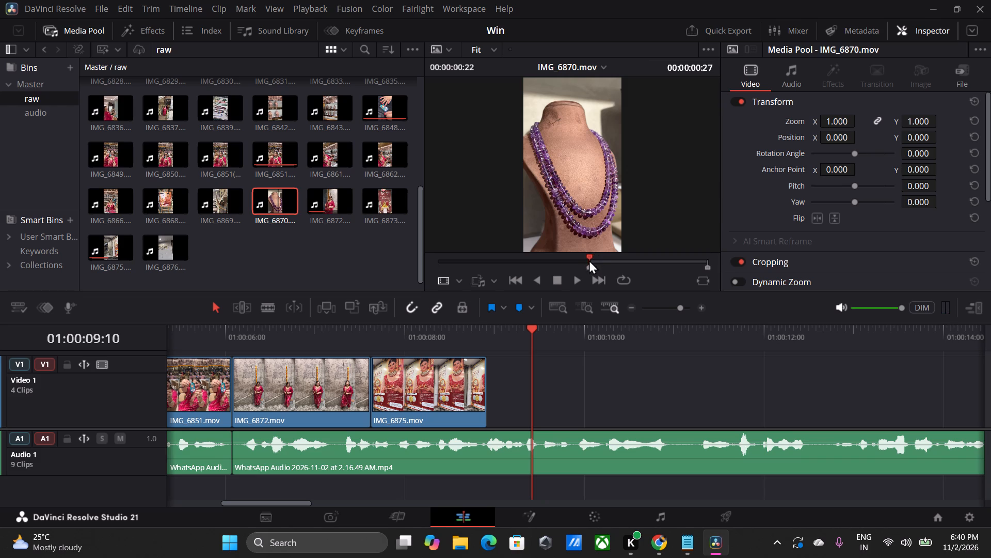
{"action": "left_click_drag", "start_coordinate": [589, 259], "coordinate": [646, 271]}
{"action": "key", "text": "o"}
{"action": "left_click", "coordinate": [585, 222]}
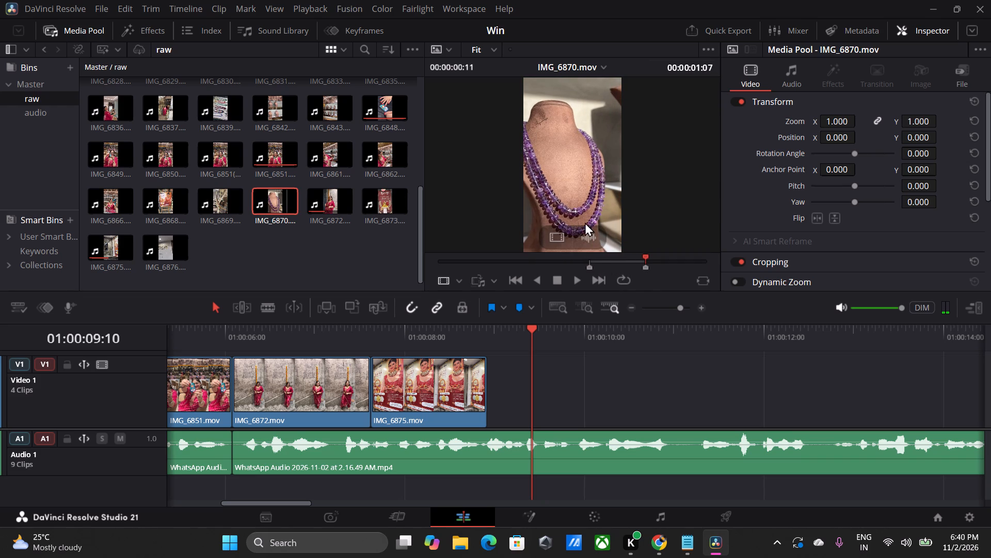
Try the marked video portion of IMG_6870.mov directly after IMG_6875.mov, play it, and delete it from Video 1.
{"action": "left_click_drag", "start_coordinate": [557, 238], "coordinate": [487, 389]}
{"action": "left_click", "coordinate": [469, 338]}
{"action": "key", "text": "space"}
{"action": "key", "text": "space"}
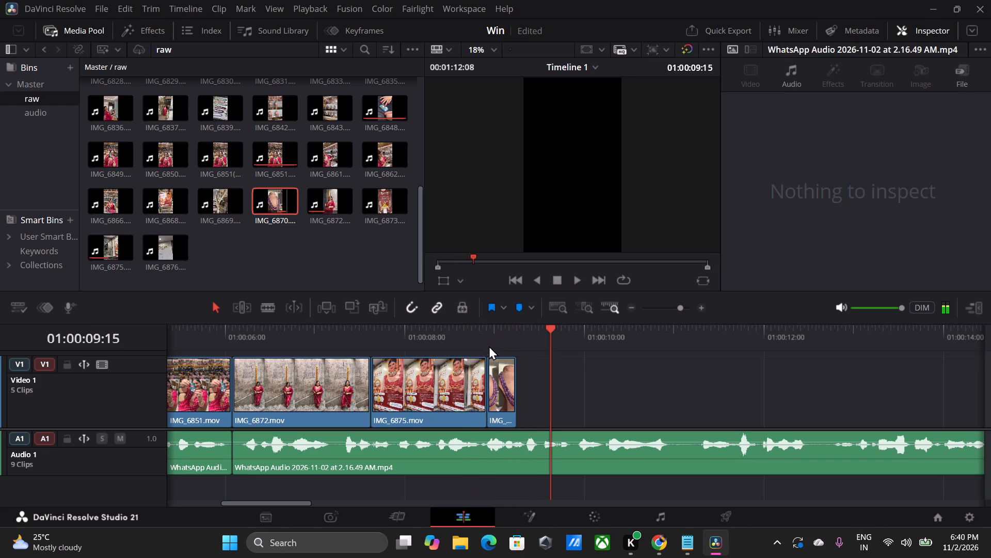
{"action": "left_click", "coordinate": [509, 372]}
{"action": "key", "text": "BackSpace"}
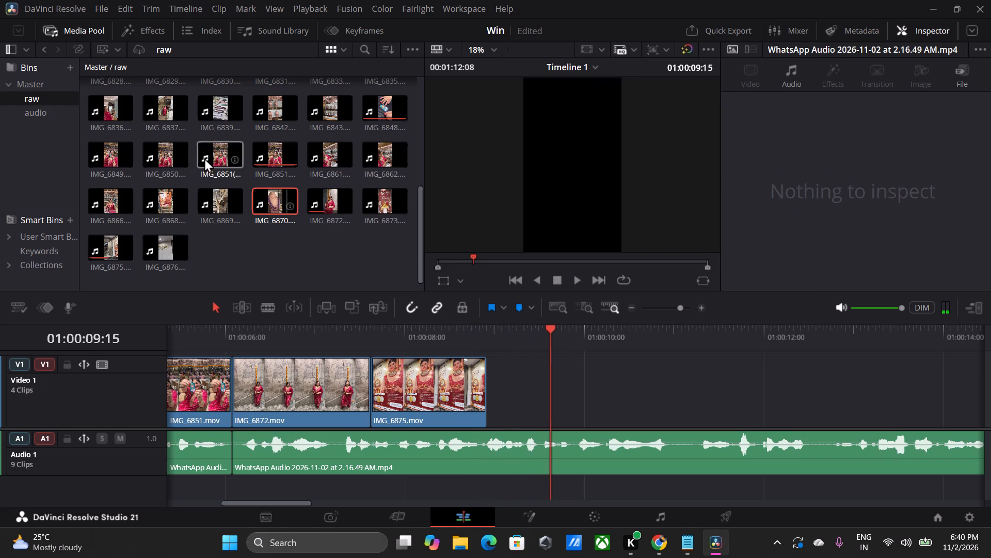
Place only the video of IMG_6830.mov from the raw bin on Video 1 directly after IMG_6875.mov.
{"action": "scroll", "coordinate": [206, 149], "scroll_direction": "up", "scroll_amount": 2}
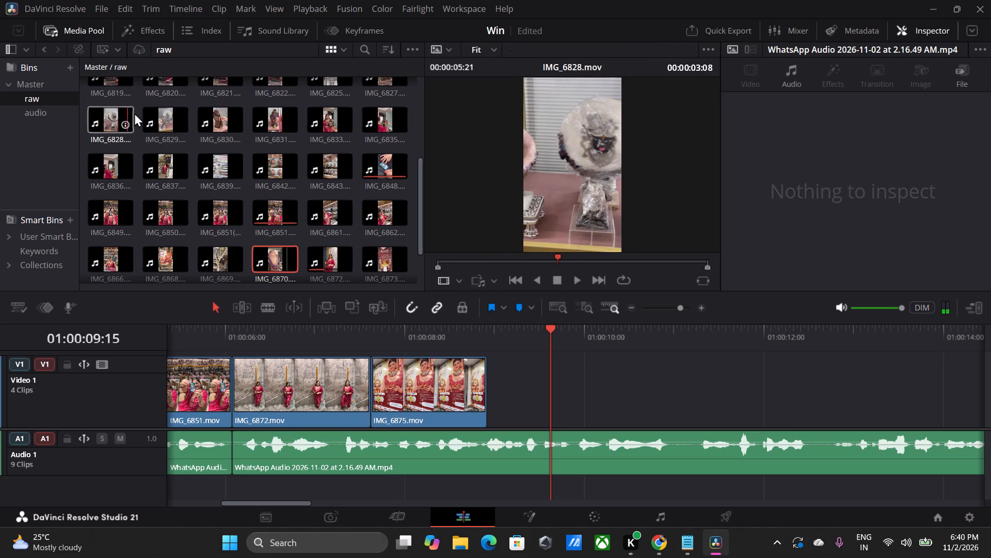
{"action": "double_click", "coordinate": [226, 114]}
{"action": "left_click_drag", "start_coordinate": [552, 238], "coordinate": [487, 317]}
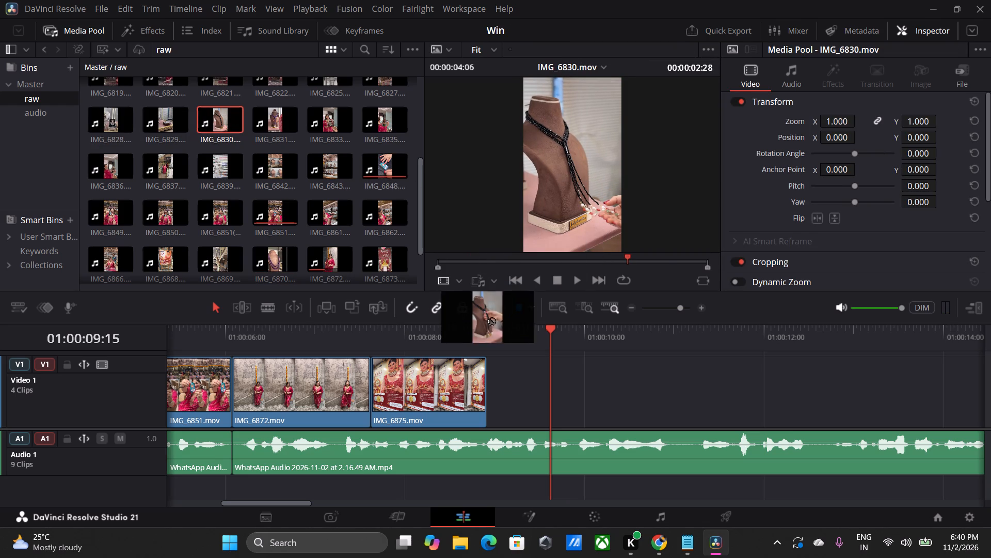
Drop the video of IMG_6830.mov on Video 1 directly after IMG_6875.mov and play it against the voice track.
{"action": "left_click_drag", "start_coordinate": [487, 317], "coordinate": [486, 388]}
{"action": "left_click", "coordinate": [475, 340]}
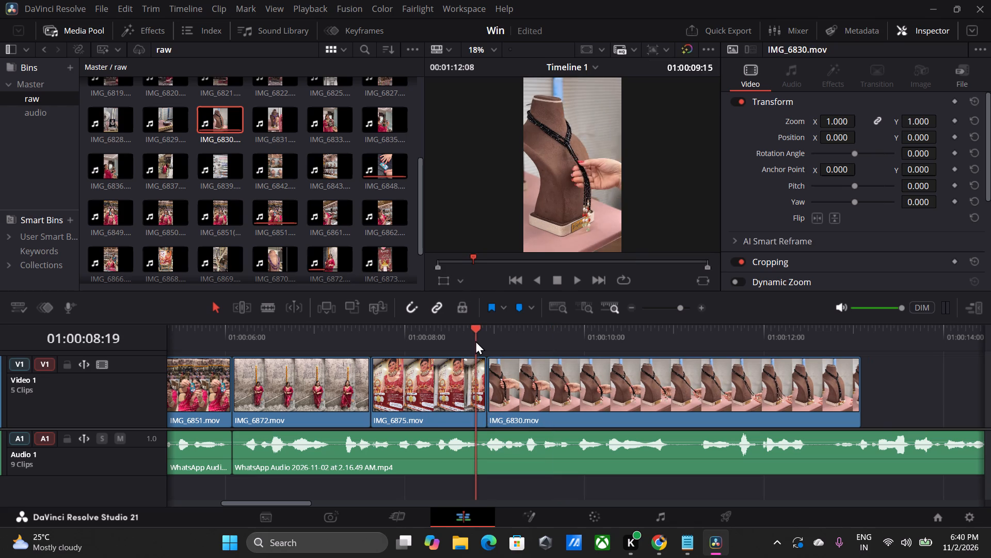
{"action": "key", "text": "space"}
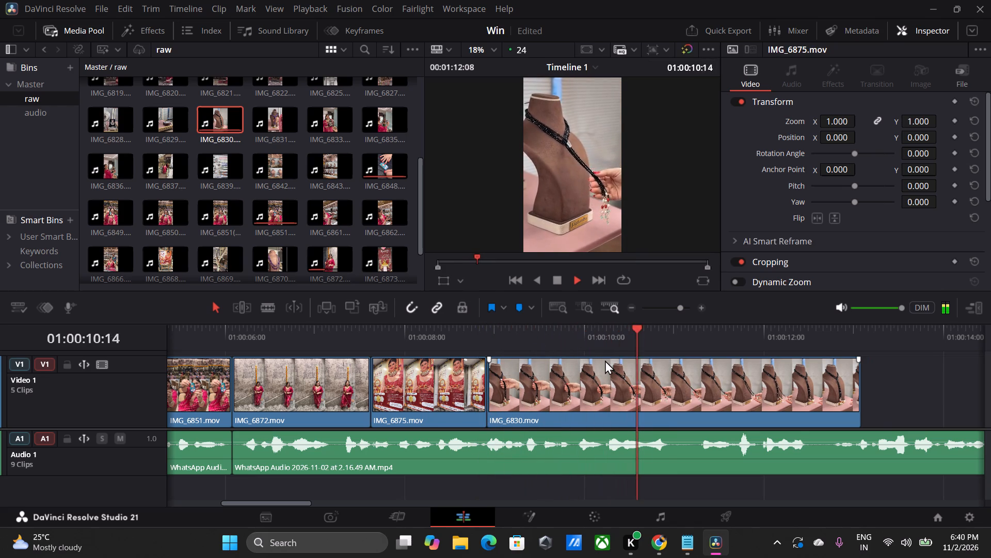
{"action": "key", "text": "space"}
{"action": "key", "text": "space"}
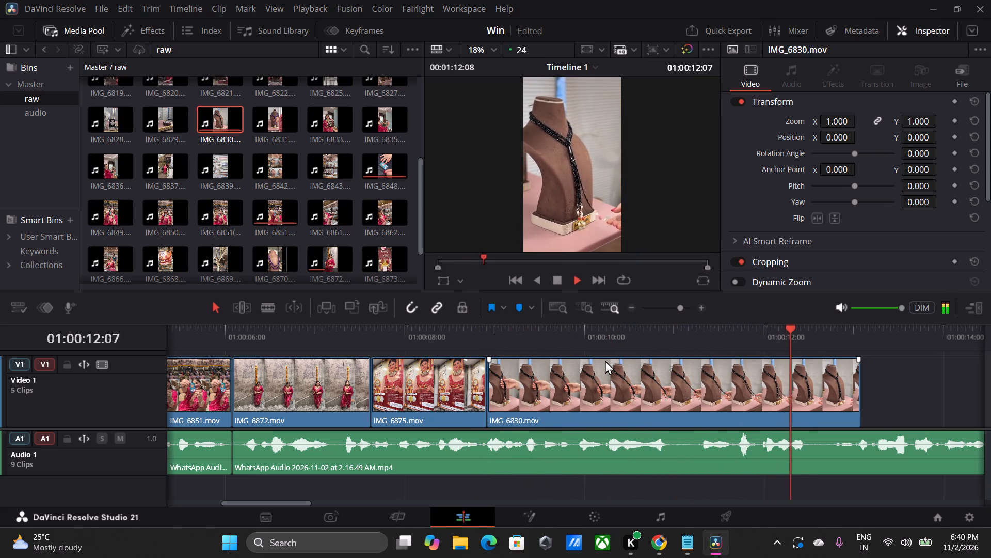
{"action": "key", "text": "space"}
{"action": "left_click", "coordinate": [691, 333]}
{"action": "left_click", "coordinate": [640, 333]}
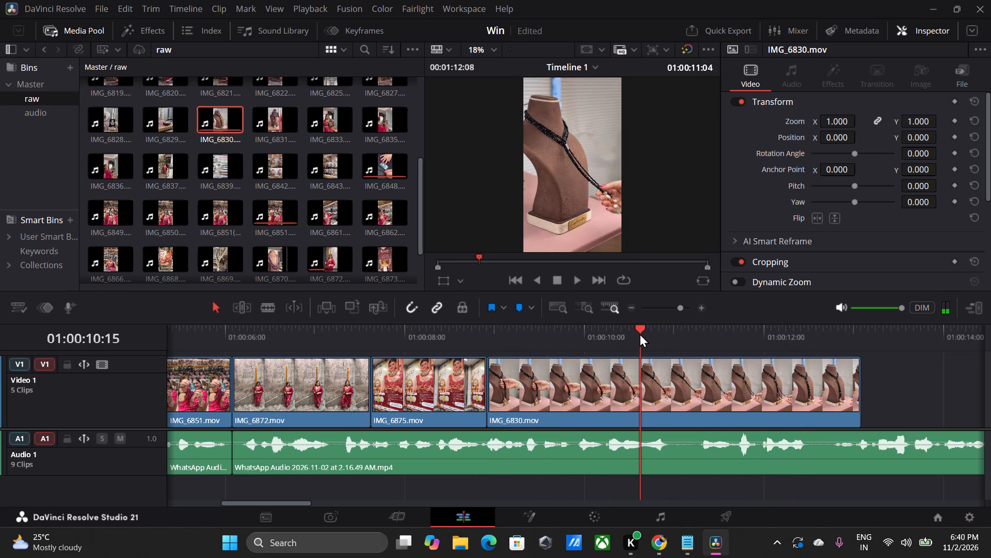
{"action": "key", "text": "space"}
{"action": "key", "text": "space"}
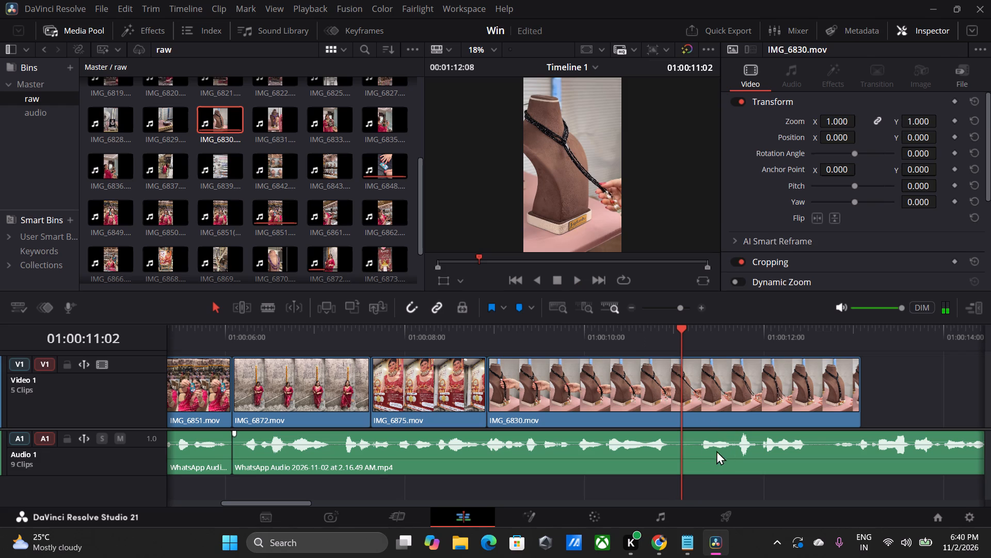
Cut the pause between 01:00:10:23 and 01:00:11:06 out of the WhatsApp voice clip on Audio 1 and close the gap.
{"action": "left_click", "coordinate": [678, 438]}
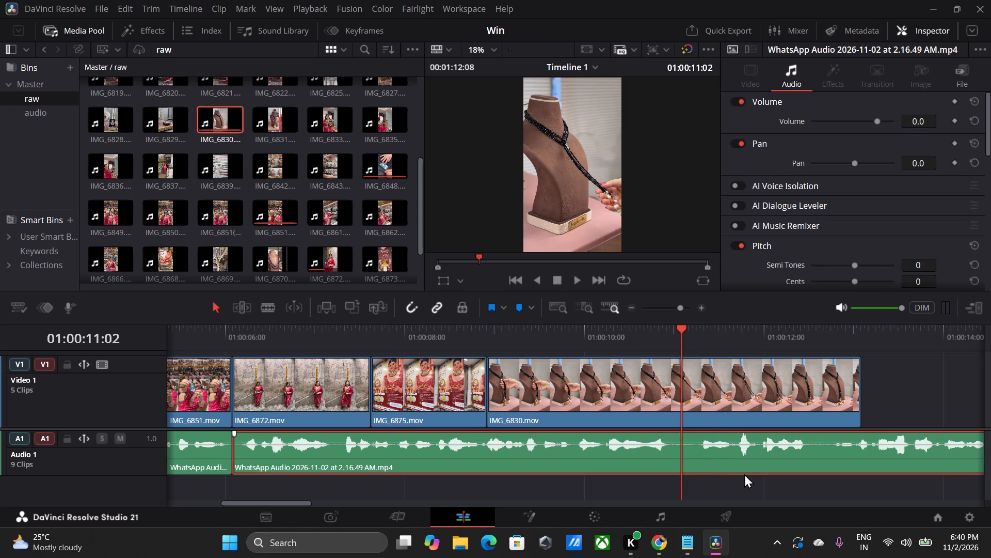
{"action": "scroll", "coordinate": [744, 474], "scroll_direction": "up", "scroll_amount": 12, "text": "alt"}
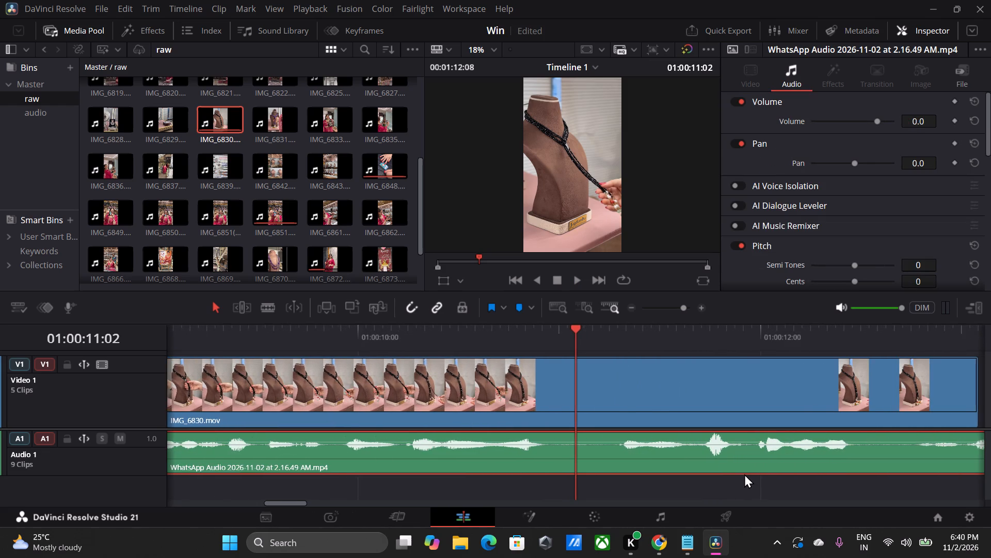
{"action": "scroll", "coordinate": [744, 474], "scroll_direction": "up", "scroll_amount": 2, "text": "alt"}
{"action": "left_click_drag", "start_coordinate": [573, 332], "coordinate": [550, 332]}
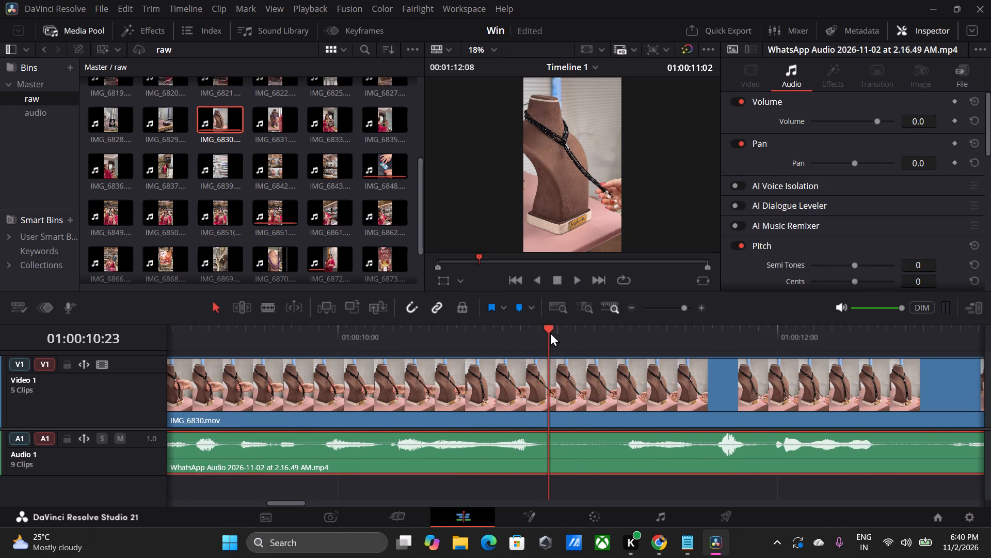
{"action": "key", "text": "ctrl+b"}
{"action": "left_click", "coordinate": [603, 438]}
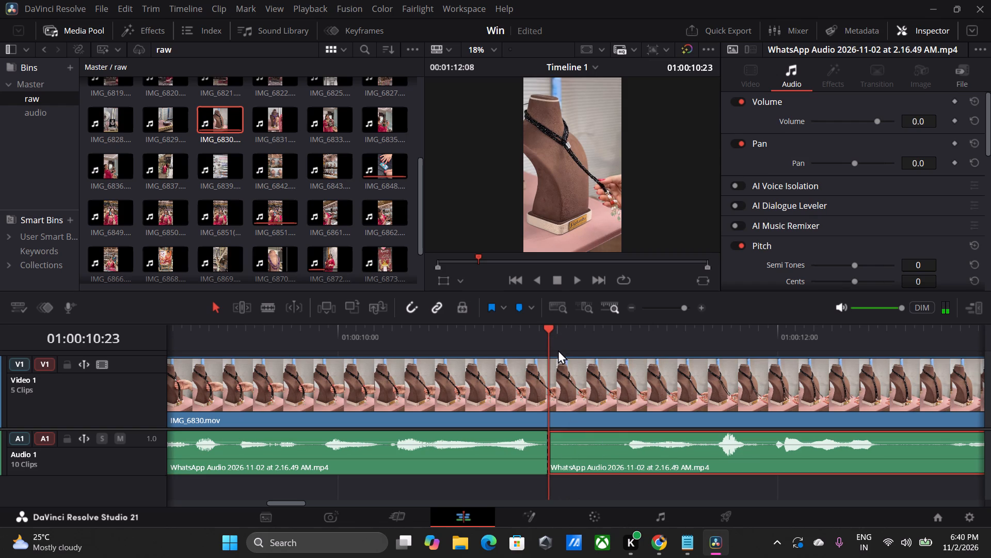
{"action": "left_click_drag", "start_coordinate": [550, 331], "coordinate": [616, 351]}
{"action": "key", "text": "ctrl+b"}
{"action": "left_click", "coordinate": [584, 451]}
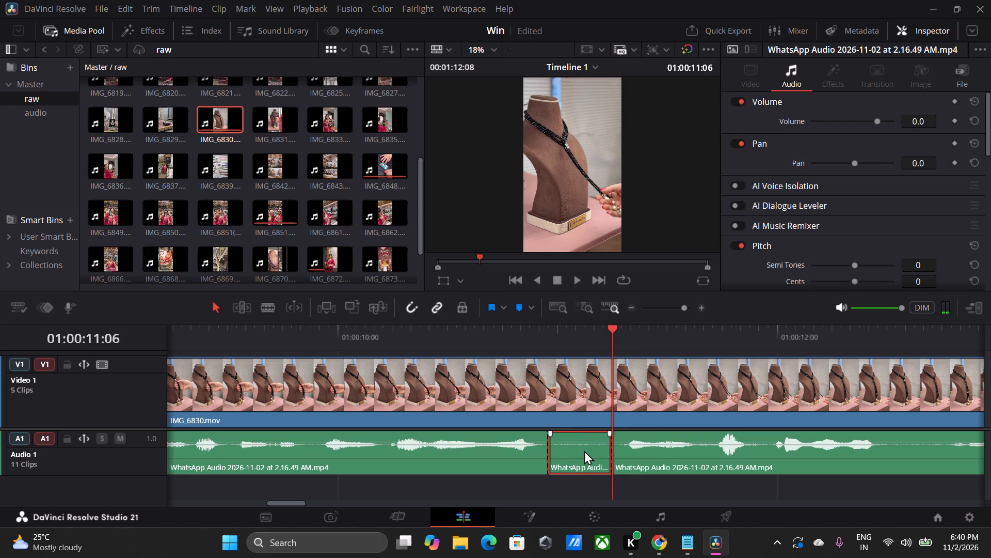
{"action": "key", "text": "BackSpace"}
{"action": "left_click", "coordinate": [608, 466]}
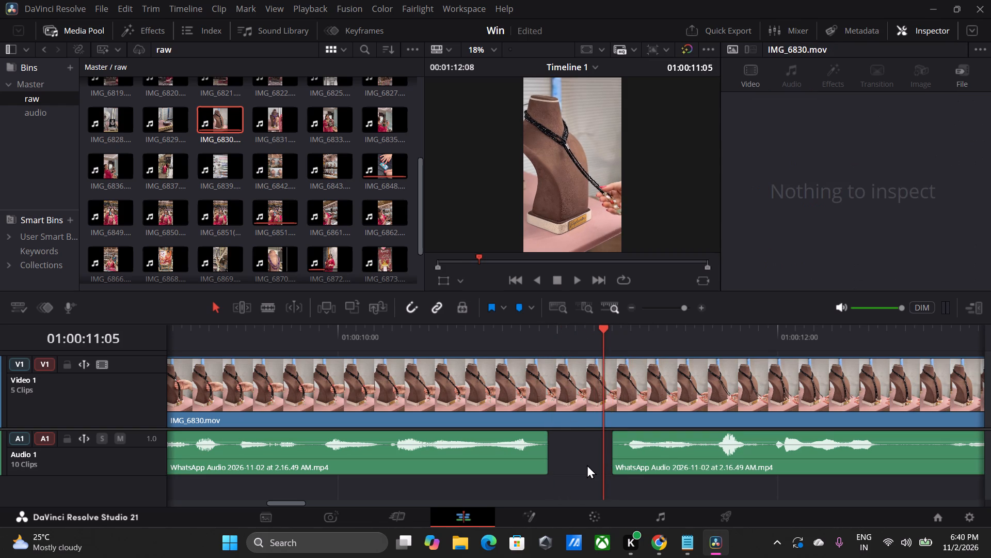
{"action": "left_click", "coordinate": [587, 464]}
{"action": "key", "text": "BackSpace"}
Play the timeline repeatedly across the new voice cut at 01:00:10:23 to check how the speech flows.
{"action": "left_click", "coordinate": [478, 326]}
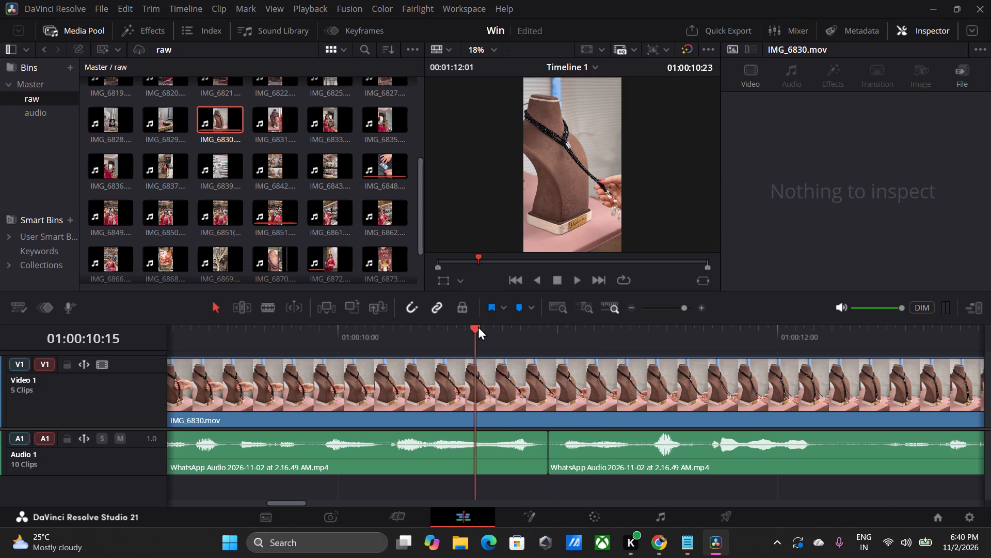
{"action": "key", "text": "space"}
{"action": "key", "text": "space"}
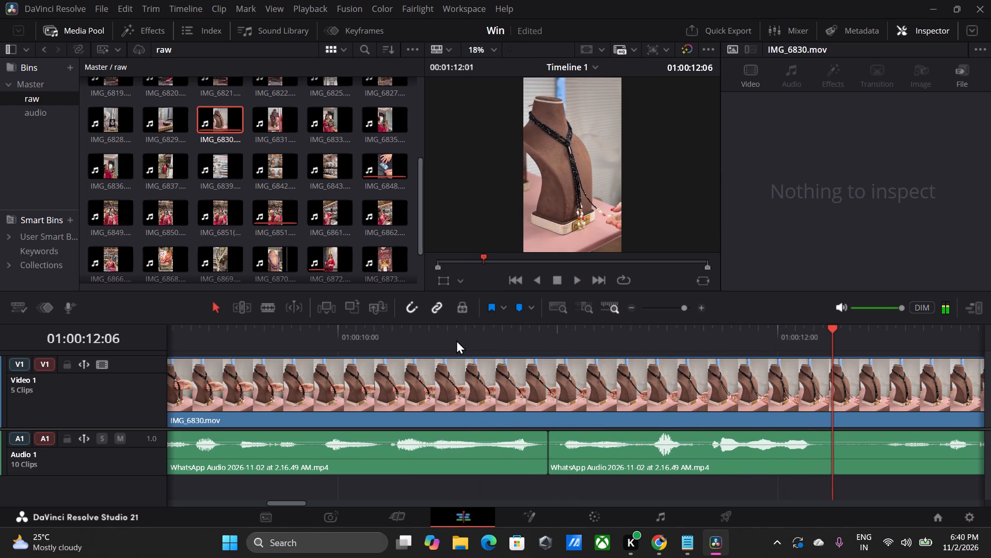
{"action": "left_click", "coordinate": [268, 343]}
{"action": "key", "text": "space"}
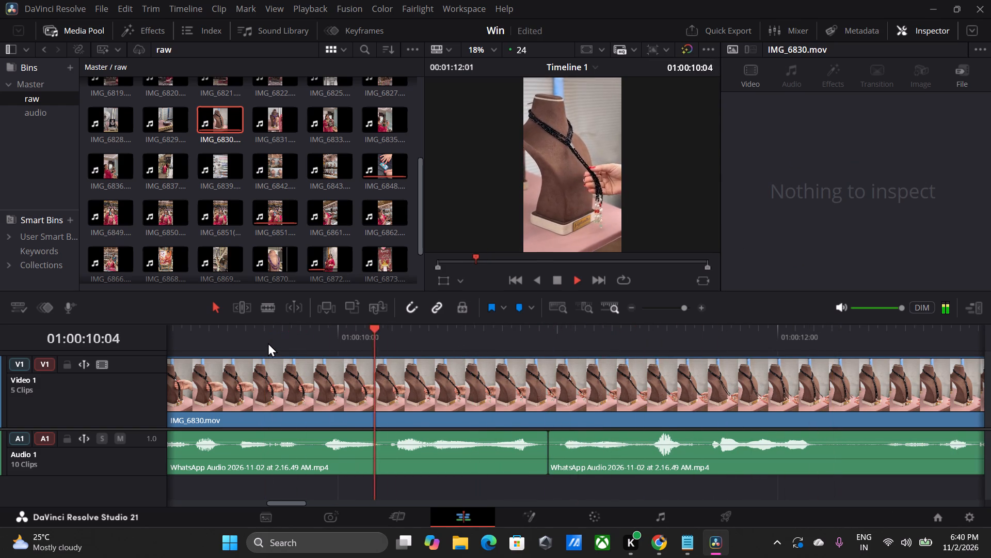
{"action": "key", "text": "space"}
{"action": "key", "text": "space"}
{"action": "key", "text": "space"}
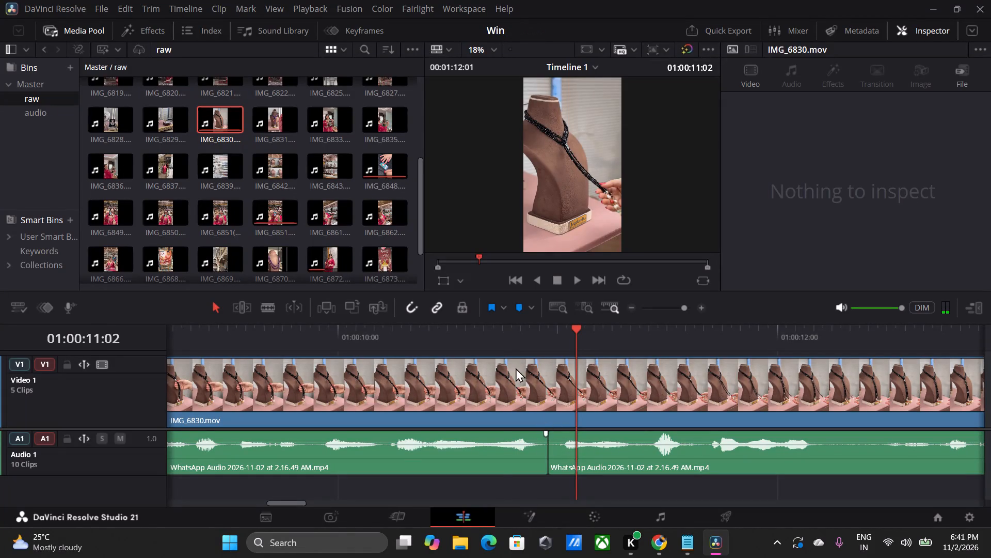
{"action": "left_click", "coordinate": [501, 337]}
{"action": "left_click", "coordinate": [440, 331]}
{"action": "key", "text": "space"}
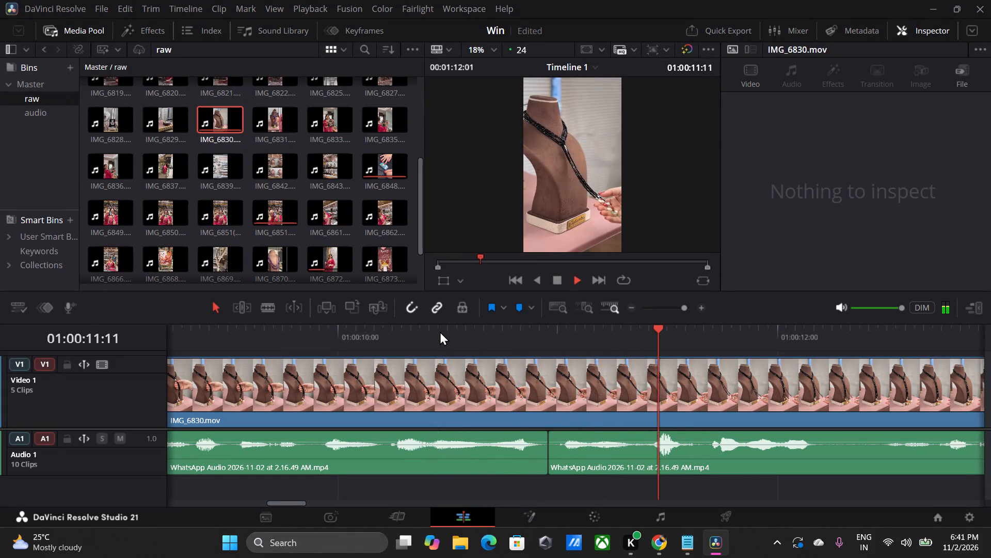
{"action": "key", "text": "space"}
{"action": "left_click", "coordinate": [260, 344]}
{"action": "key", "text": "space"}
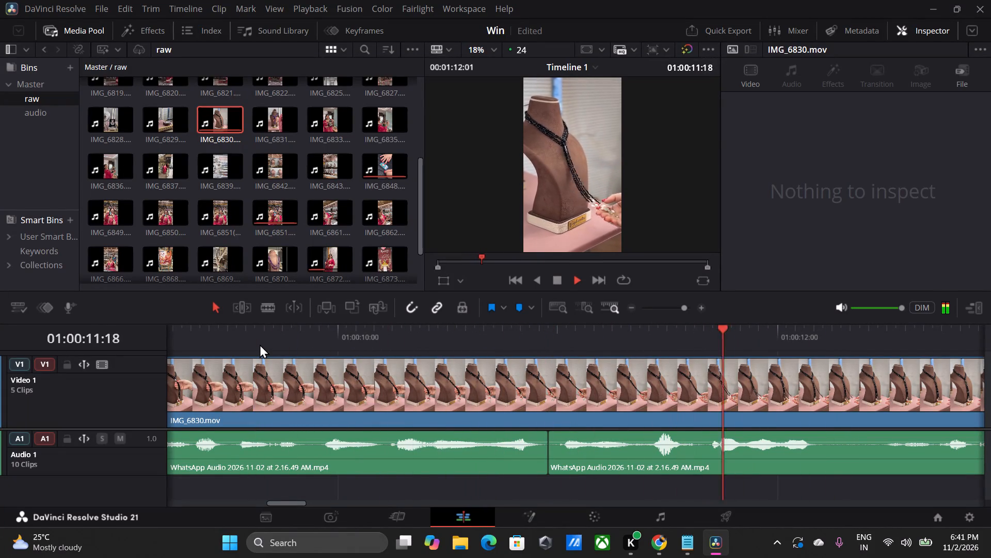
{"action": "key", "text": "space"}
Split IMG_6830.mov on Video 1 at the voice cut at 01:00:10:23 and delete the part after it.
{"action": "scroll", "coordinate": [367, 374], "scroll_direction": "down", "scroll_amount": 6, "text": "alt"}
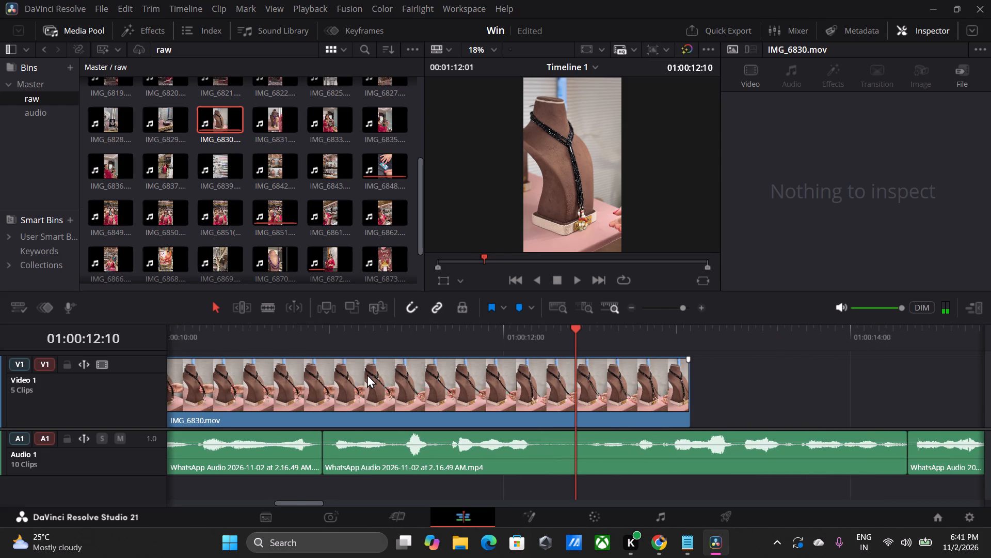
{"action": "scroll", "coordinate": [367, 374], "scroll_direction": "down", "scroll_amount": 2, "text": "alt"}
{"action": "scroll", "coordinate": [329, 353], "scroll_direction": "down", "scroll_amount": 3, "text": "alt"}
{"action": "left_click", "coordinate": [273, 334]}
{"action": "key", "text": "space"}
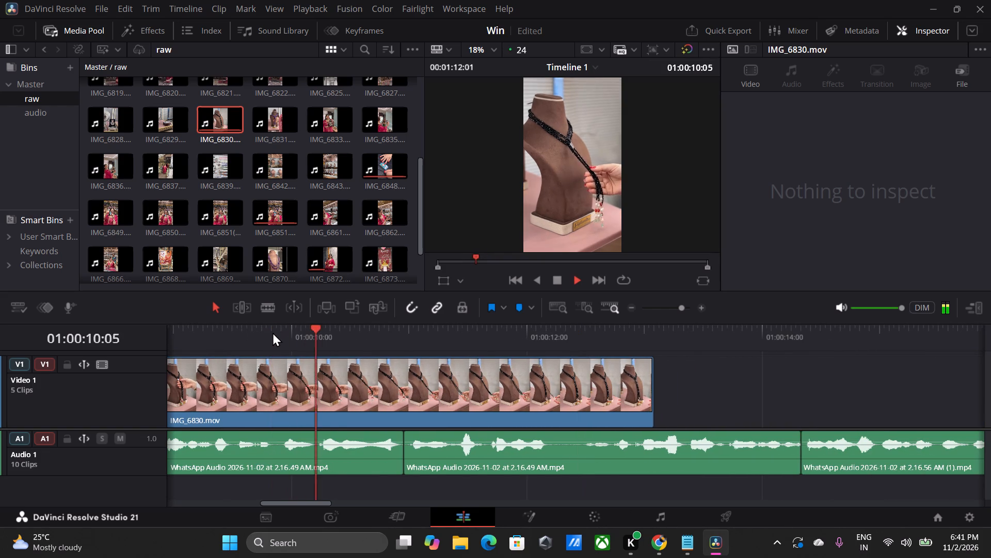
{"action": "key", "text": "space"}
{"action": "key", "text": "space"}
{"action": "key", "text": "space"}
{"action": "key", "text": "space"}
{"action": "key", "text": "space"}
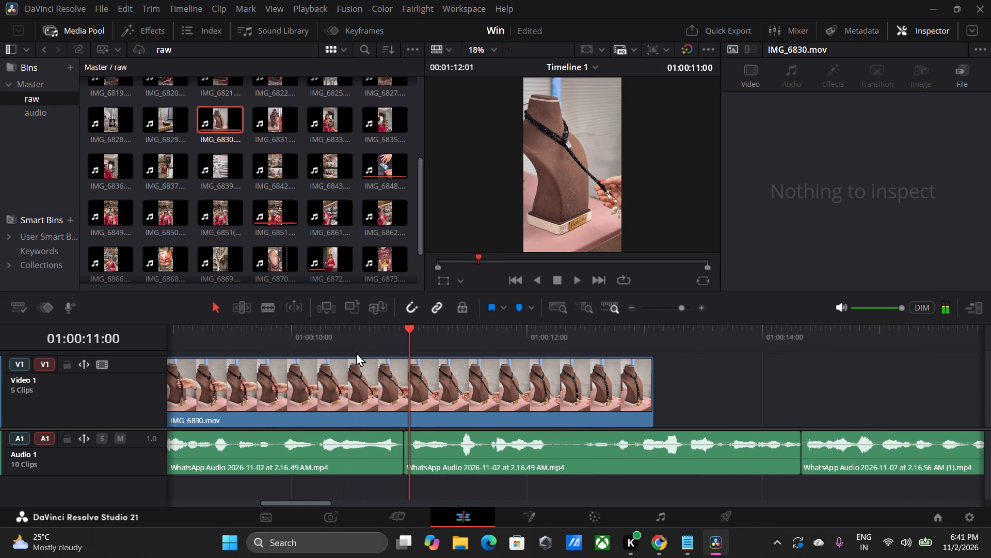
{"action": "left_click_drag", "start_coordinate": [409, 330], "coordinate": [401, 335]}
{"action": "left_click", "coordinate": [408, 366]}
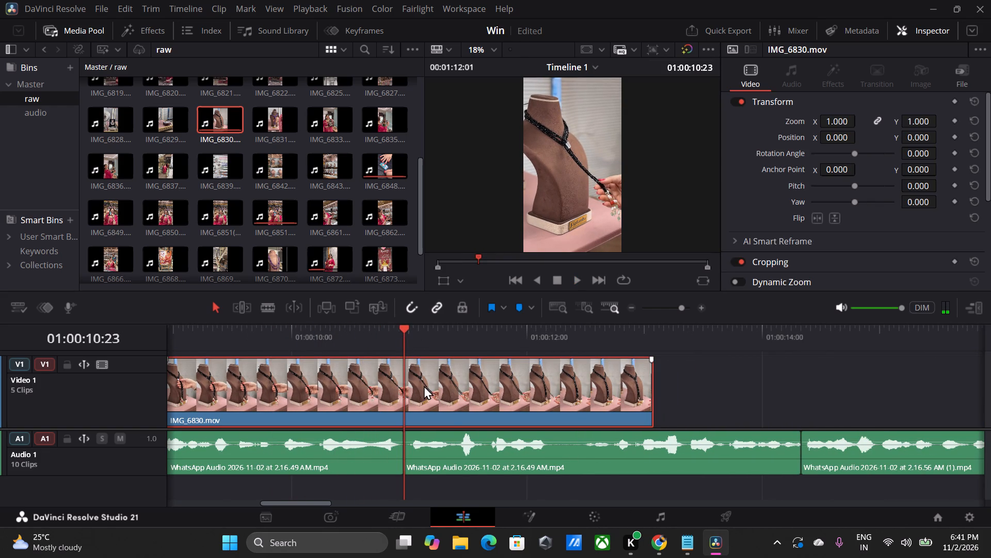
{"action": "key", "text": "ctrl+b"}
{"action": "left_click", "coordinate": [460, 405]}
{"action": "key", "text": "BackSpace"}
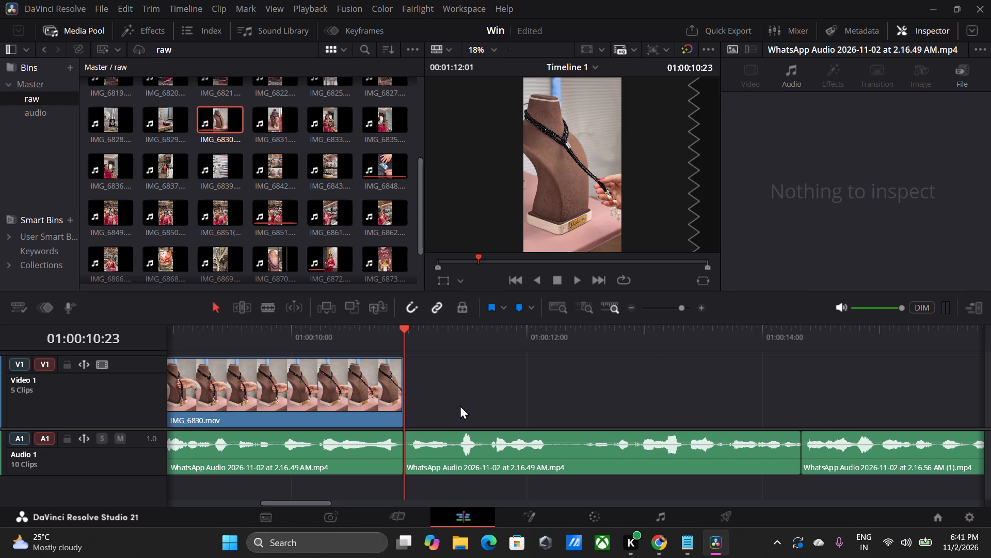
Play the voice track from just after the end of IMG_6830.mov to hear what the next shot must cover.
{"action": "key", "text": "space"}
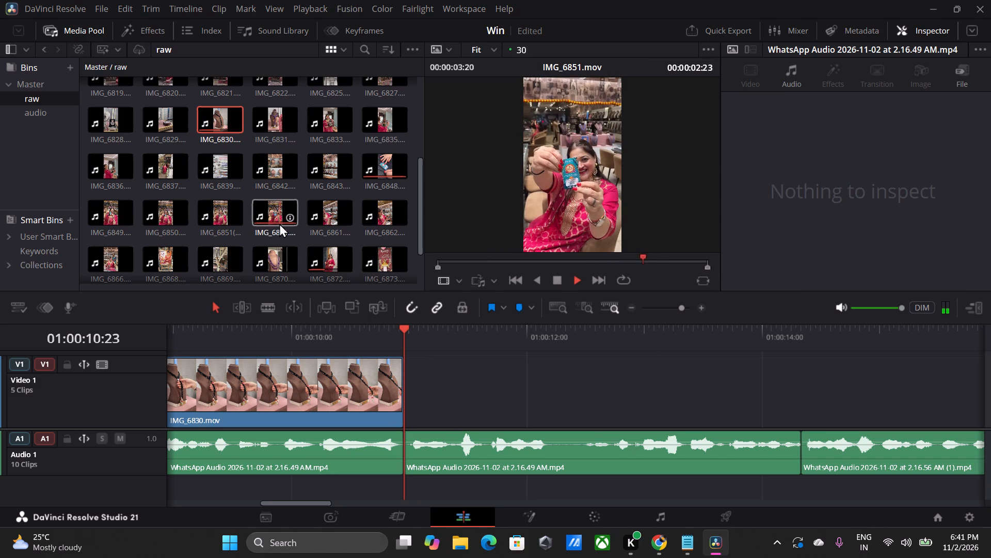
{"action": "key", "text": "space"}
{"action": "left_click", "coordinate": [415, 342]}
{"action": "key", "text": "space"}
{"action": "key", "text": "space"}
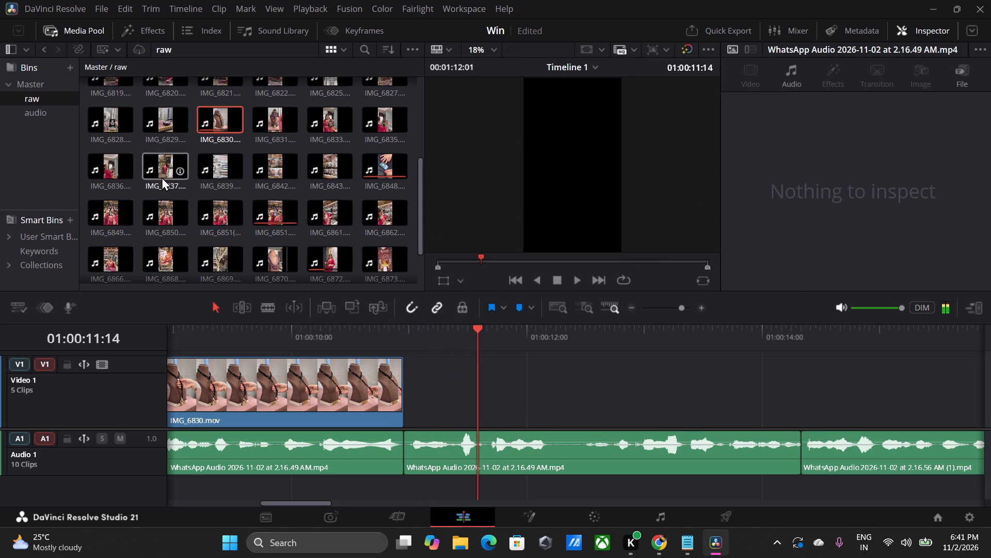
Look through the raw bin's clips for footage to follow IMG_6830.mov.
{"action": "scroll", "coordinate": [133, 167], "scroll_direction": "up", "scroll_amount": 4}
{"action": "scroll", "coordinate": [132, 167], "scroll_direction": "down", "scroll_amount": 3}
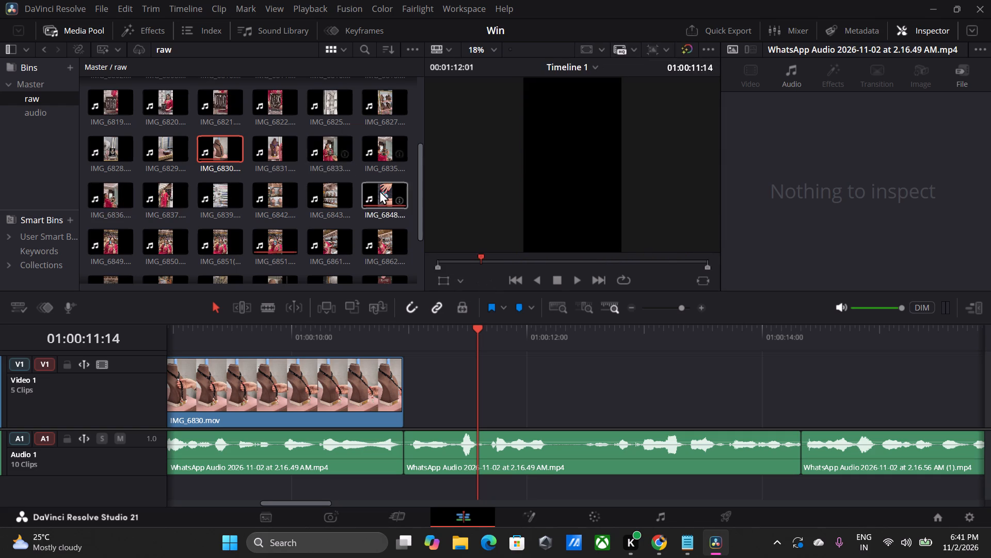
{"action": "scroll", "coordinate": [297, 237], "scroll_direction": "up", "scroll_amount": 10}
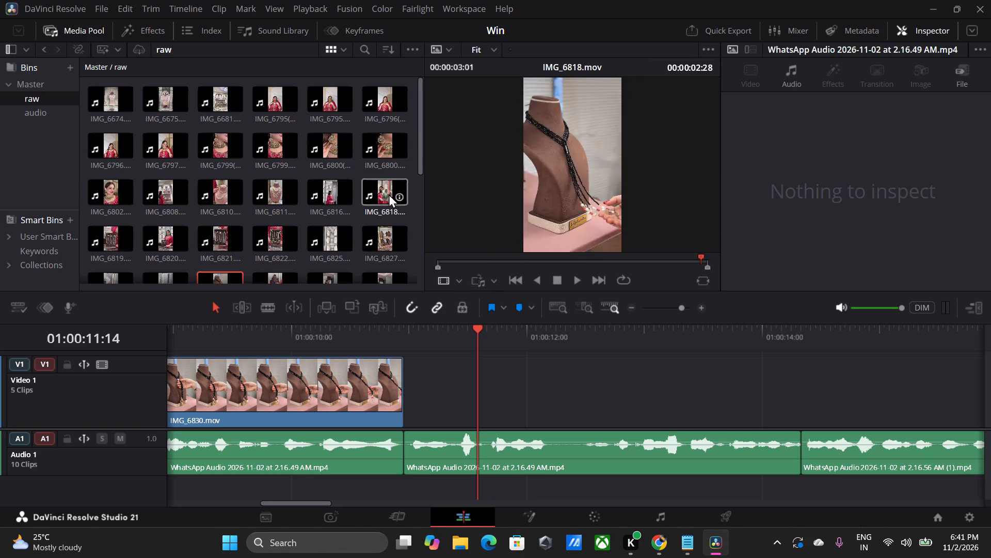
{"action": "scroll", "coordinate": [386, 195], "scroll_direction": "down", "scroll_amount": 2}
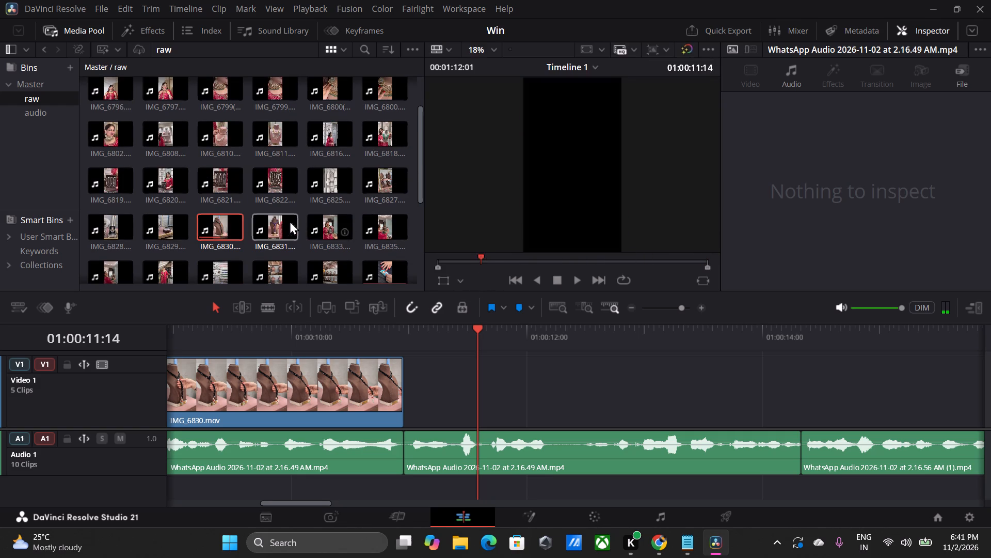
{"action": "scroll", "coordinate": [262, 218], "scroll_direction": "down", "scroll_amount": 2}
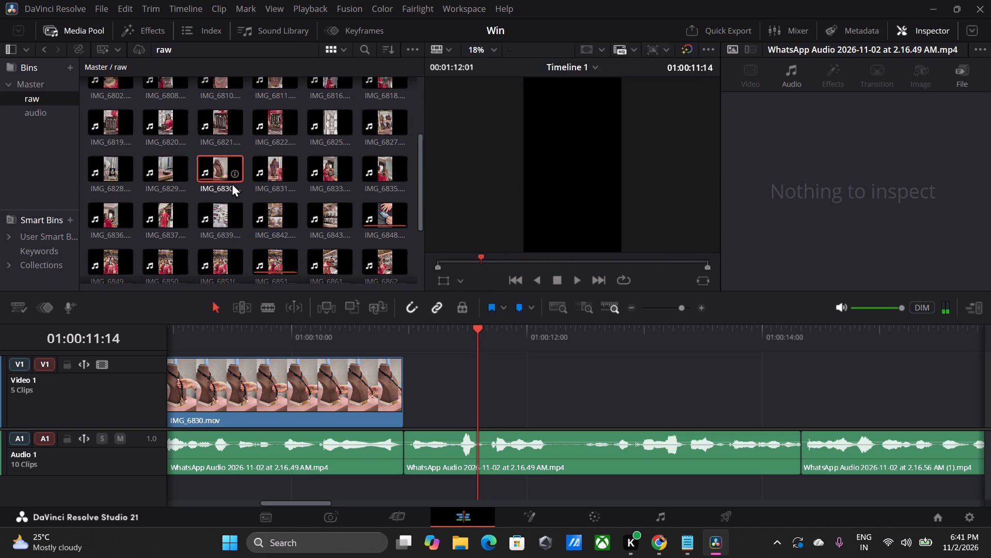
{"action": "scroll", "coordinate": [232, 175], "scroll_direction": "up", "scroll_amount": 3}
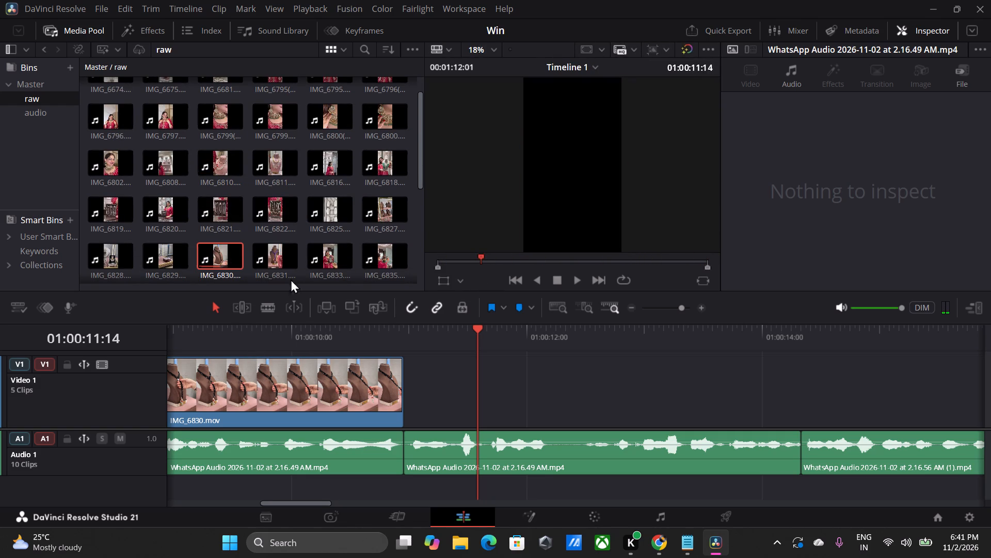
{"action": "scroll", "coordinate": [284, 159], "scroll_direction": "up", "scroll_amount": 8}
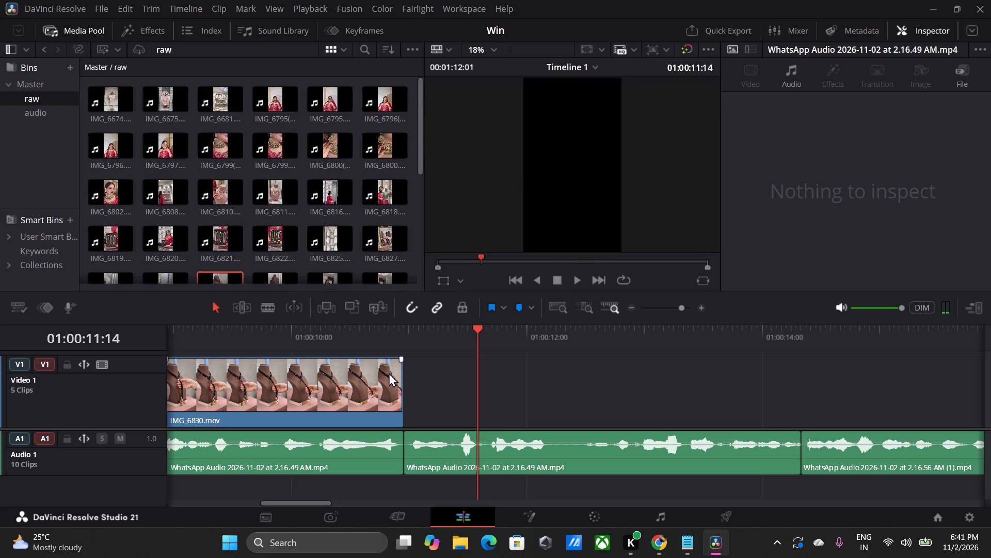
Trim the end of IMG_6830.mov on Video 1 to a length of about 13 frames and play the cut.
{"action": "left_click_drag", "start_coordinate": [403, 381], "coordinate": [225, 361]}
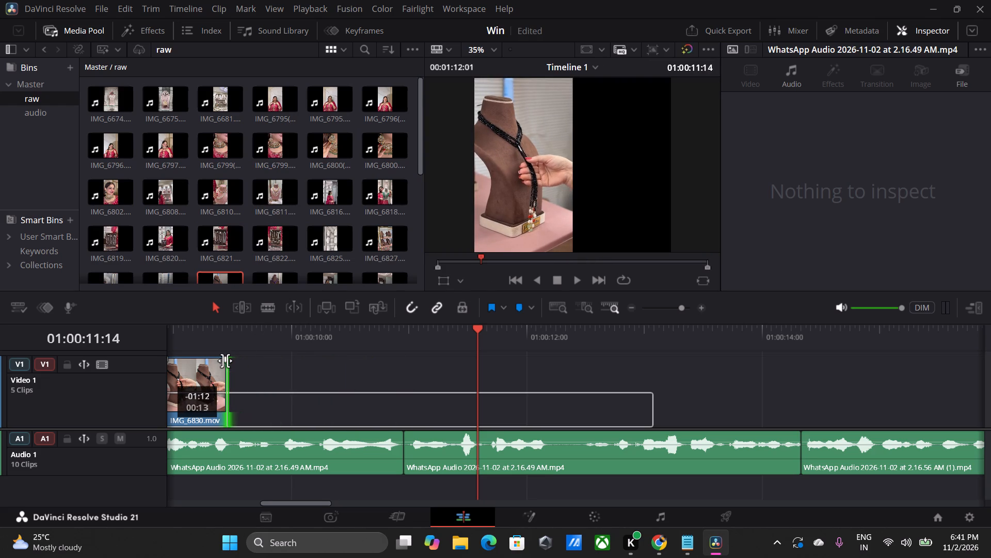
{"action": "left_click_drag", "start_coordinate": [225, 361], "coordinate": [225, 361]}
{"action": "left_click", "coordinate": [194, 323]}
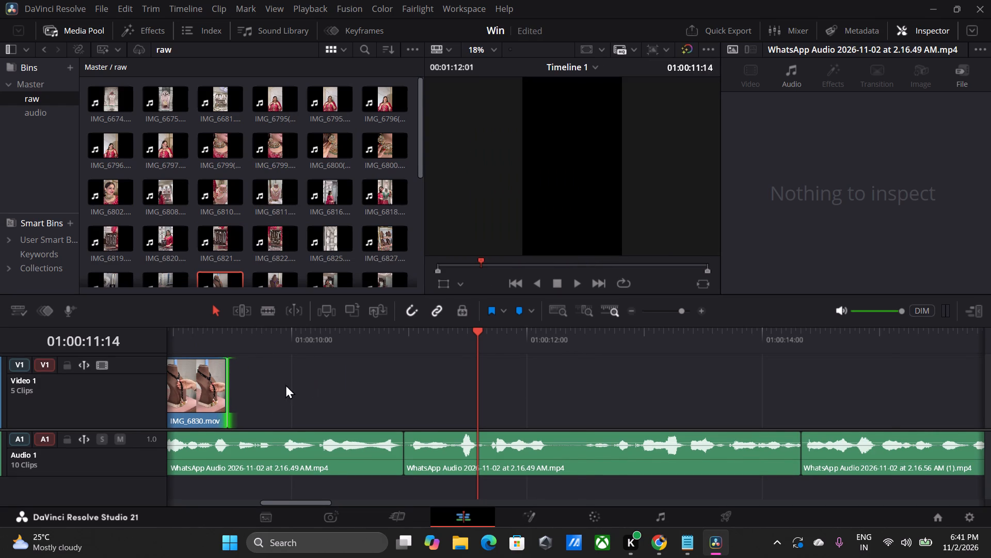
{"action": "scroll", "coordinate": [285, 384], "scroll_direction": "down", "scroll_amount": 5, "text": "alt"}
{"action": "left_click", "coordinate": [313, 331]}
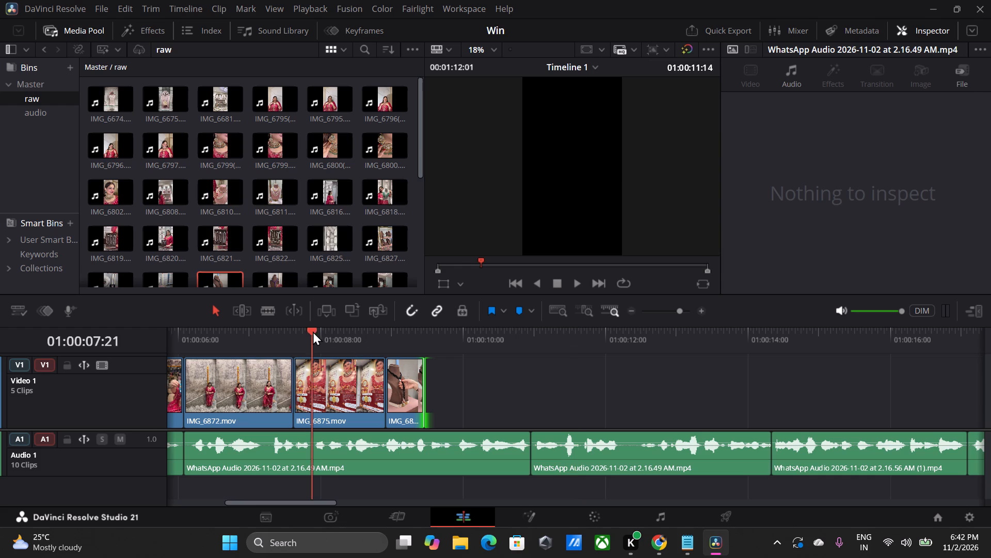
{"action": "key", "text": "space"}
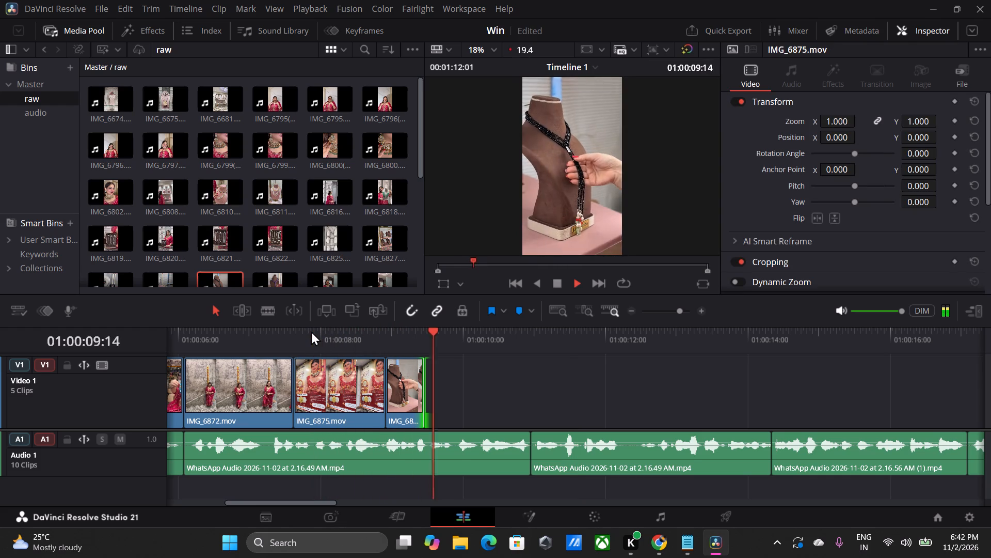
{"action": "key", "text": "space"}
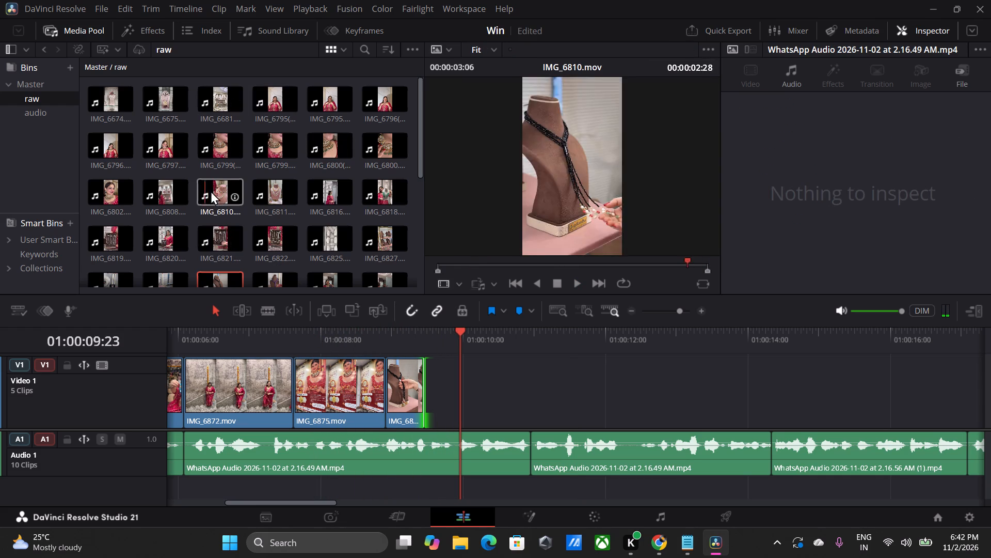
Place only the video of IMG_6811.mov from the raw bin on Video 1 directly after IMG_6830.mov.
{"action": "double_click", "coordinate": [272, 191]}
{"action": "left_click_drag", "start_coordinate": [546, 241], "coordinate": [442, 397]}
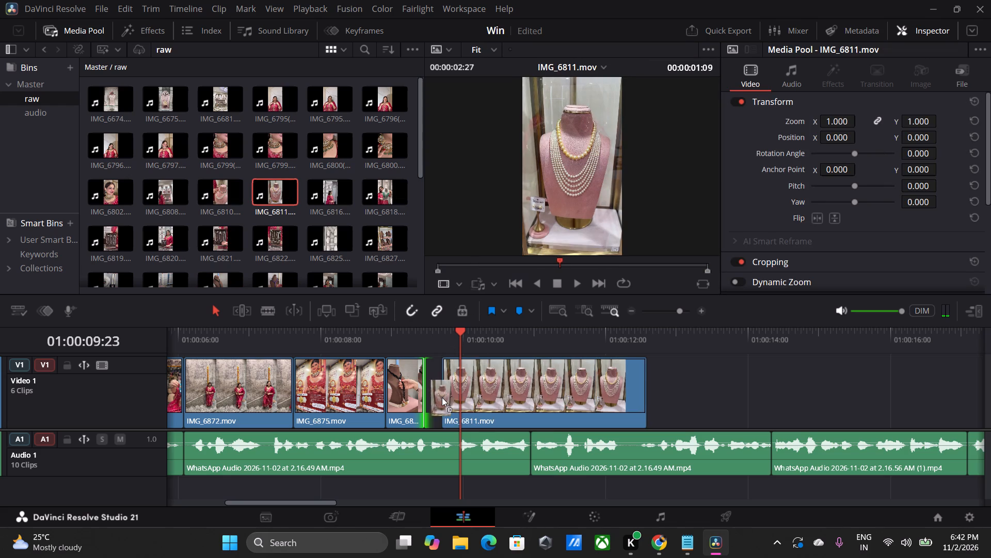
{"action": "left_click_drag", "start_coordinate": [442, 397], "coordinate": [426, 395]}
Split IMG_6811.mov at 01:00:10:10, delete the part after the split, and play back the sequence.
{"action": "left_click_drag", "start_coordinate": [462, 328], "coordinate": [482, 332]}
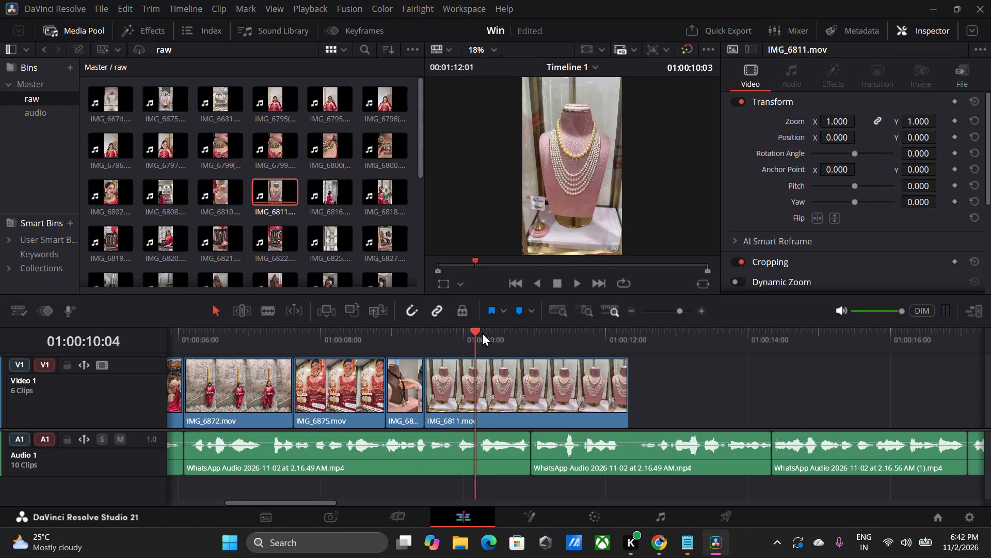
{"action": "left_click_drag", "start_coordinate": [482, 332], "coordinate": [493, 331]}
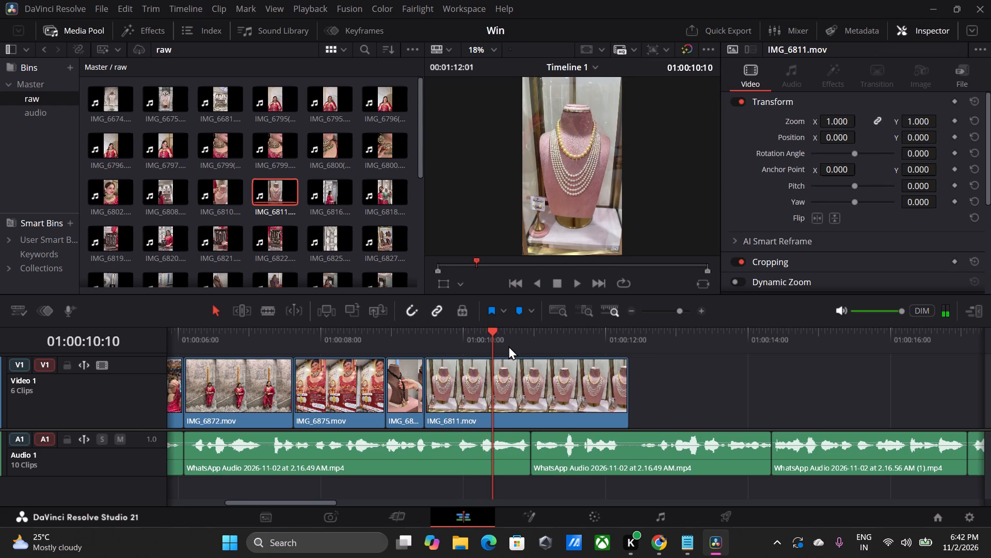
{"action": "left_click", "coordinate": [522, 372], "text": "ctrl"}
{"action": "key", "text": "ctrl+b"}
{"action": "left_click", "coordinate": [522, 373]}
{"action": "key", "text": "bracketright"}
{"action": "key", "text": "BackSpace"}
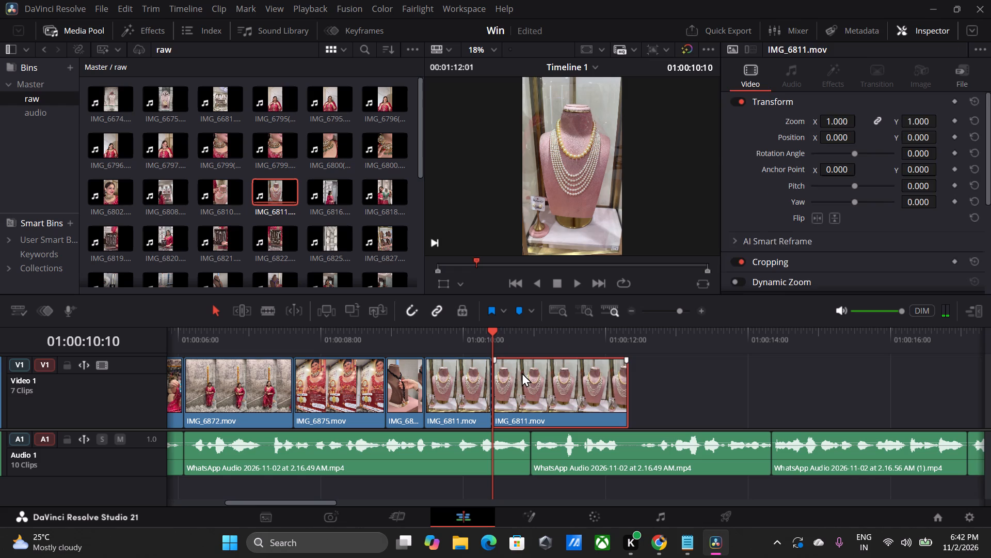
{"action": "left_click", "coordinate": [385, 336]}
{"action": "key", "text": "space"}
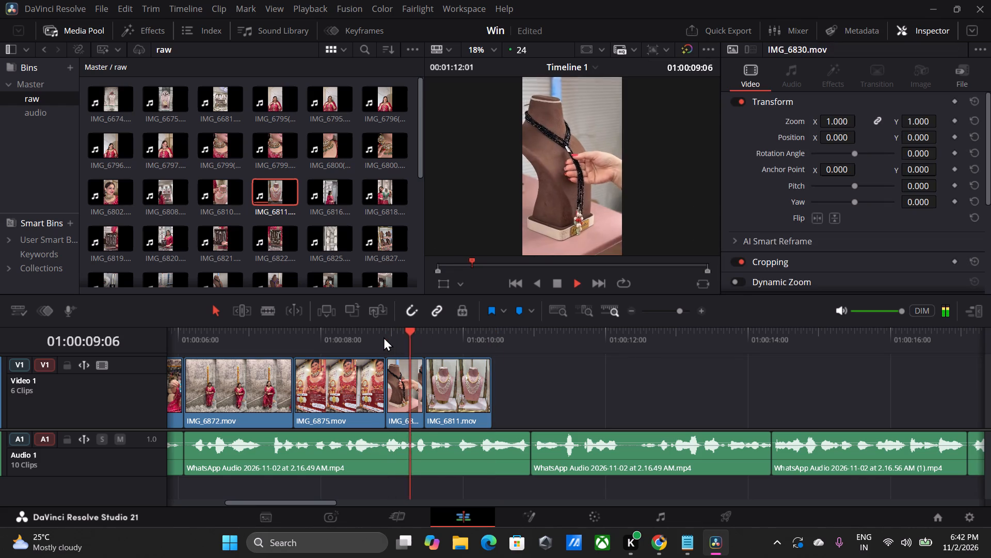
{"action": "key", "text": "space"}
{"action": "key", "text": "space"}
{"action": "key", "text": "space"}
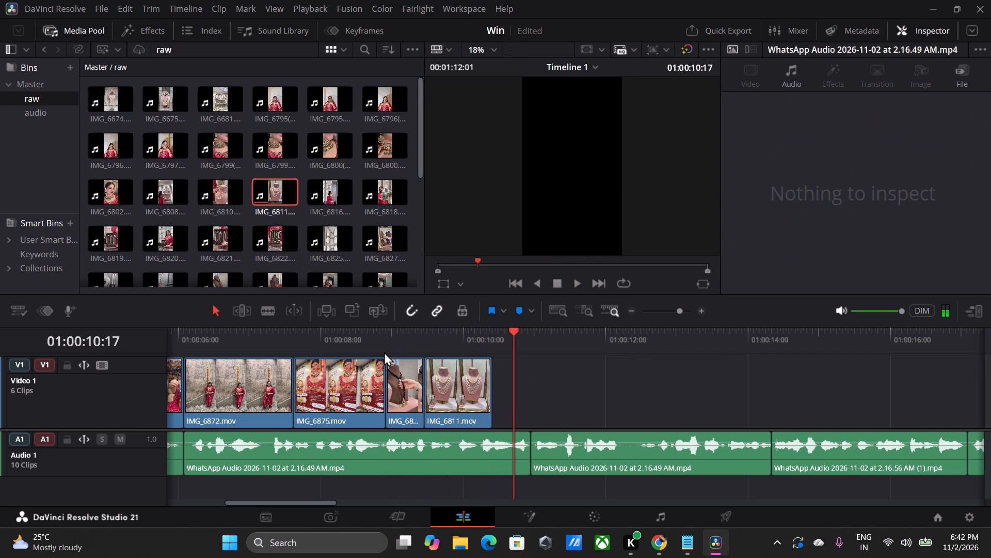
Place only the video of IMG_6675.MOV from the raw bin on Video 1 directly after IMG_6811.mov.
{"action": "double_click", "coordinate": [212, 192]}
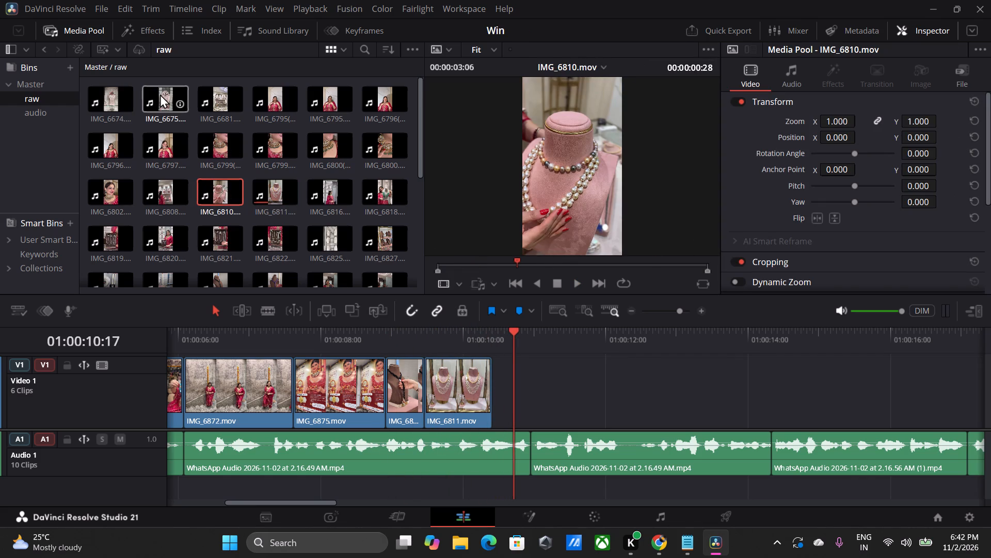
{"action": "double_click", "coordinate": [160, 94]}
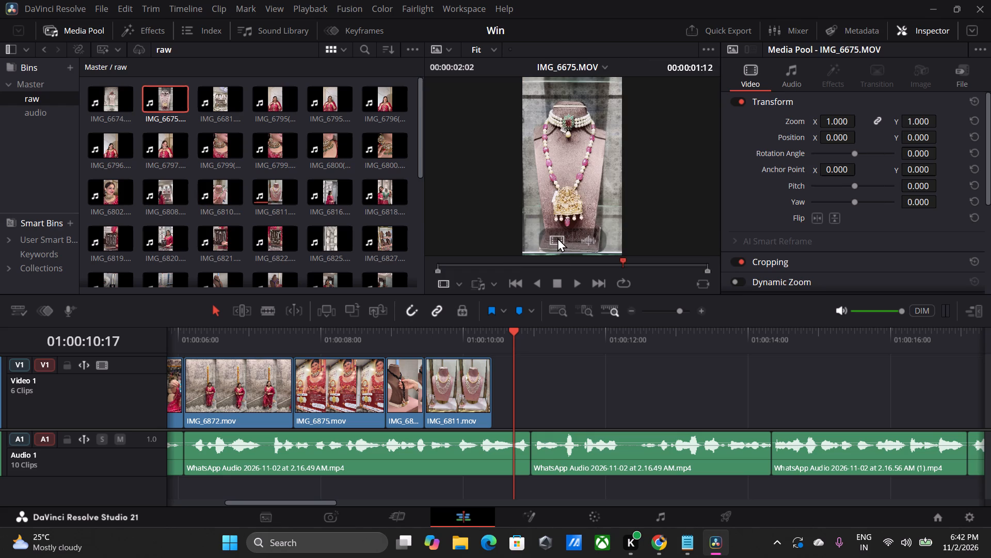
{"action": "left_click", "coordinate": [557, 238]}
{"action": "left_click_drag", "start_coordinate": [557, 238], "coordinate": [510, 407]}
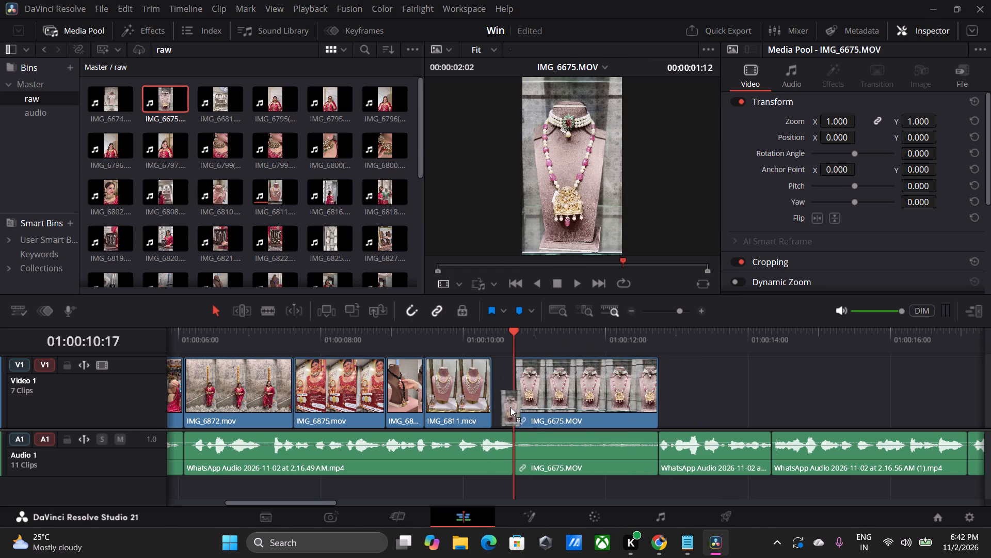
{"action": "left_click_drag", "start_coordinate": [510, 407], "coordinate": [584, 212]}
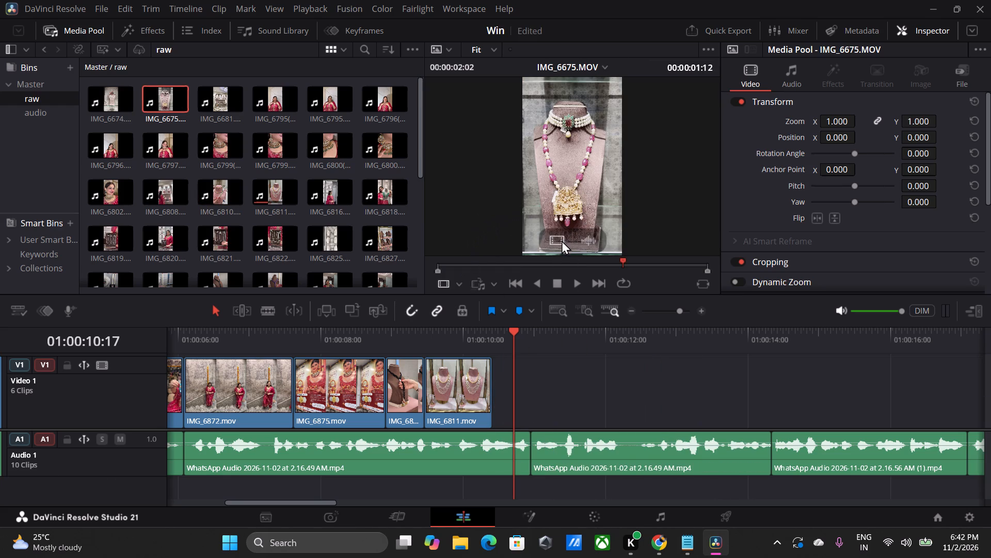
{"action": "left_click_drag", "start_coordinate": [561, 241], "coordinate": [492, 396]}
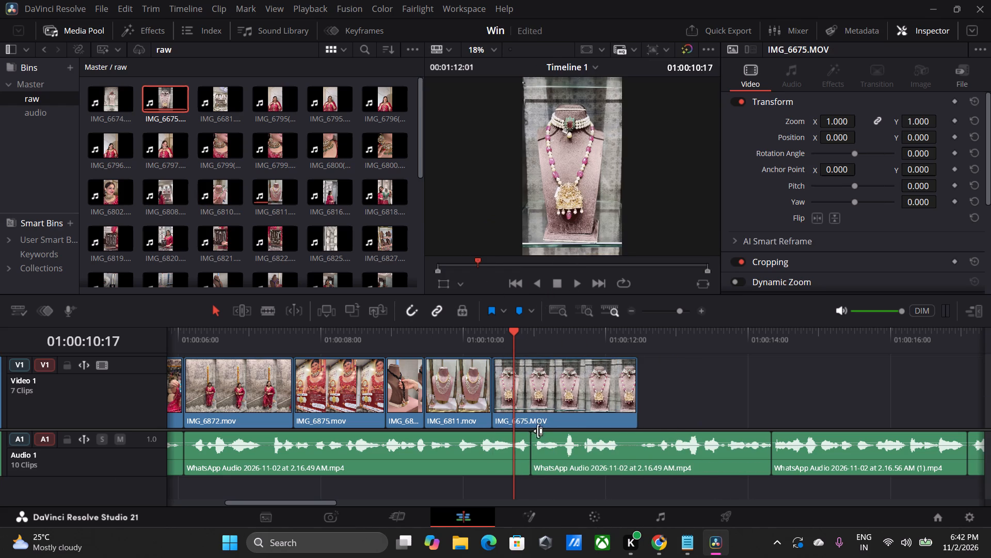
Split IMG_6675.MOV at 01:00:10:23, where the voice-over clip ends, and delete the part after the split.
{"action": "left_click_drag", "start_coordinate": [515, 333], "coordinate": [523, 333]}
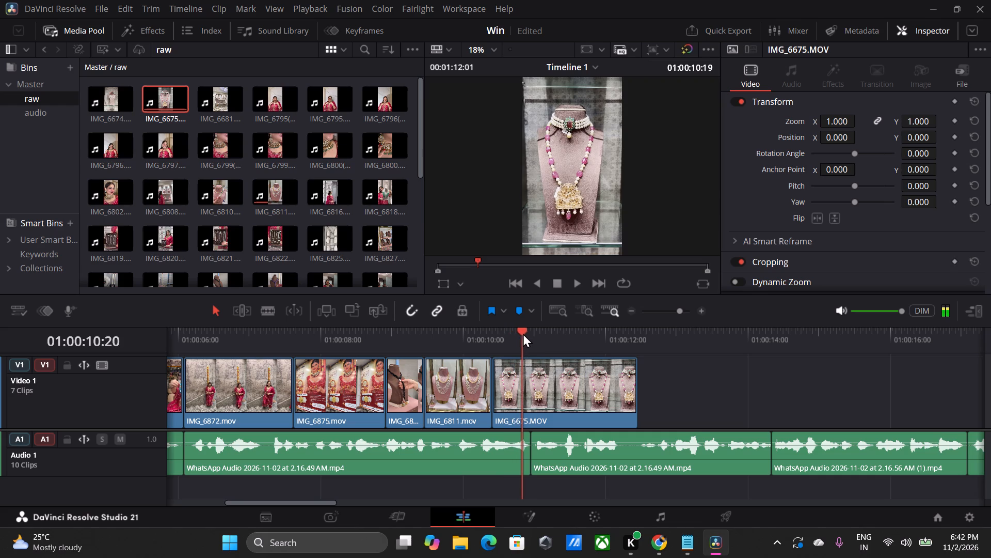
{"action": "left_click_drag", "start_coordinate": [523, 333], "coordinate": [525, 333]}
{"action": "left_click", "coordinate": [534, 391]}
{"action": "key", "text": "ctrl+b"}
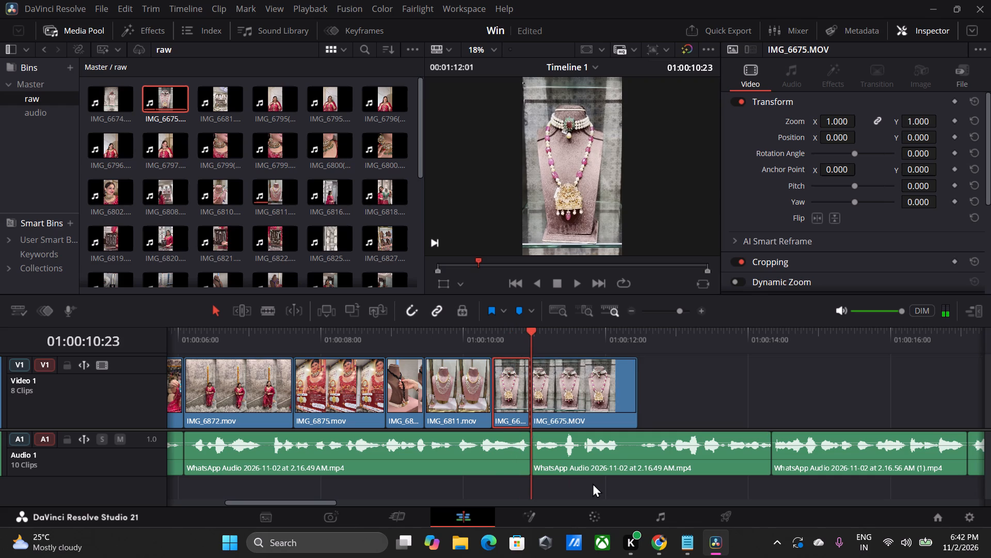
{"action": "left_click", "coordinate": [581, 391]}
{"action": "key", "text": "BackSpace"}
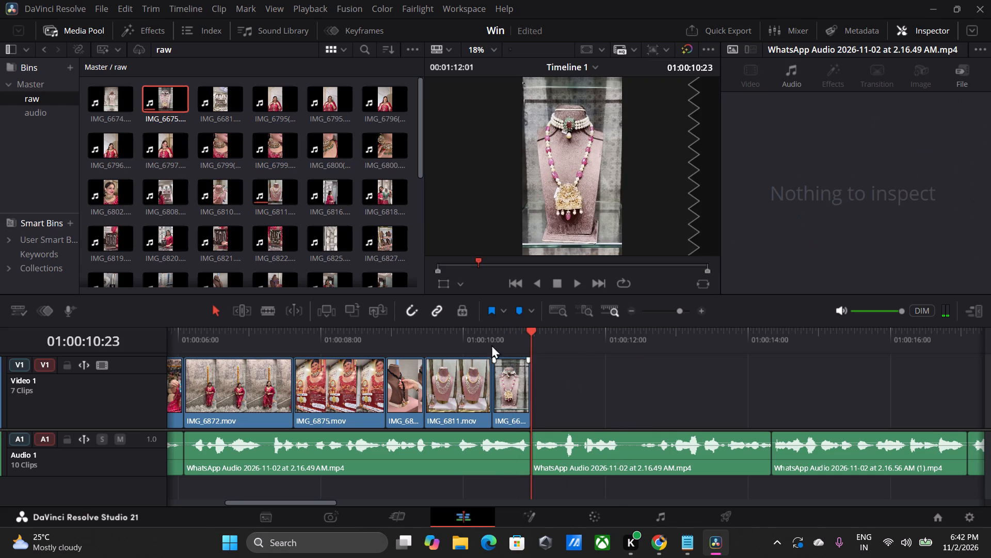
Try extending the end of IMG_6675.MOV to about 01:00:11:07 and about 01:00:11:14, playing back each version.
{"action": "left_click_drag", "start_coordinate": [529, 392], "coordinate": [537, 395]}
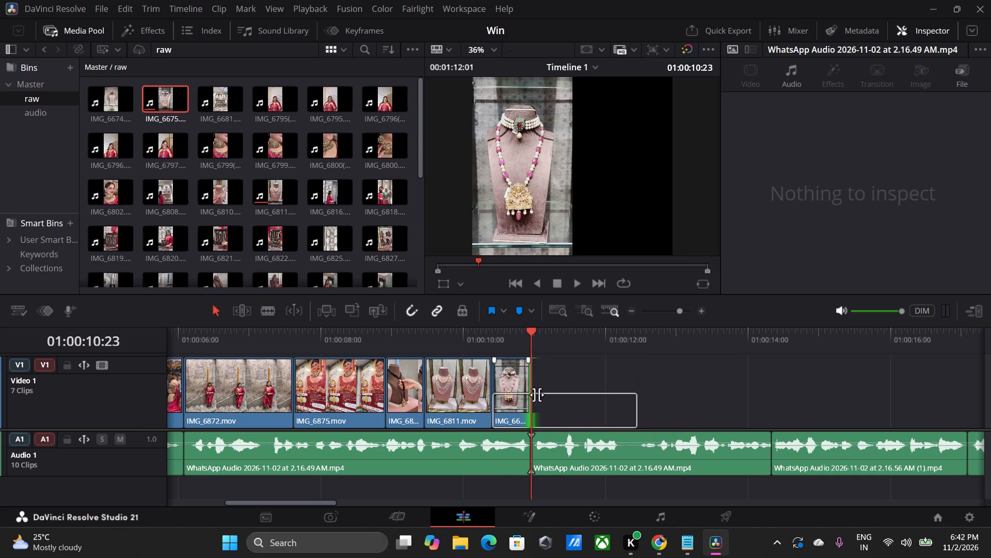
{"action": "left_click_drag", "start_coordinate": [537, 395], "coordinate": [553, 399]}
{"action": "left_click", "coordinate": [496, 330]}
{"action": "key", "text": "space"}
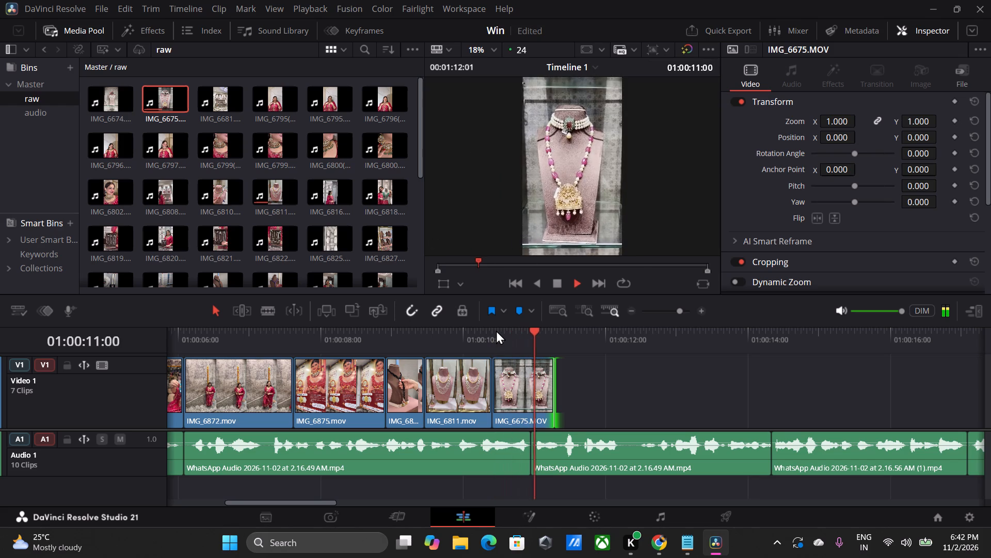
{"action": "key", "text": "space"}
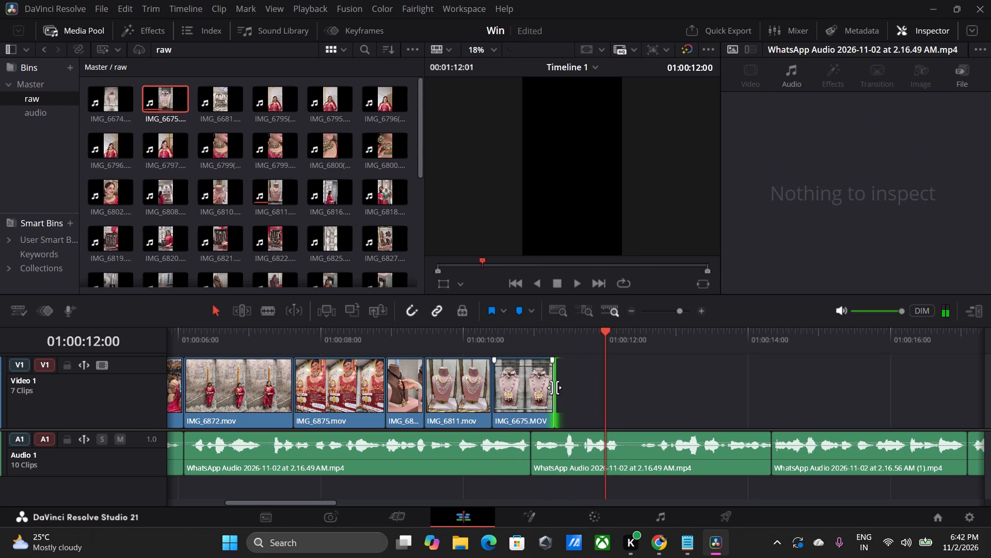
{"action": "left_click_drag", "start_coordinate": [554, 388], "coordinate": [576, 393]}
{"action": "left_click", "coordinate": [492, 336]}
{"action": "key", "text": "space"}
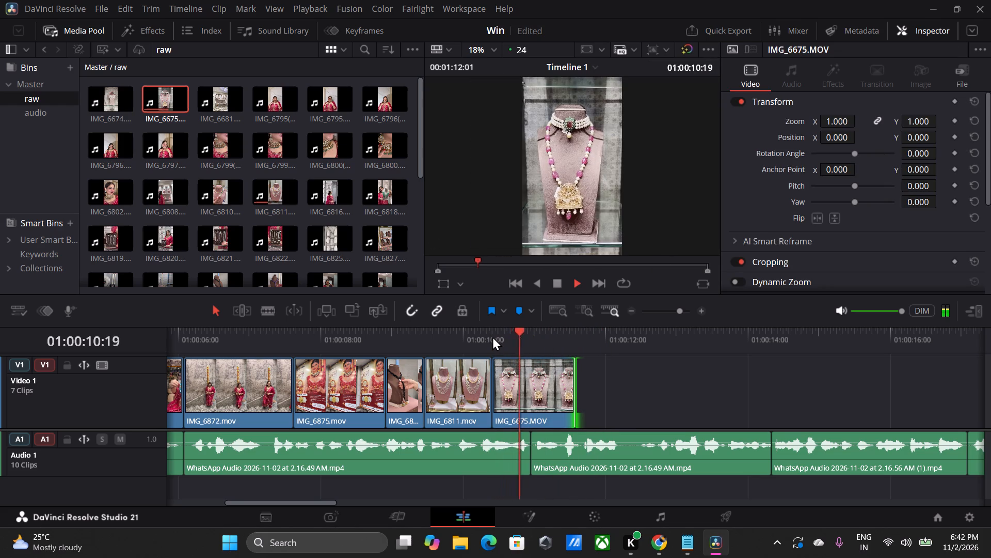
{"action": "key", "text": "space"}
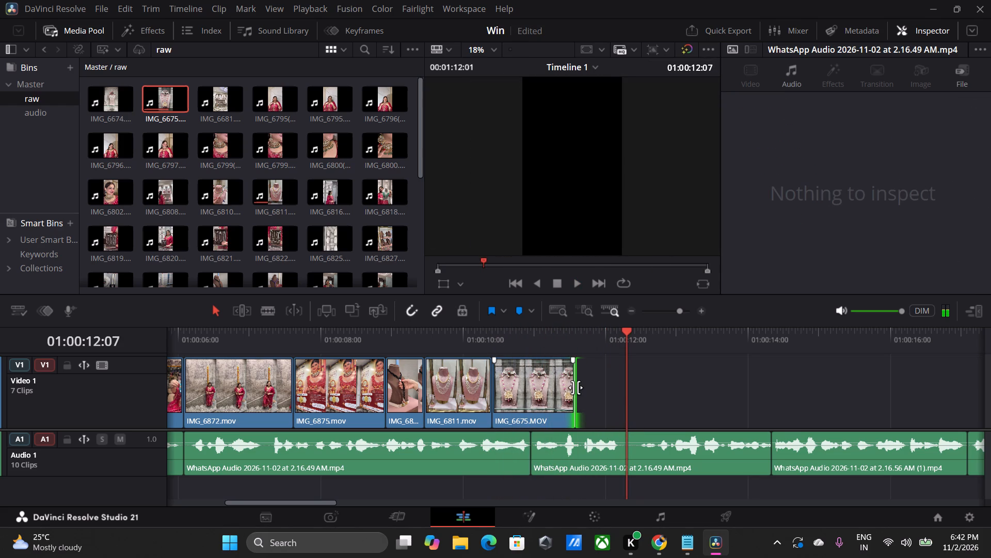
Extend the end of IMG_6675.MOV on Video 1 to about 01:00:12:02 and play it from within IMG_6811.mov.
{"action": "left_click_drag", "start_coordinate": [576, 387], "coordinate": [613, 404]}
{"action": "left_click", "coordinate": [441, 335]}
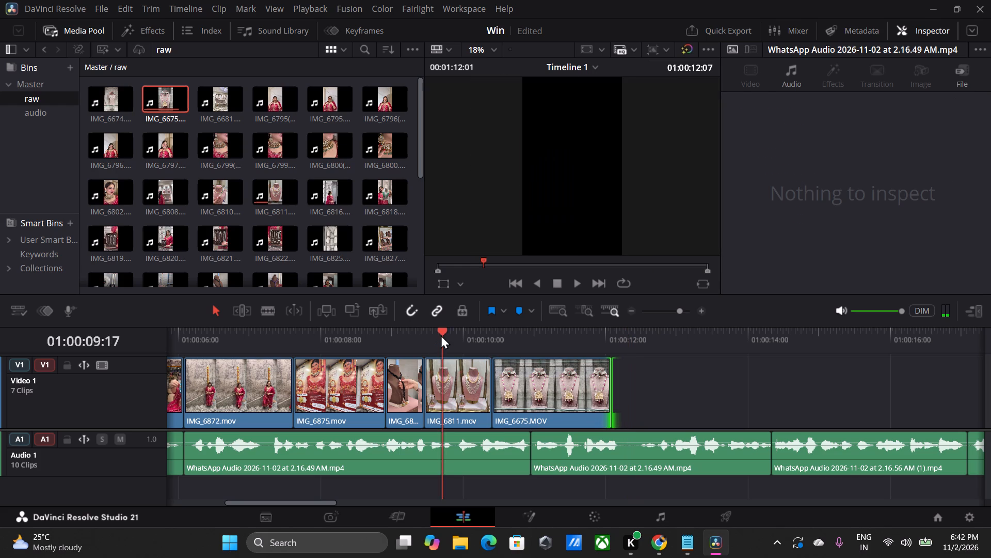
{"action": "key", "text": "space"}
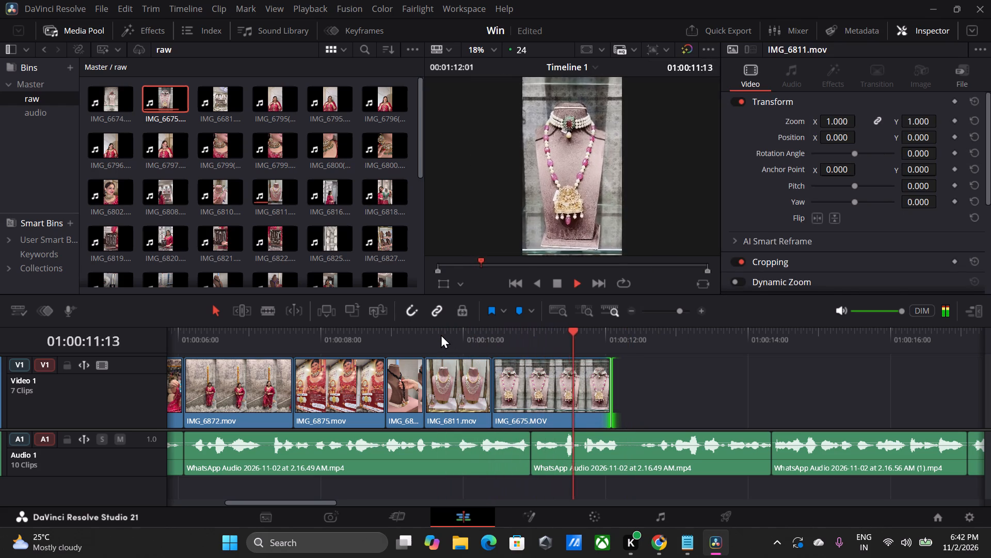
{"action": "key", "text": "space"}
Play back the sequence from IMG_6875.mov into IMG_6675.MOV to check the cuts against the voice-over.
{"action": "left_click", "coordinate": [441, 334]}
{"action": "key", "text": "space"}
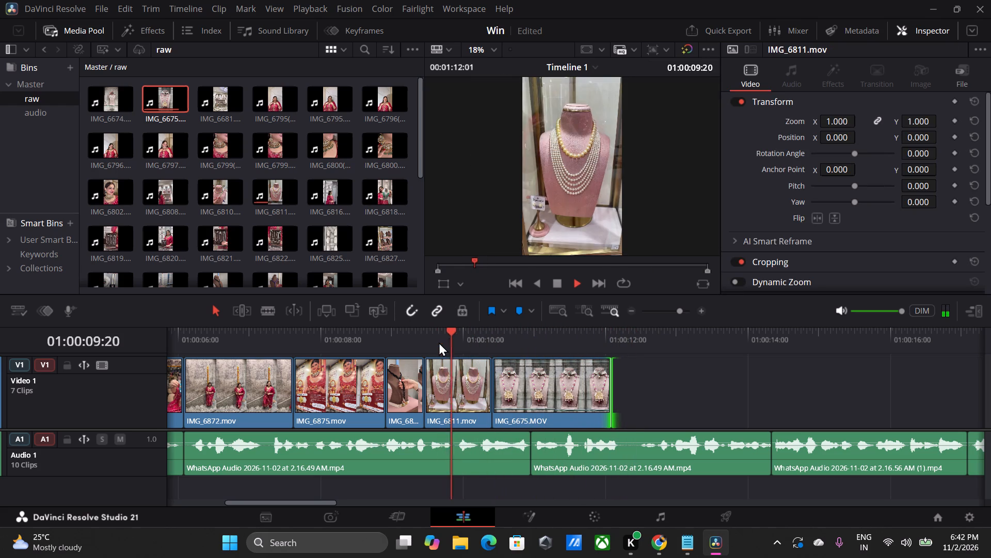
{"action": "key", "text": "space"}
{"action": "left_click", "coordinate": [352, 333]}
{"action": "key", "text": "space"}
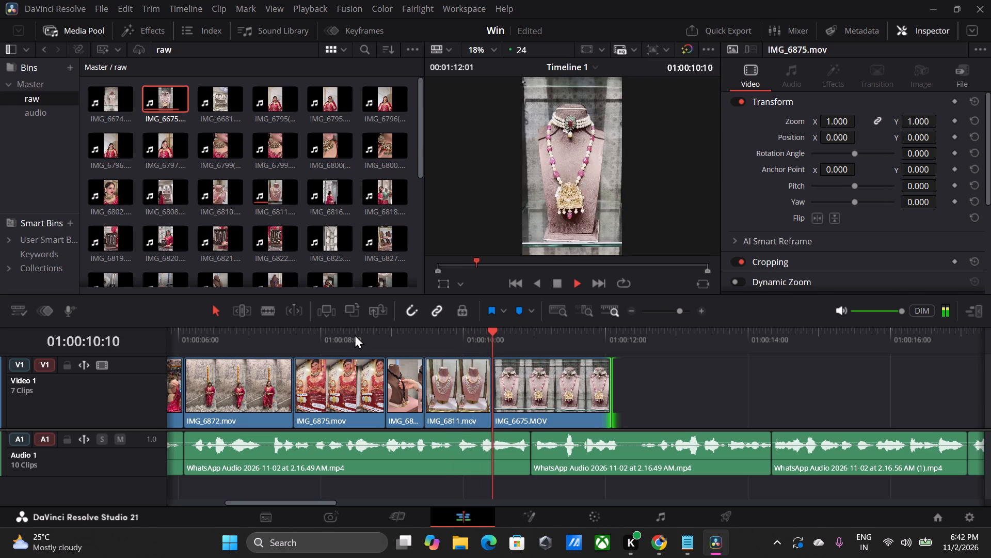
{"action": "key", "text": "space"}
{"action": "key", "text": "space"}
{"action": "key", "text": "space"}
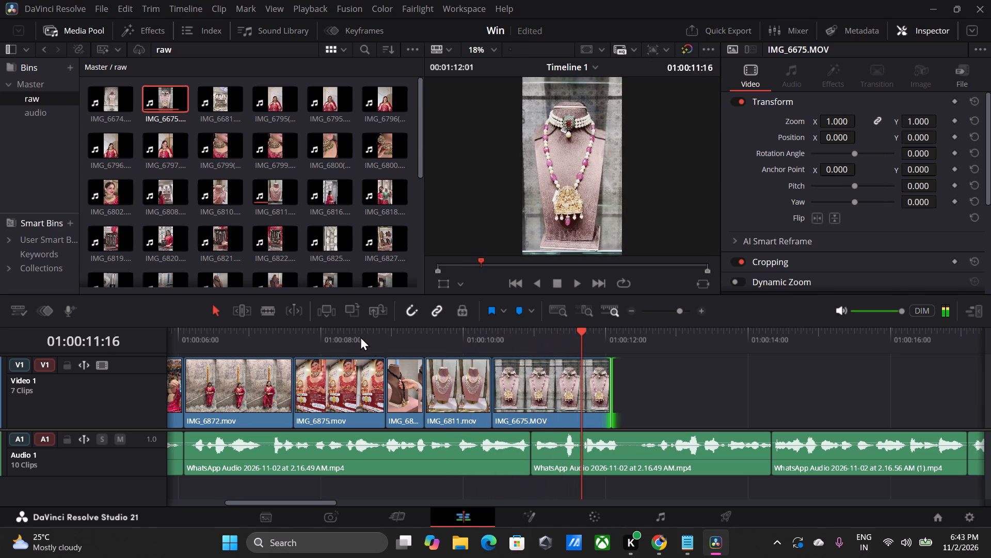
Place the video of IMG_6876.mov on Video 1 directly after IMG_6675.MOV, play it back, and try extending its end.
{"action": "key", "text": "space"}
{"action": "key", "text": "space"}
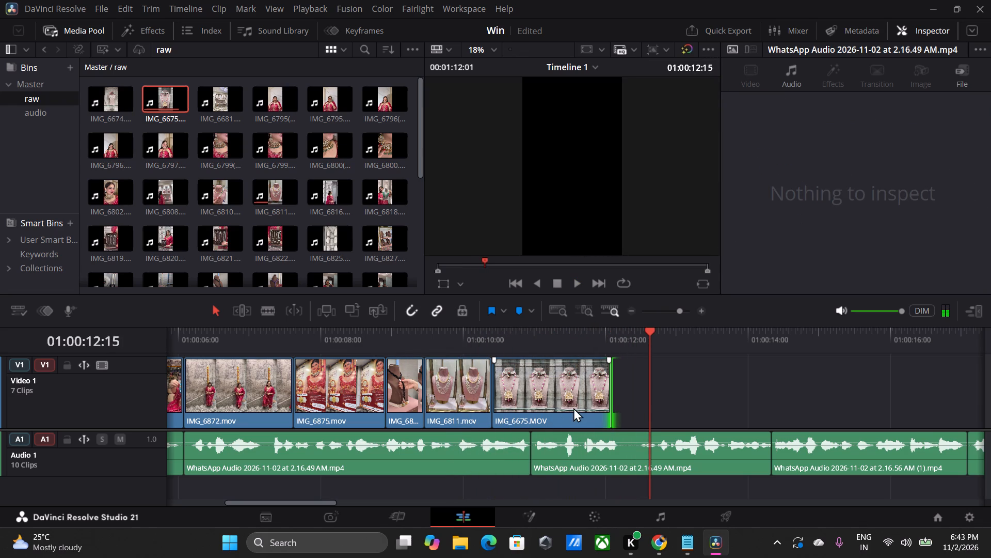
{"action": "scroll", "coordinate": [302, 219], "scroll_direction": "down", "scroll_amount": 12}
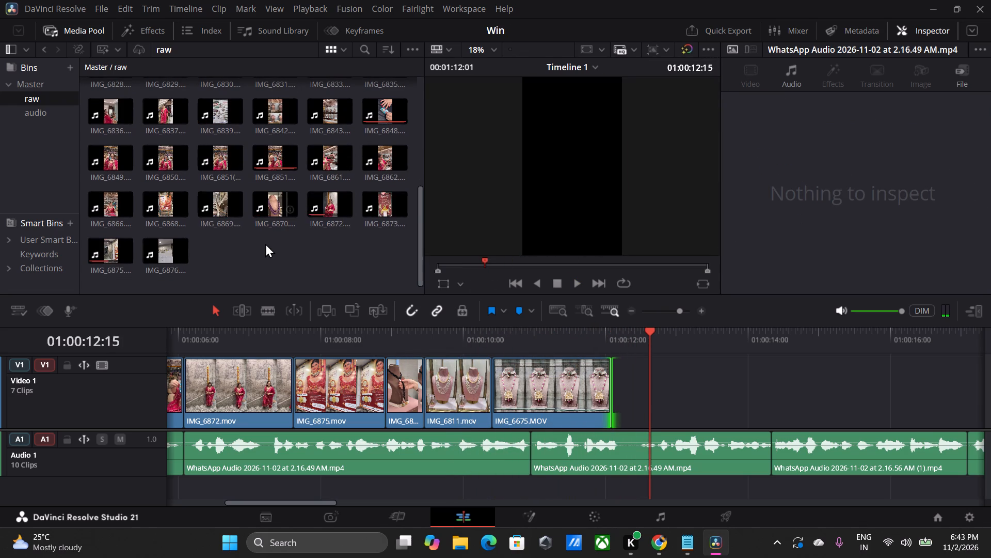
{"action": "double_click", "coordinate": [173, 258]}
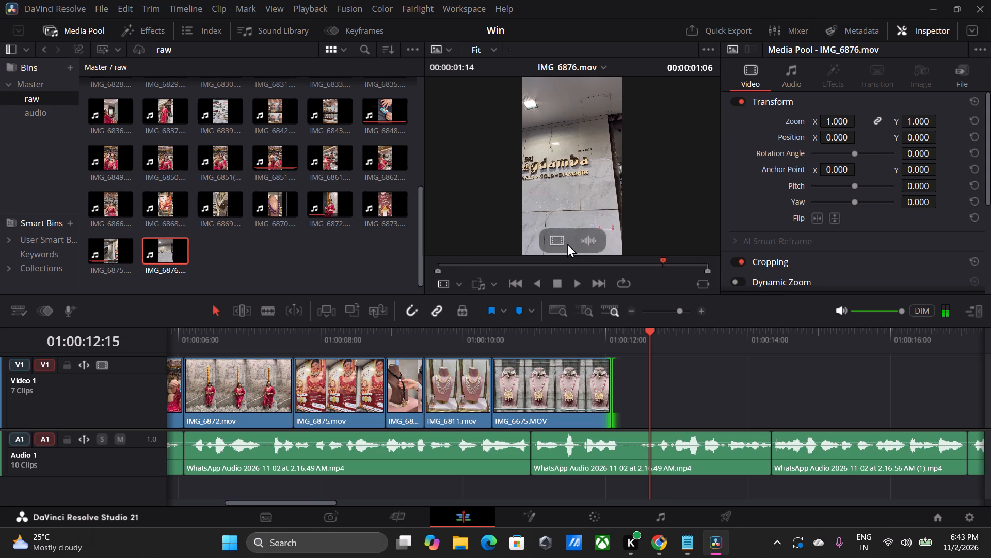
{"action": "left_click_drag", "start_coordinate": [562, 244], "coordinate": [613, 381]}
{"action": "left_click", "coordinate": [570, 335]}
{"action": "key", "text": "space"}
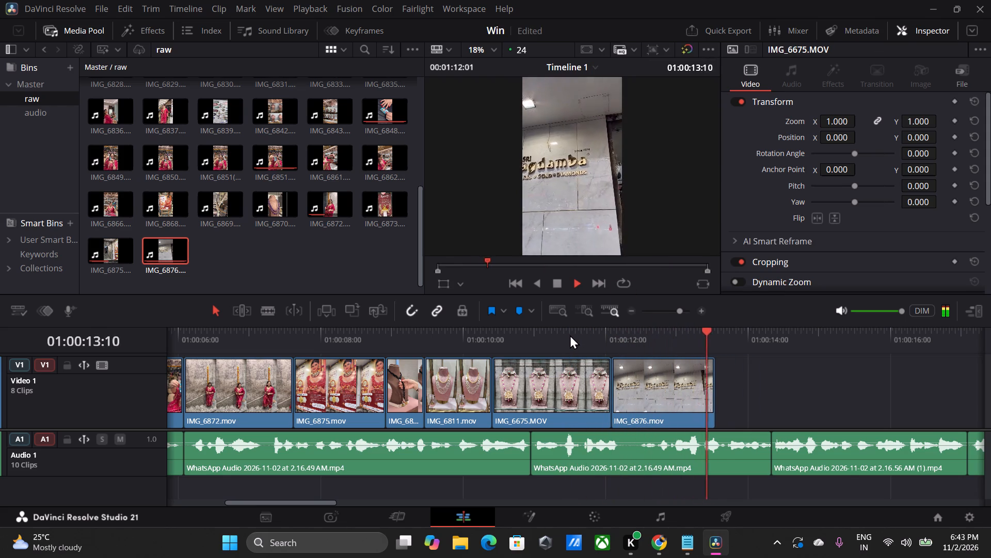
{"action": "key", "text": "space"}
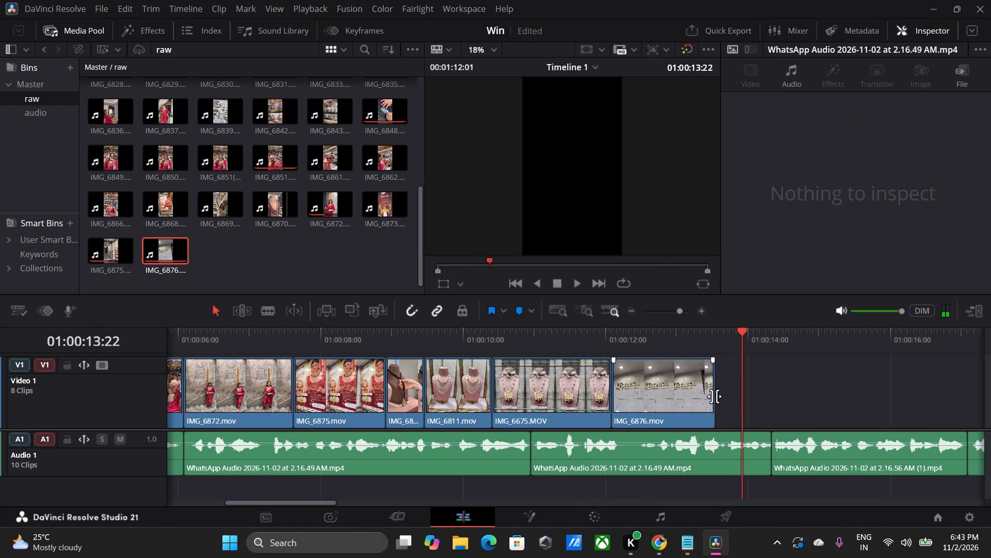
{"action": "left_click_drag", "start_coordinate": [714, 392], "coordinate": [720, 394]}
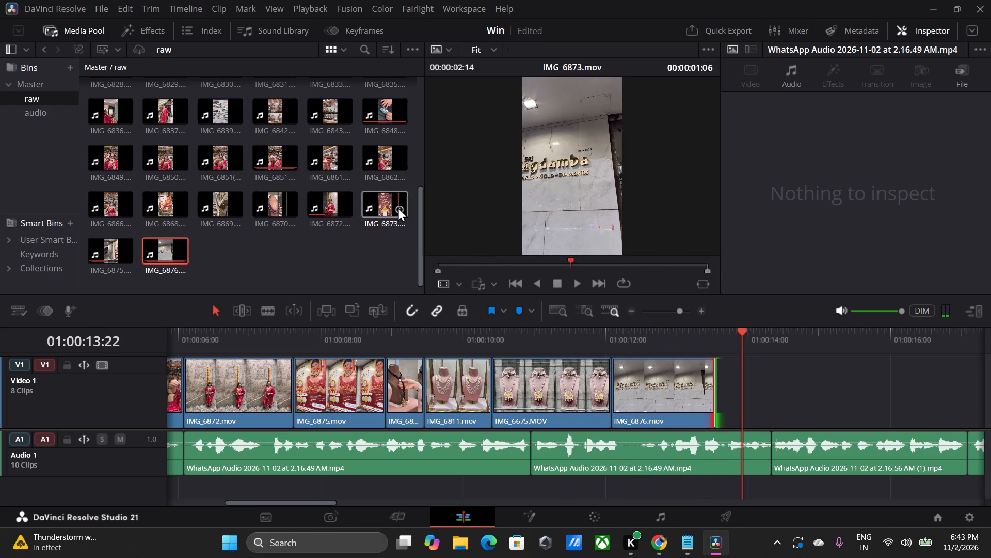
Place the video of IMG_6873.mov on Video 1 directly after IMG_6876.mov and play back the sequence with the voice-over.
{"action": "double_click", "coordinate": [388, 207]}
{"action": "left_click_drag", "start_coordinate": [550, 236], "coordinate": [745, 372]}
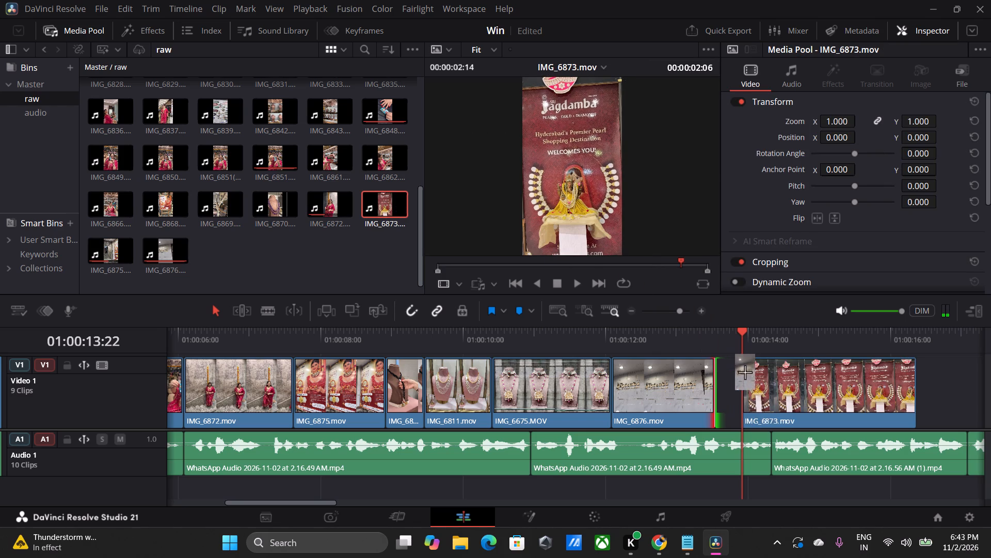
{"action": "left_click_drag", "start_coordinate": [745, 372], "coordinate": [718, 379]}
{"action": "left_click", "coordinate": [646, 330]}
{"action": "key", "text": "space"}
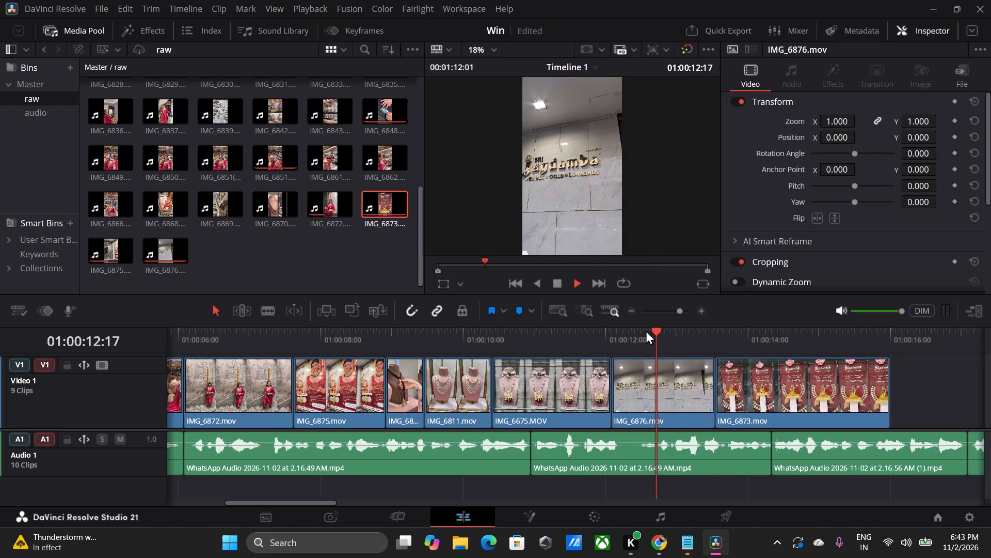
{"action": "key", "text": "space"}
{"action": "left_click", "coordinate": [599, 345]}
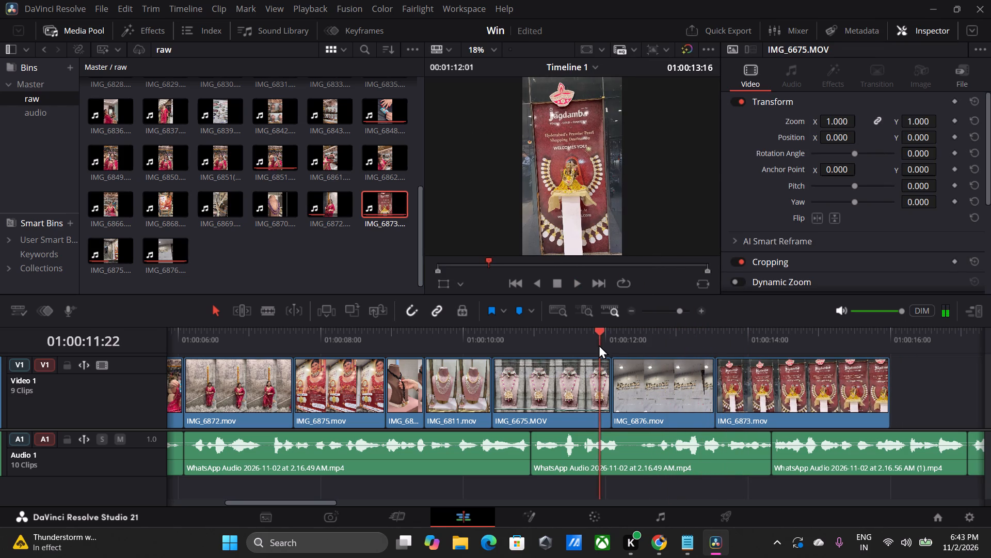
{"action": "key", "text": "space"}
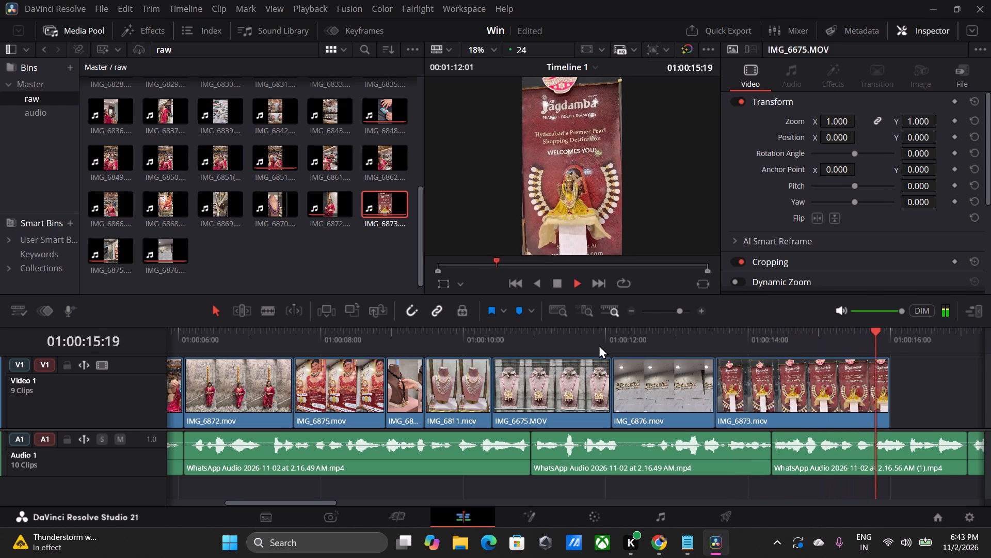
{"action": "key", "text": "space"}
{"action": "key", "text": "space"}
{"action": "key", "text": "space"}
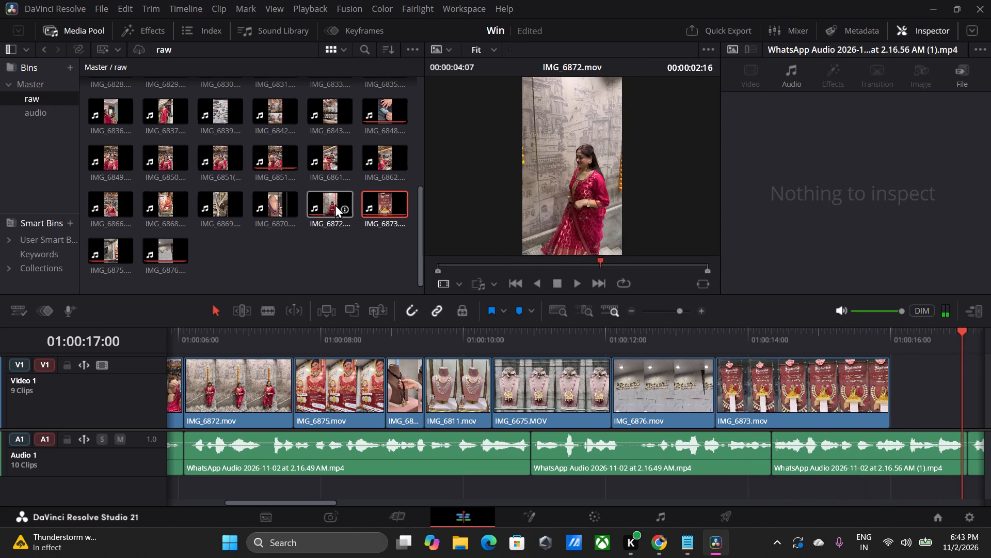
Look through the raw clips for a replacement and delete IMG_6875.mov from Video 1.
{"action": "scroll", "coordinate": [132, 169], "scroll_direction": "up", "scroll_amount": 5}
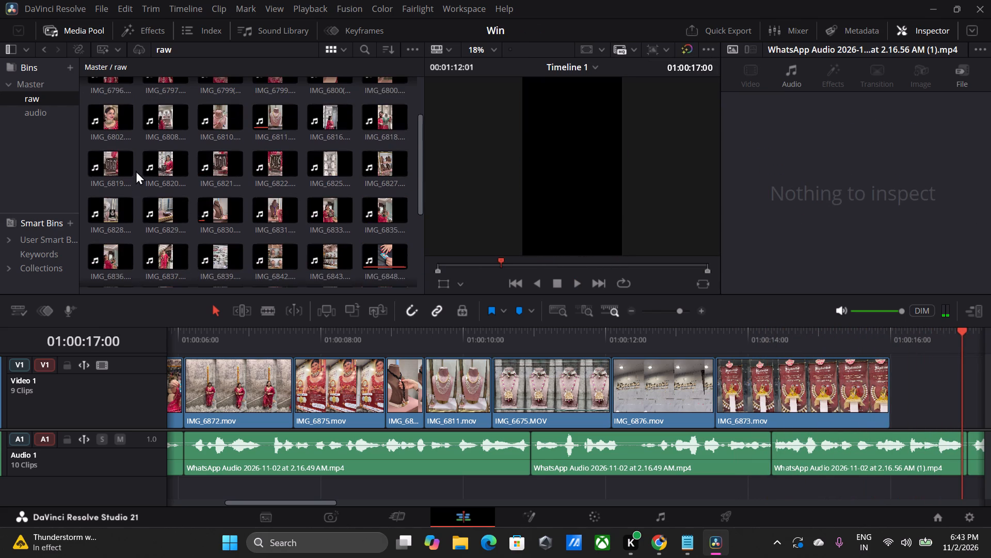
{"action": "scroll", "coordinate": [172, 174], "scroll_direction": "up", "scroll_amount": 1}
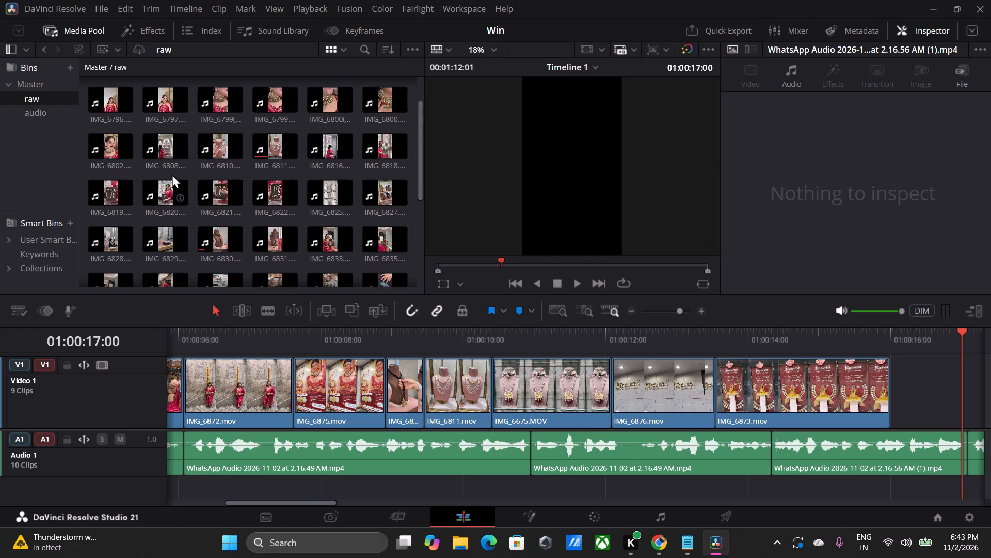
{"action": "scroll", "coordinate": [197, 178], "scroll_direction": "down", "scroll_amount": 3}
{"action": "scroll", "coordinate": [261, 196], "scroll_direction": "down", "scroll_amount": 3}
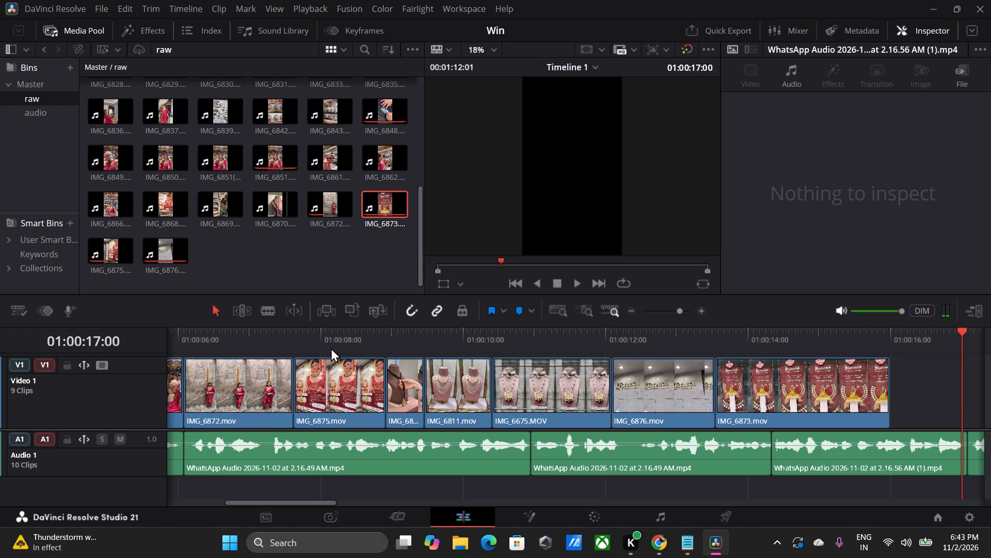
{"action": "left_click", "coordinate": [340, 369]}
{"action": "key", "text": "BackSpace"}
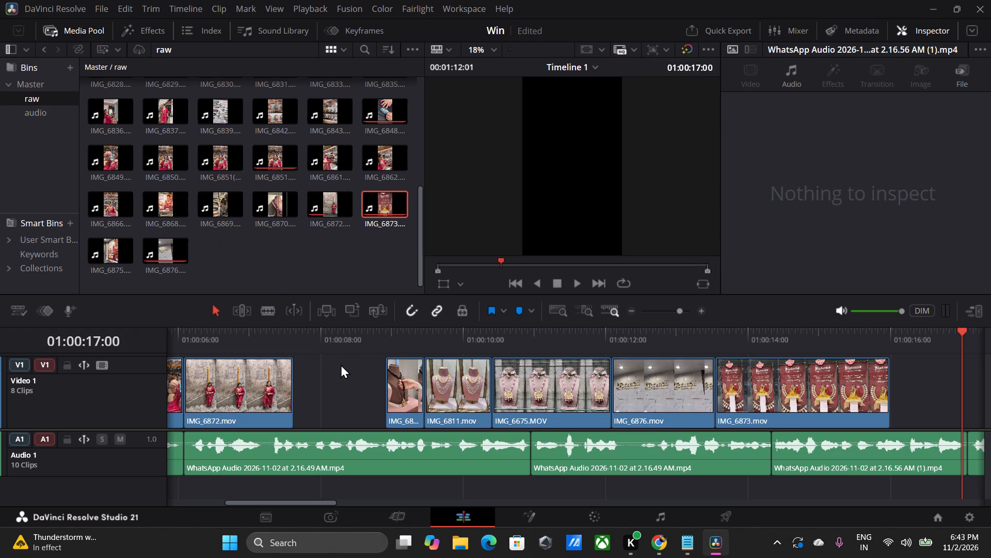
Add the video of IMG_6868.mov to the end of Video 1, after IMG_6873.mov.
{"action": "double_click", "coordinate": [159, 208]}
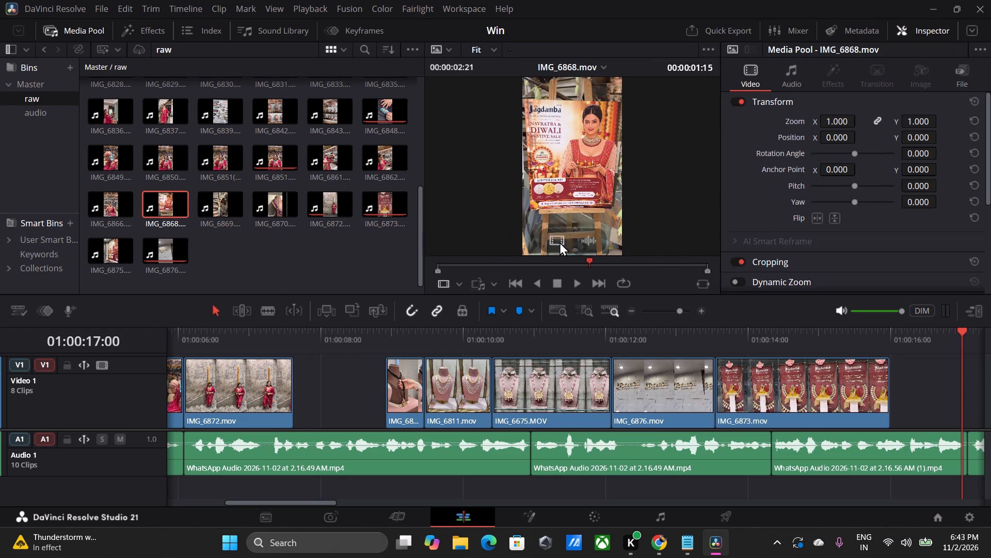
{"action": "left_click_drag", "start_coordinate": [560, 239], "coordinate": [423, 402]}
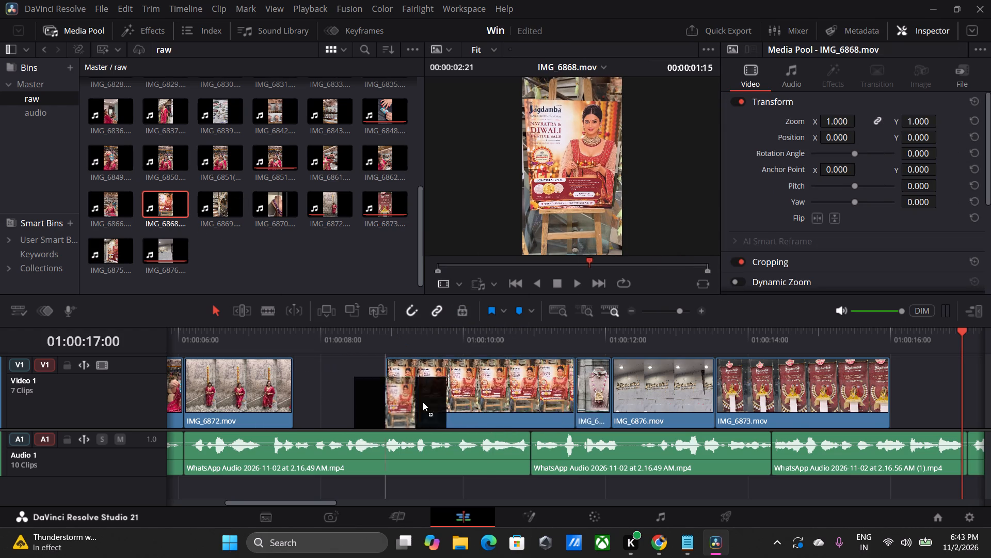
{"action": "left_click_drag", "start_coordinate": [423, 402], "coordinate": [912, 413]}
Shift IMG_6873, IMG_6876, IMG_6675, IMG_6811 and IMG_6830 later on Video 1, widening the gap after IMG_6872.mov to about 2 seconds.
{"action": "left_click_drag", "start_coordinate": [831, 391], "coordinate": [855, 396]}
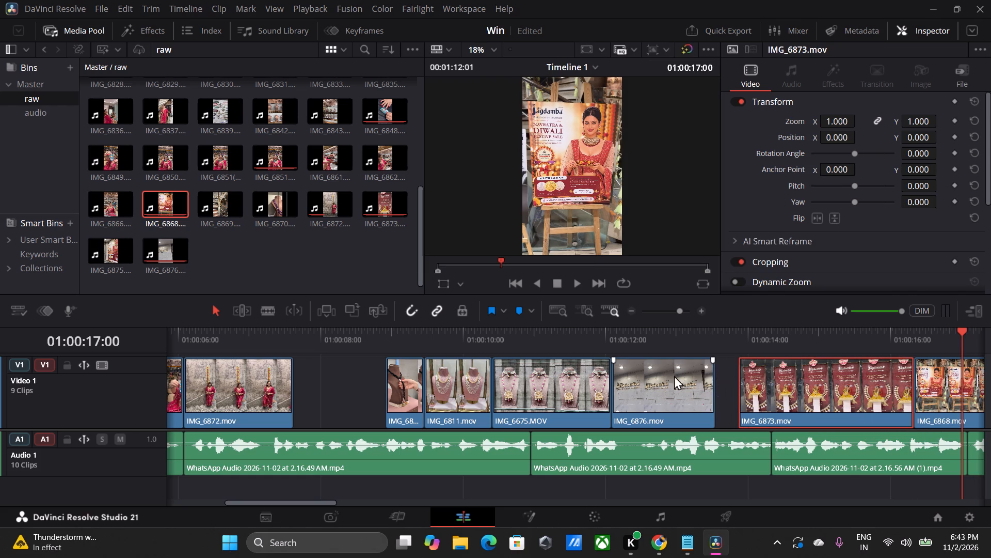
{"action": "left_click_drag", "start_coordinate": [670, 376], "coordinate": [717, 390]}
{"action": "left_click_drag", "start_coordinate": [696, 383], "coordinate": [691, 390]}
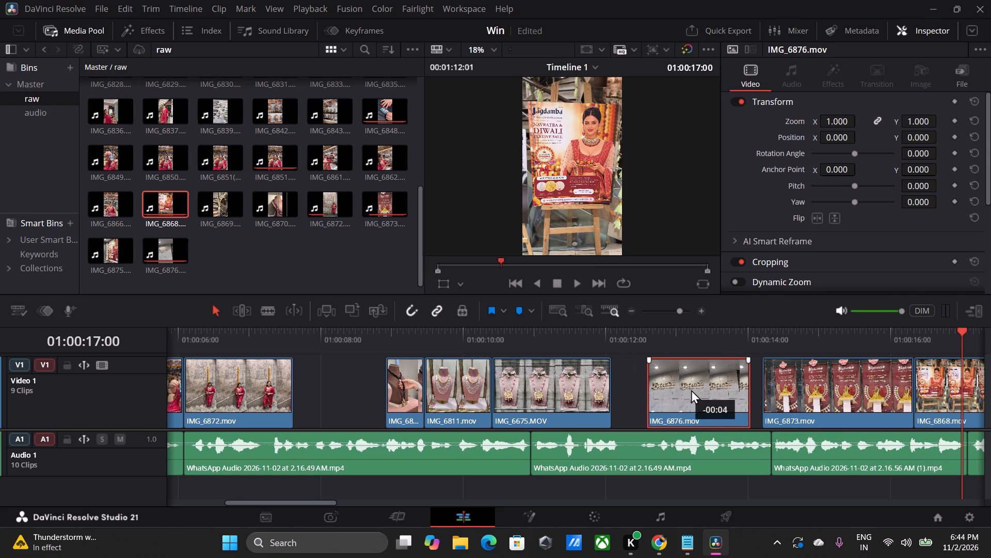
{"action": "left_click_drag", "start_coordinate": [691, 390], "coordinate": [692, 390]}
{"action": "left_click_drag", "start_coordinate": [579, 376], "coordinate": [628, 383]}
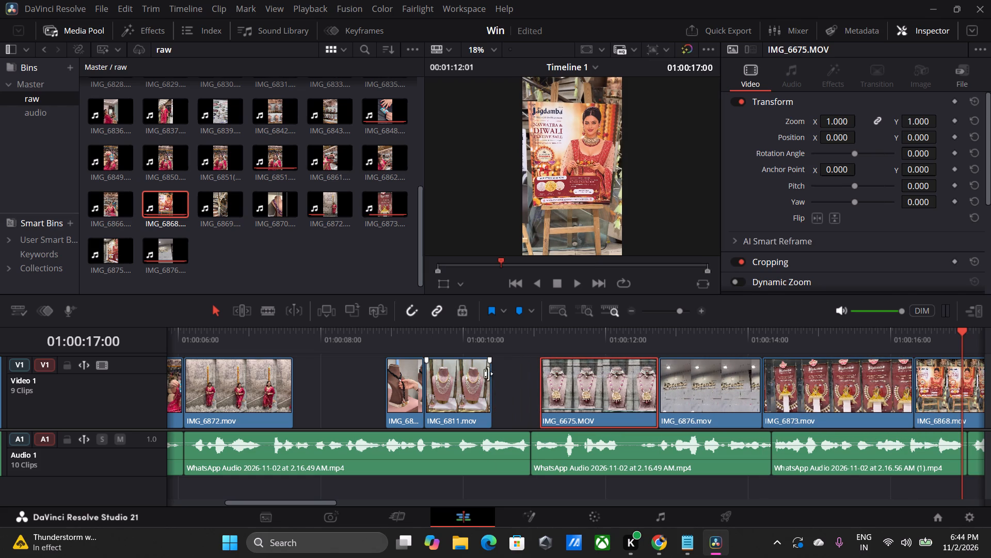
{"action": "left_click_drag", "start_coordinate": [467, 377], "coordinate": [524, 387]}
{"action": "left_click", "coordinate": [521, 388]}
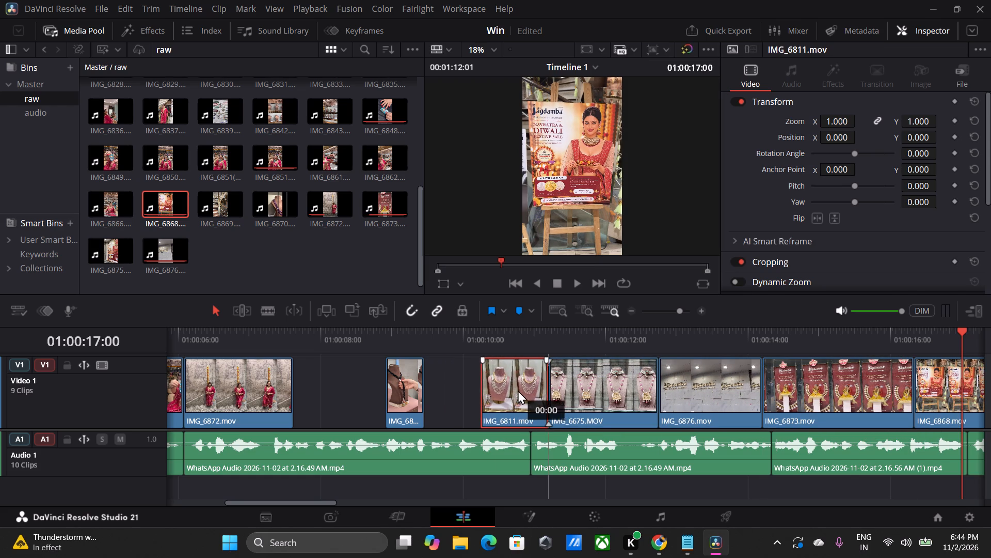
{"action": "left_click_drag", "start_coordinate": [417, 383], "coordinate": [472, 383]}
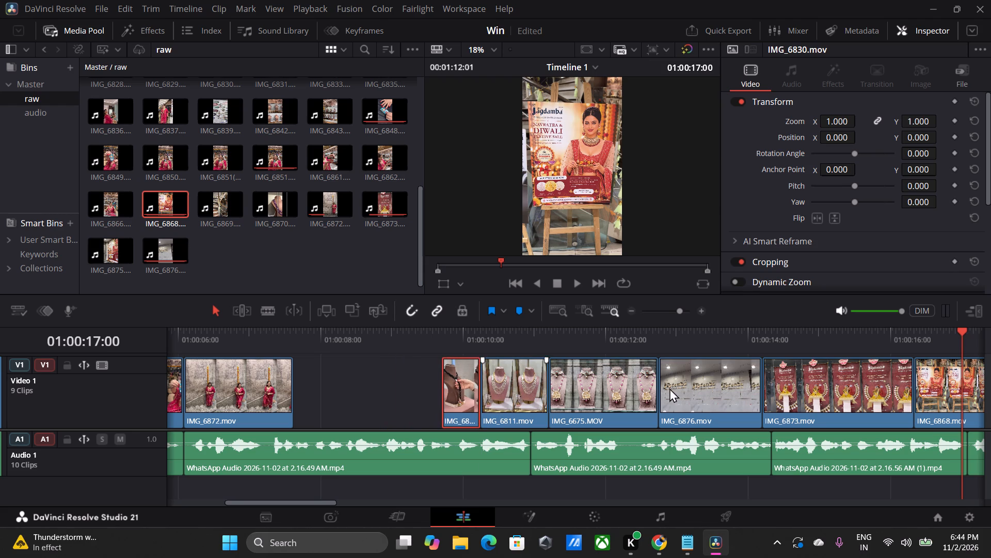
Move IMG_6868.mov from the end of Video 1 to directly after IMG_6872.mov, overwriting IMG_6830.mov.
{"action": "left_click_drag", "start_coordinate": [951, 378], "coordinate": [340, 363]}
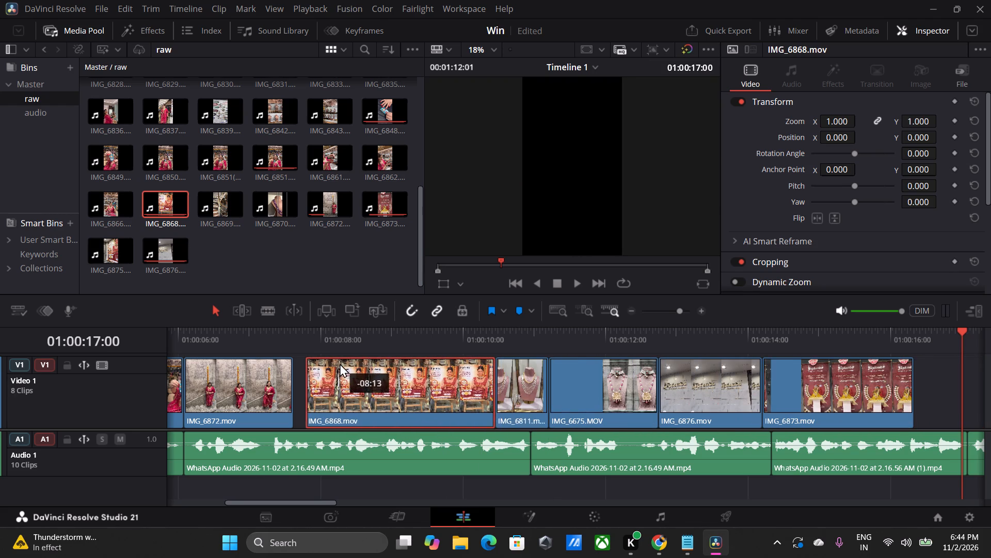
{"action": "left_click_drag", "start_coordinate": [340, 363], "coordinate": [328, 369]}
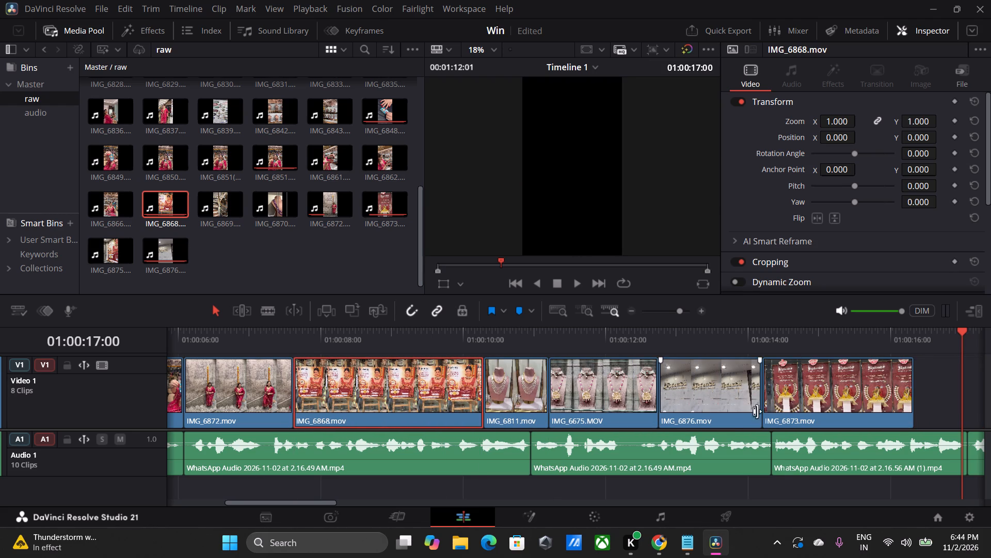
Shift IMG_6873, IMG_6876, IMG_6675 and IMG_6811 slightly later so IMG_6876.mov ends at the voice-over cut near 01:00:14:08.
{"action": "left_click_drag", "start_coordinate": [808, 394], "coordinate": [826, 391]}
{"action": "left_click_drag", "start_coordinate": [749, 396], "coordinate": [761, 394]}
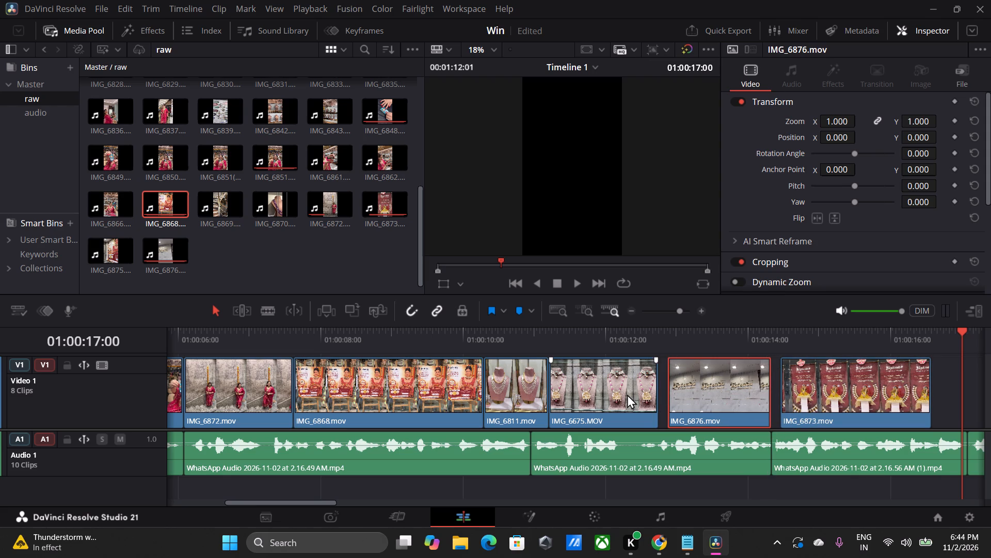
{"action": "left_click_drag", "start_coordinate": [627, 394], "coordinate": [643, 393]}
{"action": "left_click_drag", "start_coordinate": [525, 382], "coordinate": [536, 383]}
{"action": "left_click", "coordinate": [389, 379]}
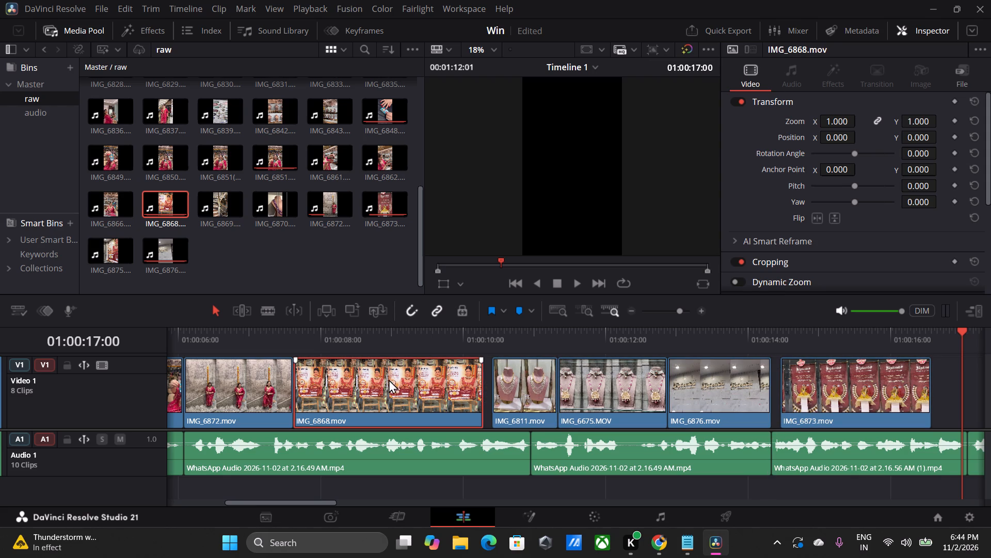
Play back from IMG_6872.mov through IMG_6868.mov into IMG_6811.mov to check the new order against the voice-over.
{"action": "left_click_drag", "start_coordinate": [262, 339], "coordinate": [181, 349]}
{"action": "key", "text": "space"}
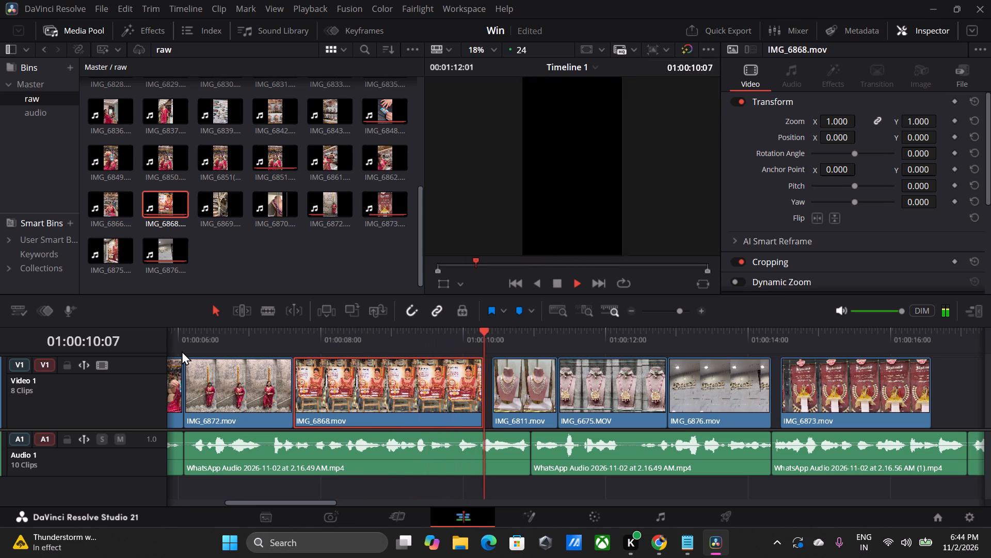
{"action": "key", "text": "space"}
{"action": "left_click_drag", "start_coordinate": [350, 396], "coordinate": [358, 398]}
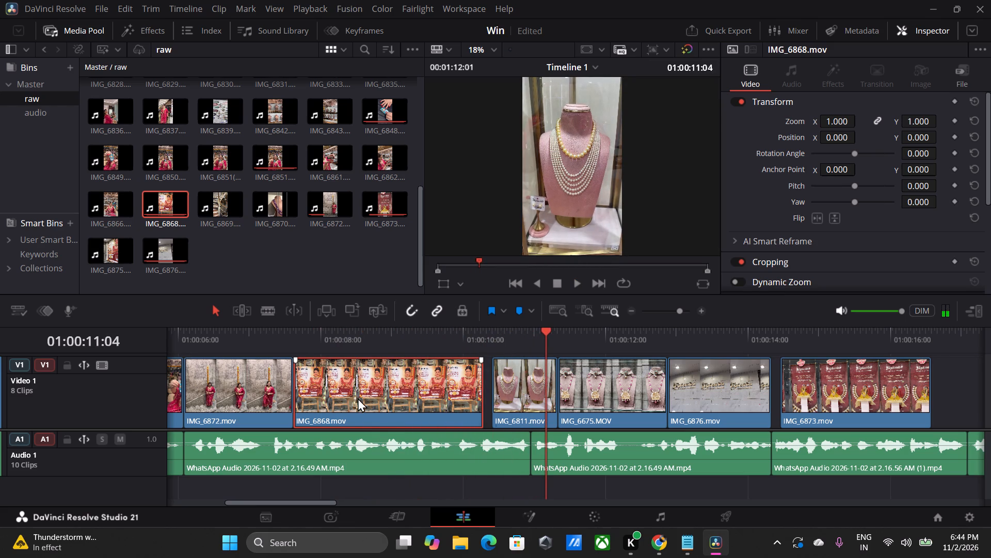
{"action": "left_click_drag", "start_coordinate": [358, 398], "coordinate": [345, 402]}
{"action": "left_click", "coordinate": [246, 340]}
{"action": "key", "text": "space"}
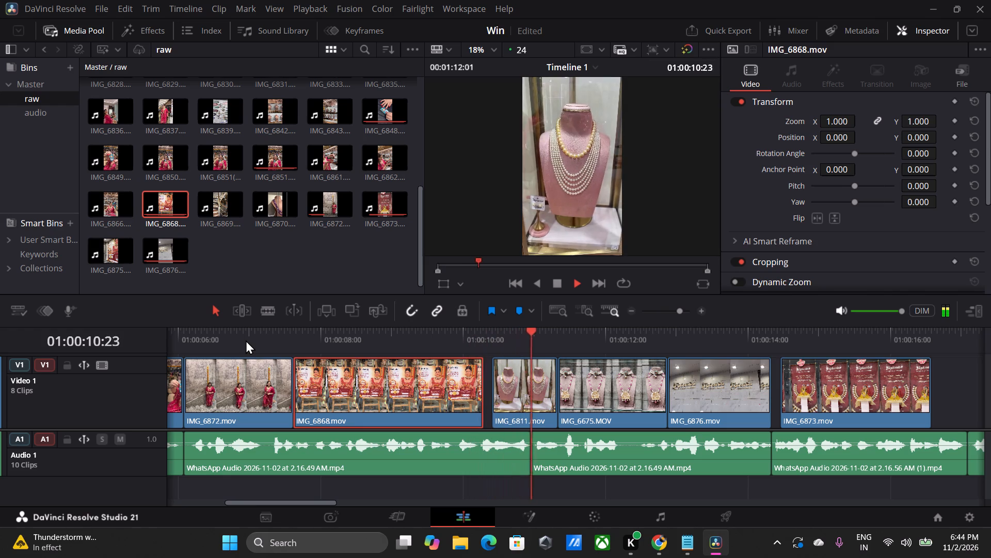
{"action": "key", "text": "space"}
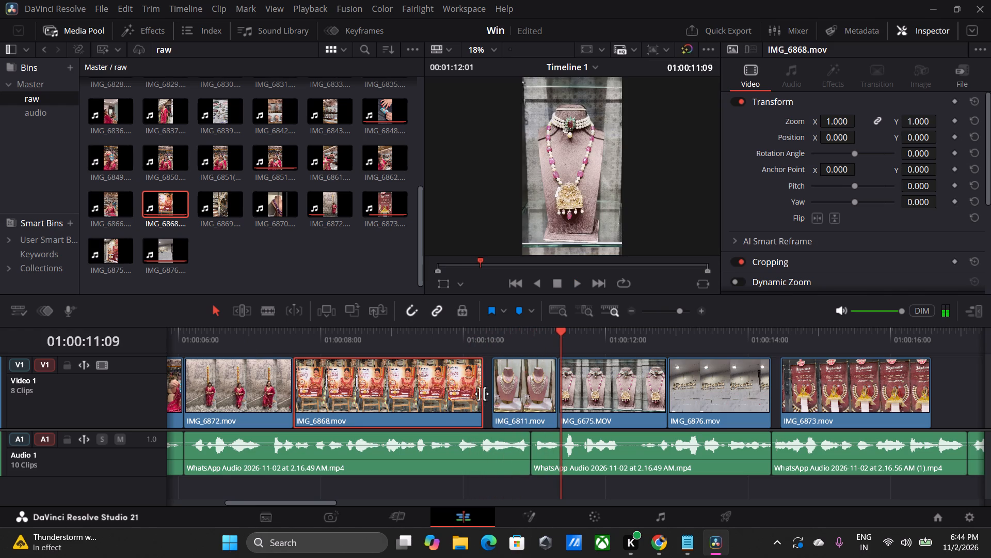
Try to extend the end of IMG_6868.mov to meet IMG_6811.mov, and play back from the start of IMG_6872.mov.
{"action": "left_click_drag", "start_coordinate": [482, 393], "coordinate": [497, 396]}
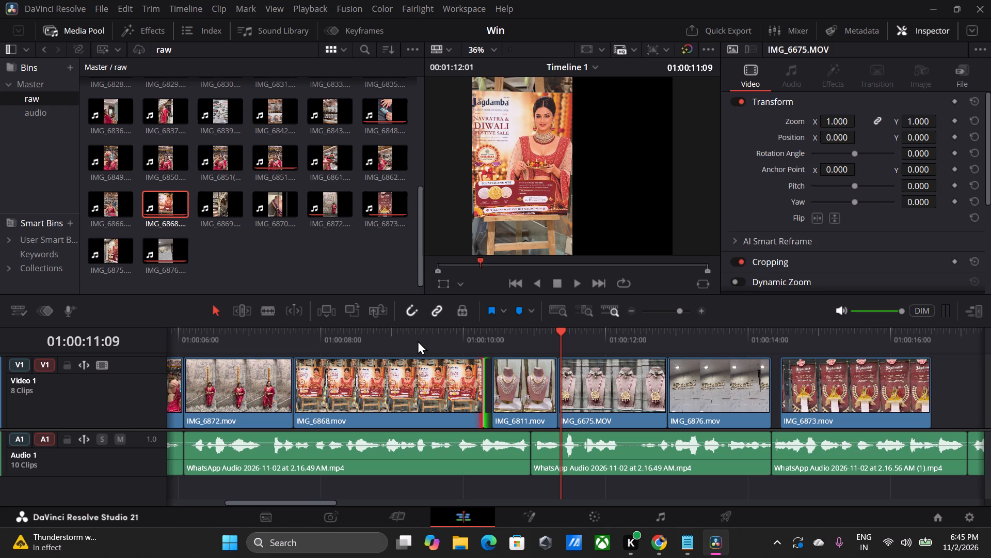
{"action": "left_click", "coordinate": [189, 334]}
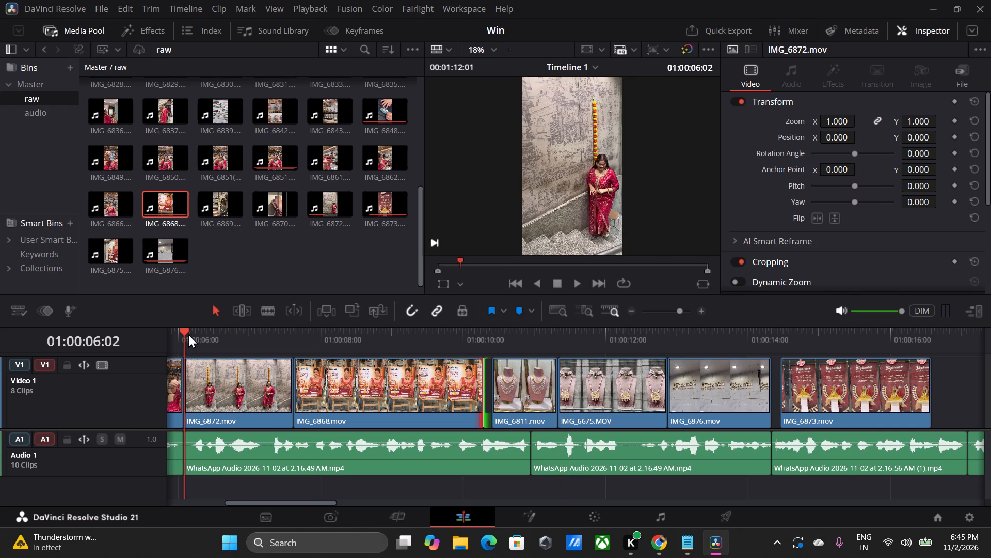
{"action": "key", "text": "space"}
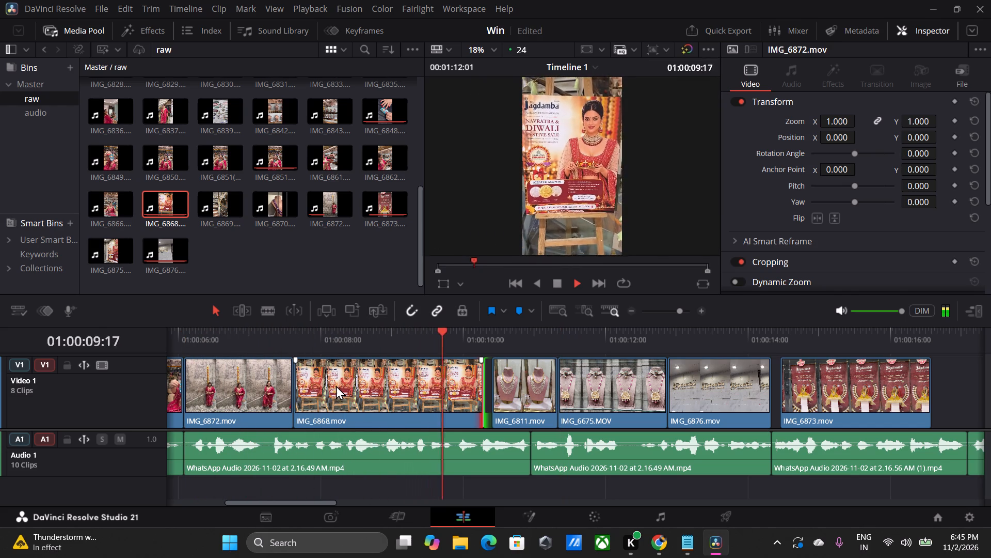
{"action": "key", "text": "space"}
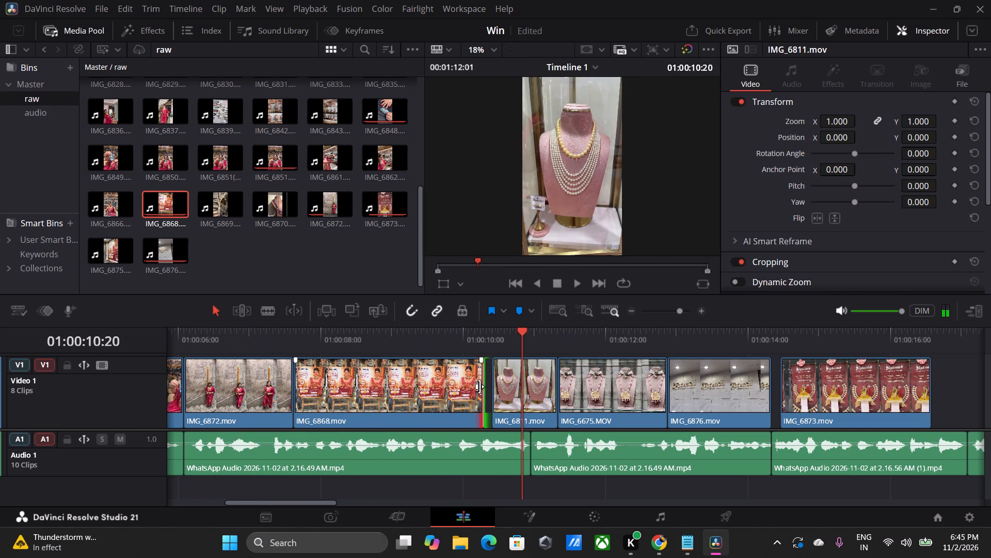
Trim the end of IMG_6868.mov on Video 1 back to about 01:00:10:01.
{"action": "left_click_drag", "start_coordinate": [482, 391], "coordinate": [463, 398]}
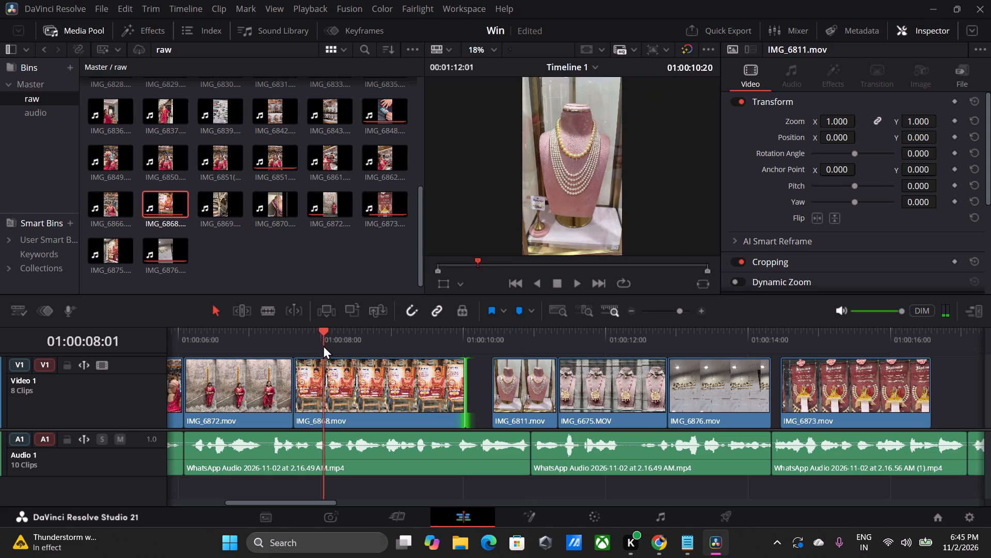
Trim the end of IMG_6868.mov on Video 1 back to about 01:00:09:00, checking the cut against the voice-over.
{"action": "left_click", "coordinate": [323, 345]}
{"action": "key", "text": "space"}
{"action": "key", "text": "space"}
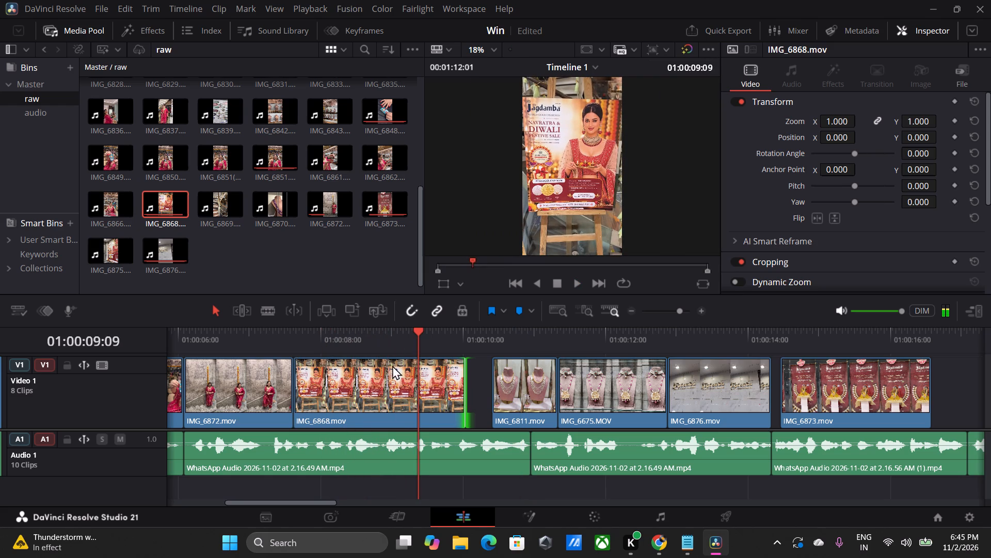
{"action": "left_click_drag", "start_coordinate": [466, 393], "coordinate": [436, 399]}
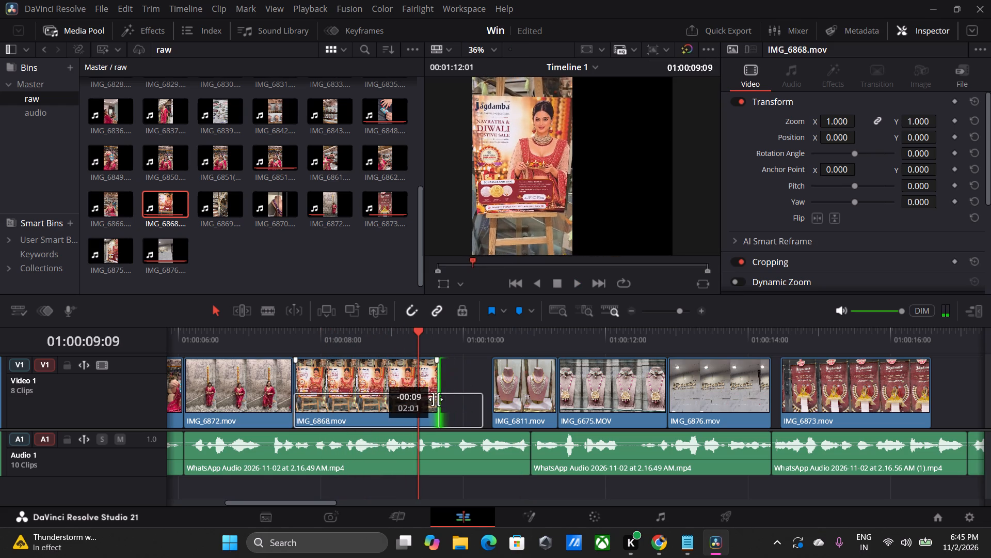
{"action": "left_click_drag", "start_coordinate": [436, 399], "coordinate": [427, 401]}
{"action": "left_click", "coordinate": [355, 340]}
{"action": "key", "text": "space"}
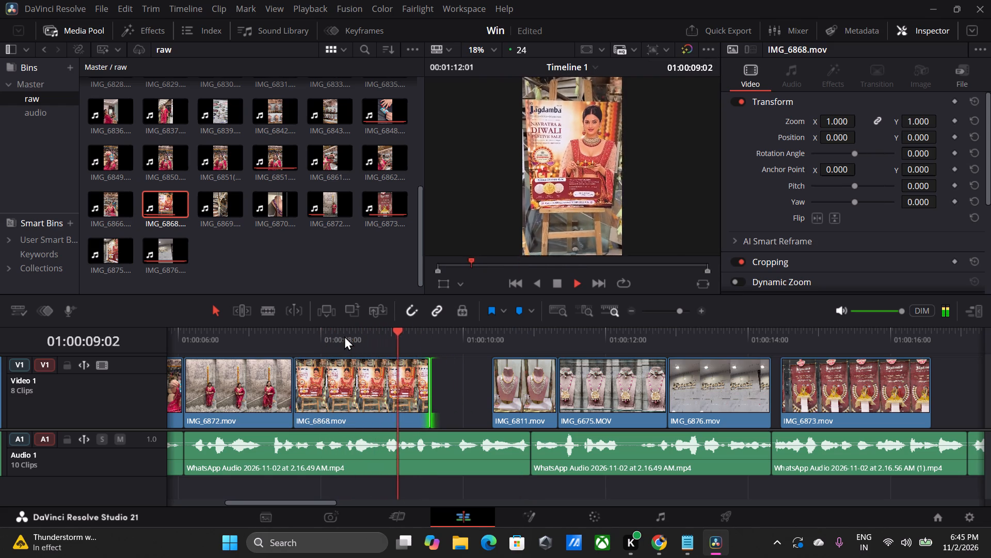
{"action": "key", "text": "space"}
{"action": "left_click_drag", "start_coordinate": [430, 396], "coordinate": [398, 399]}
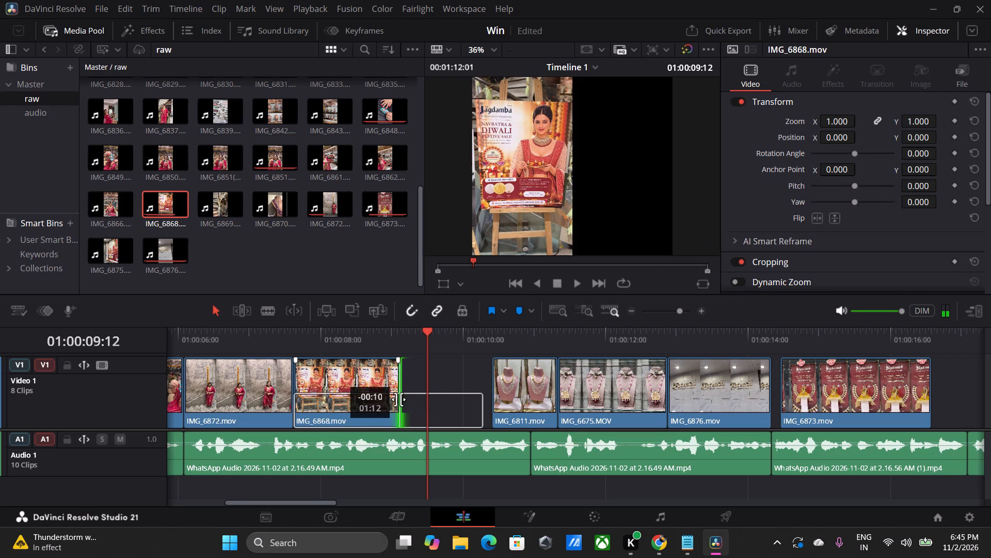
{"action": "left_click_drag", "start_coordinate": [398, 399], "coordinate": [391, 399]}
{"action": "left_click", "coordinate": [312, 333]}
{"action": "key", "text": "space"}
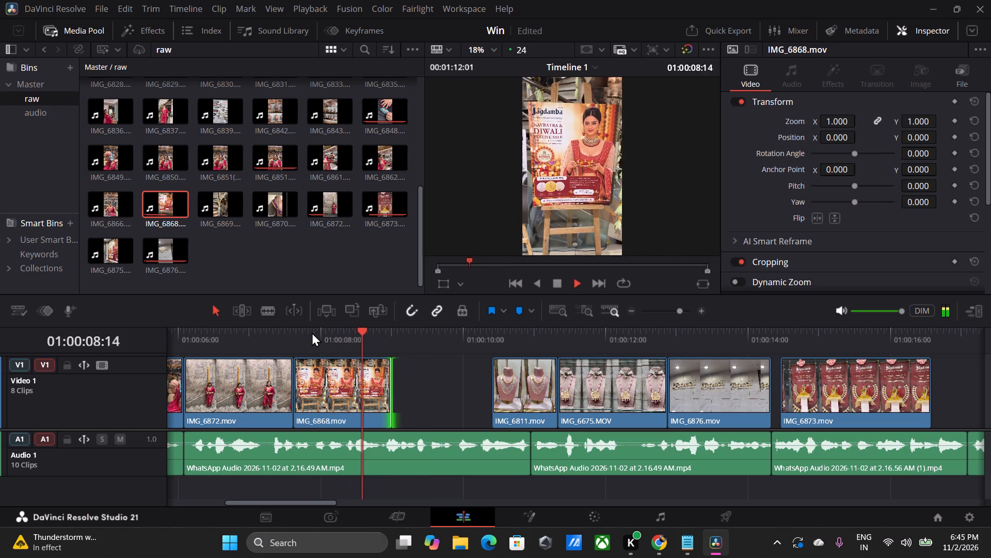
{"action": "key", "text": "space"}
Move IMG_6811.mov earlier on Video 1 so it starts directly at the end of IMG_6868.mov.
{"action": "left_click_drag", "start_coordinate": [524, 402], "coordinate": [476, 407]}
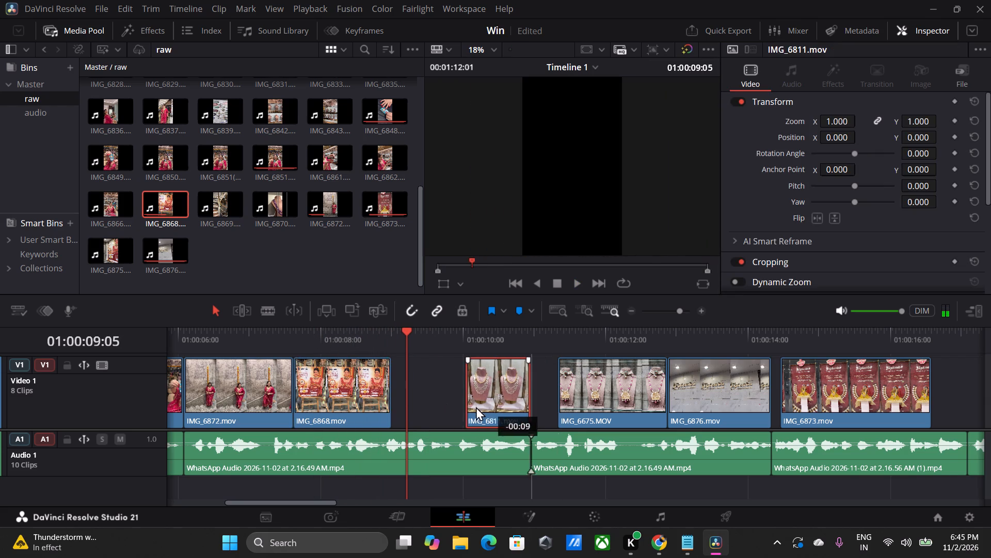
{"action": "left_click_drag", "start_coordinate": [476, 407], "coordinate": [423, 412]}
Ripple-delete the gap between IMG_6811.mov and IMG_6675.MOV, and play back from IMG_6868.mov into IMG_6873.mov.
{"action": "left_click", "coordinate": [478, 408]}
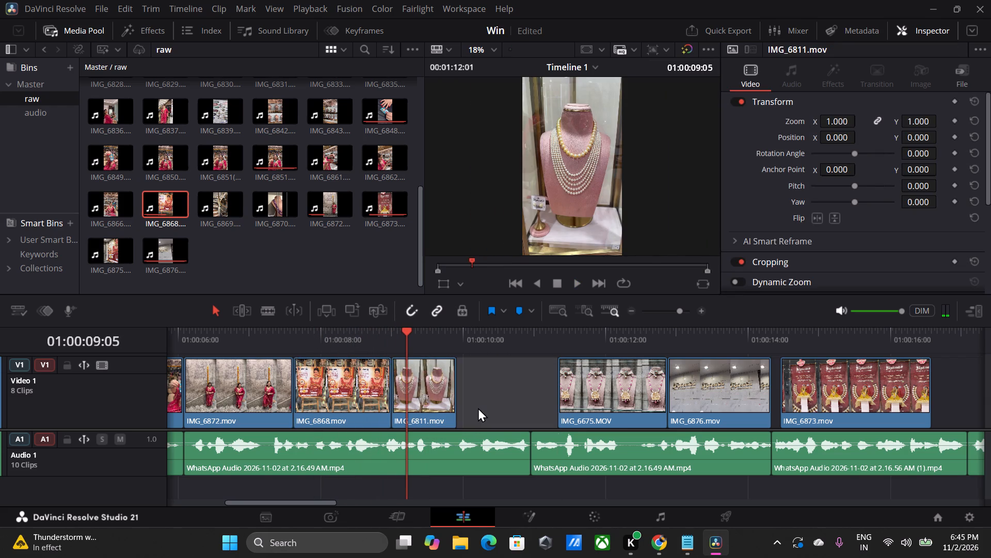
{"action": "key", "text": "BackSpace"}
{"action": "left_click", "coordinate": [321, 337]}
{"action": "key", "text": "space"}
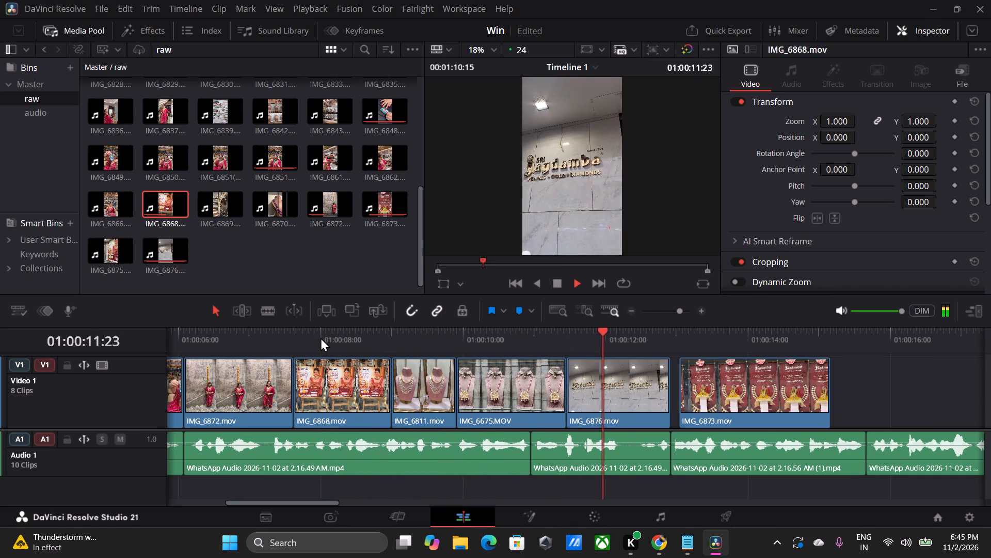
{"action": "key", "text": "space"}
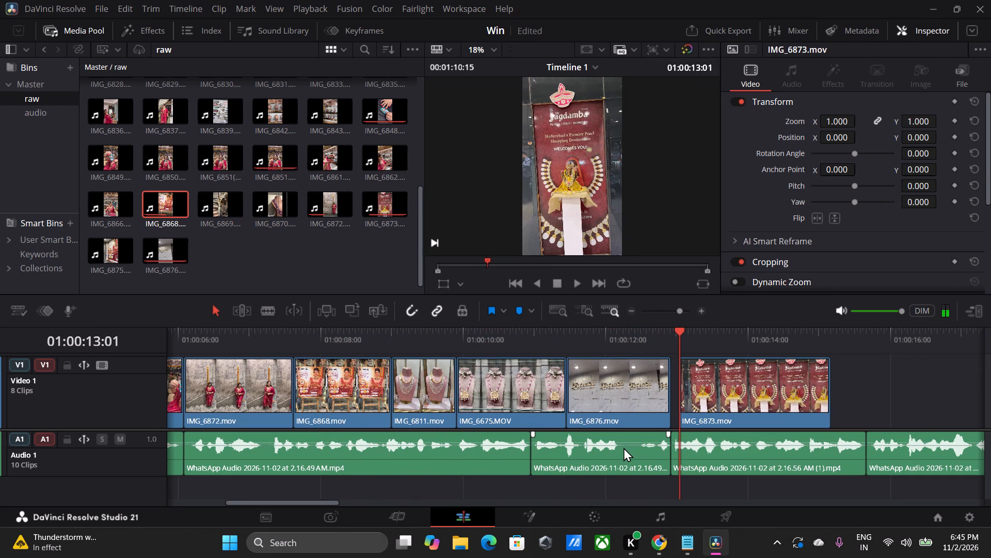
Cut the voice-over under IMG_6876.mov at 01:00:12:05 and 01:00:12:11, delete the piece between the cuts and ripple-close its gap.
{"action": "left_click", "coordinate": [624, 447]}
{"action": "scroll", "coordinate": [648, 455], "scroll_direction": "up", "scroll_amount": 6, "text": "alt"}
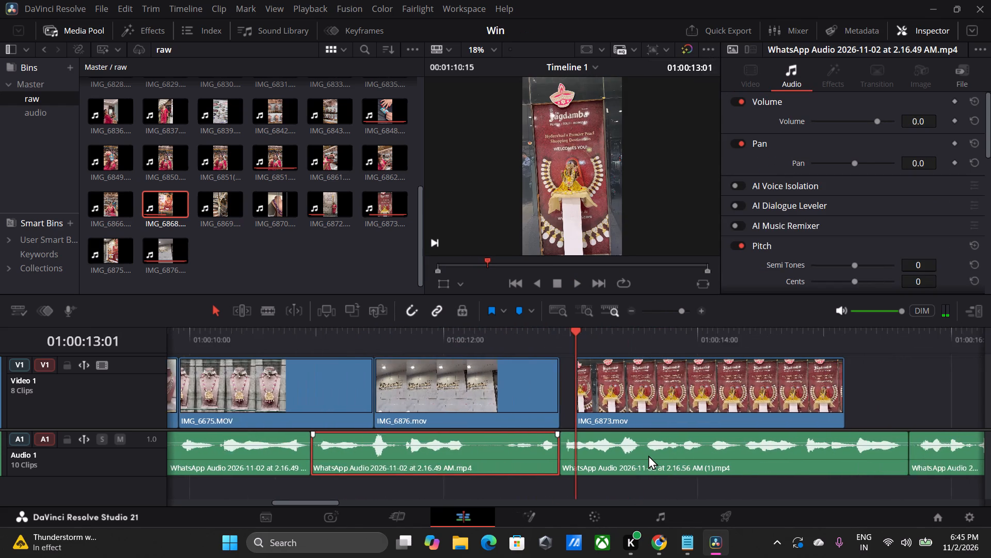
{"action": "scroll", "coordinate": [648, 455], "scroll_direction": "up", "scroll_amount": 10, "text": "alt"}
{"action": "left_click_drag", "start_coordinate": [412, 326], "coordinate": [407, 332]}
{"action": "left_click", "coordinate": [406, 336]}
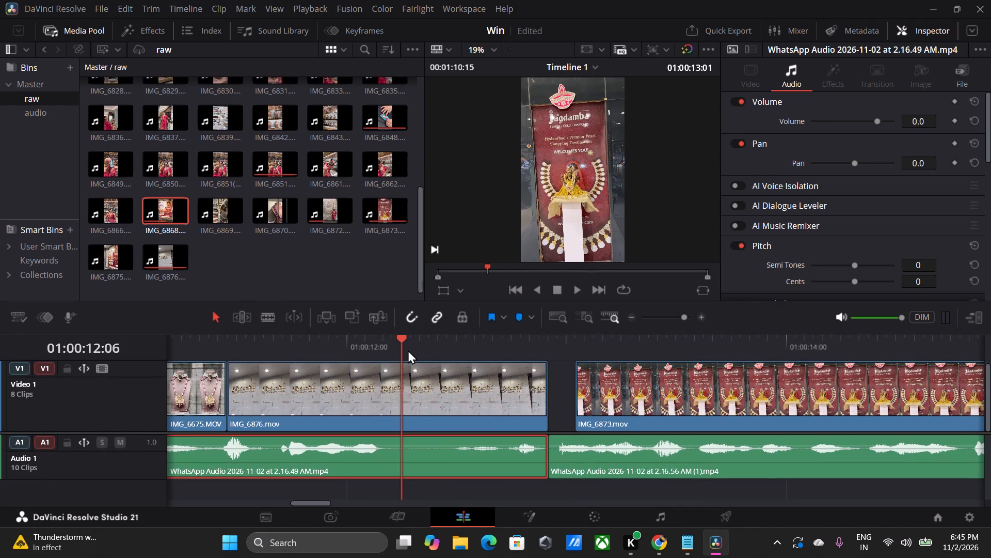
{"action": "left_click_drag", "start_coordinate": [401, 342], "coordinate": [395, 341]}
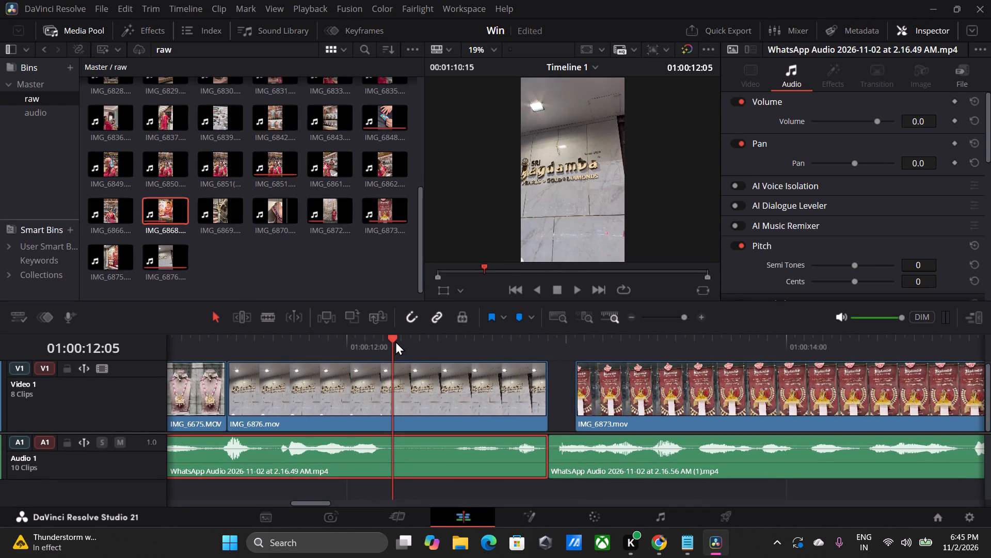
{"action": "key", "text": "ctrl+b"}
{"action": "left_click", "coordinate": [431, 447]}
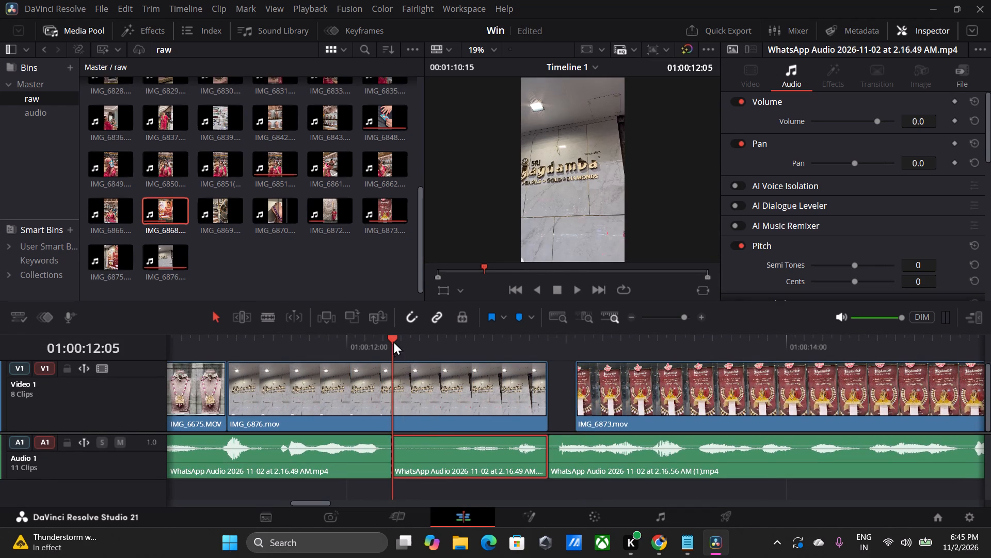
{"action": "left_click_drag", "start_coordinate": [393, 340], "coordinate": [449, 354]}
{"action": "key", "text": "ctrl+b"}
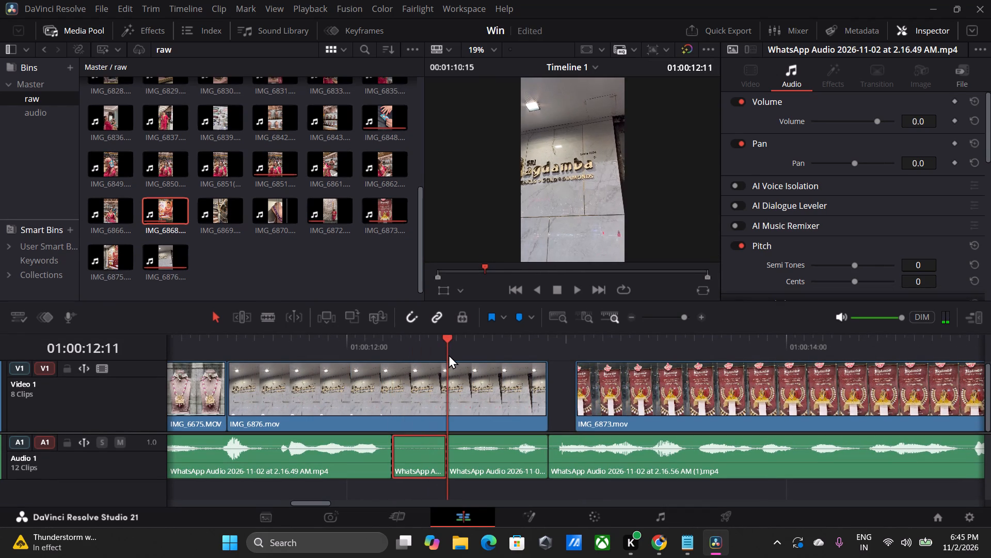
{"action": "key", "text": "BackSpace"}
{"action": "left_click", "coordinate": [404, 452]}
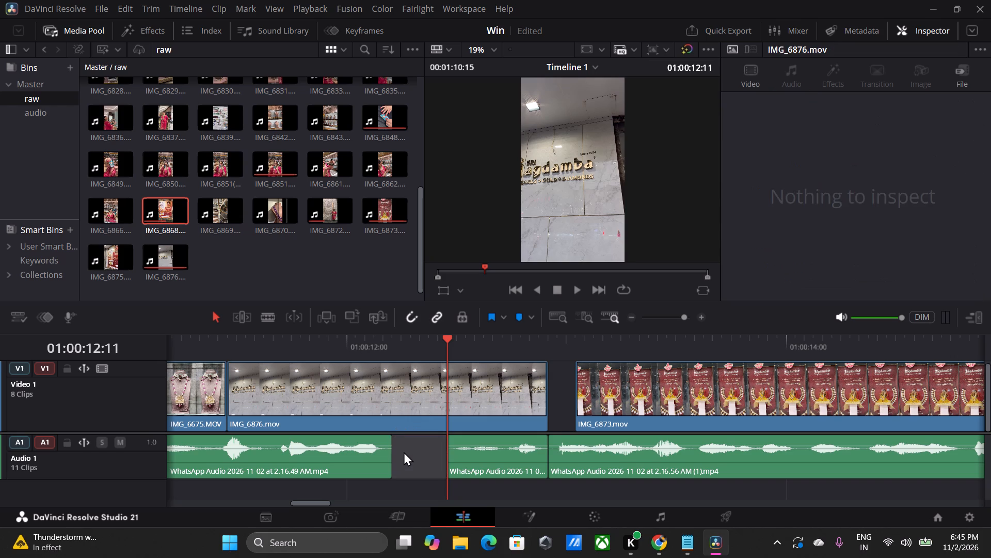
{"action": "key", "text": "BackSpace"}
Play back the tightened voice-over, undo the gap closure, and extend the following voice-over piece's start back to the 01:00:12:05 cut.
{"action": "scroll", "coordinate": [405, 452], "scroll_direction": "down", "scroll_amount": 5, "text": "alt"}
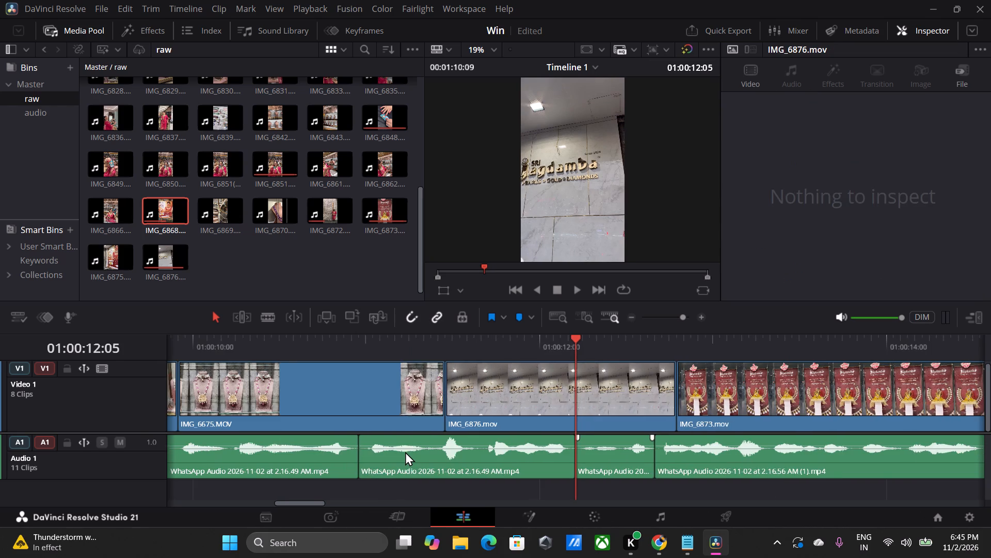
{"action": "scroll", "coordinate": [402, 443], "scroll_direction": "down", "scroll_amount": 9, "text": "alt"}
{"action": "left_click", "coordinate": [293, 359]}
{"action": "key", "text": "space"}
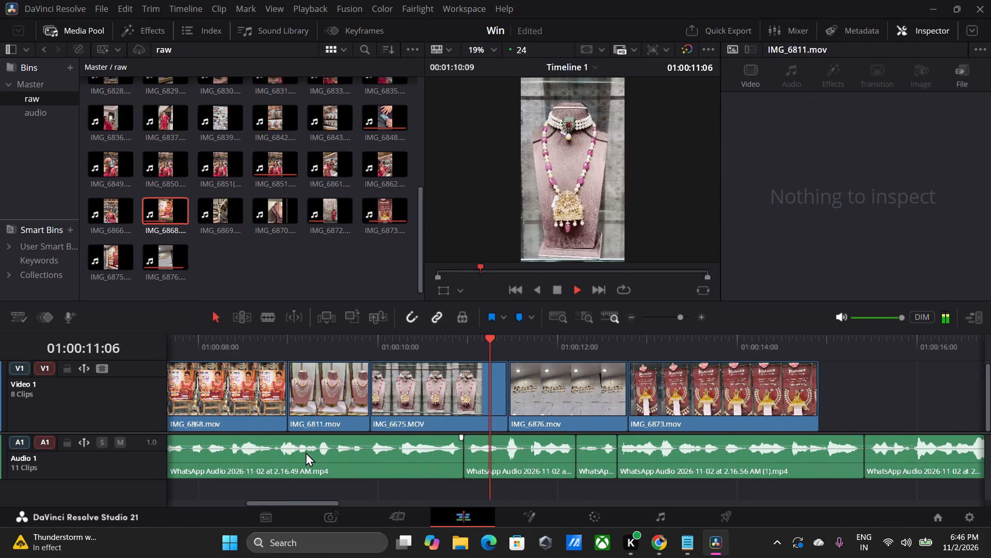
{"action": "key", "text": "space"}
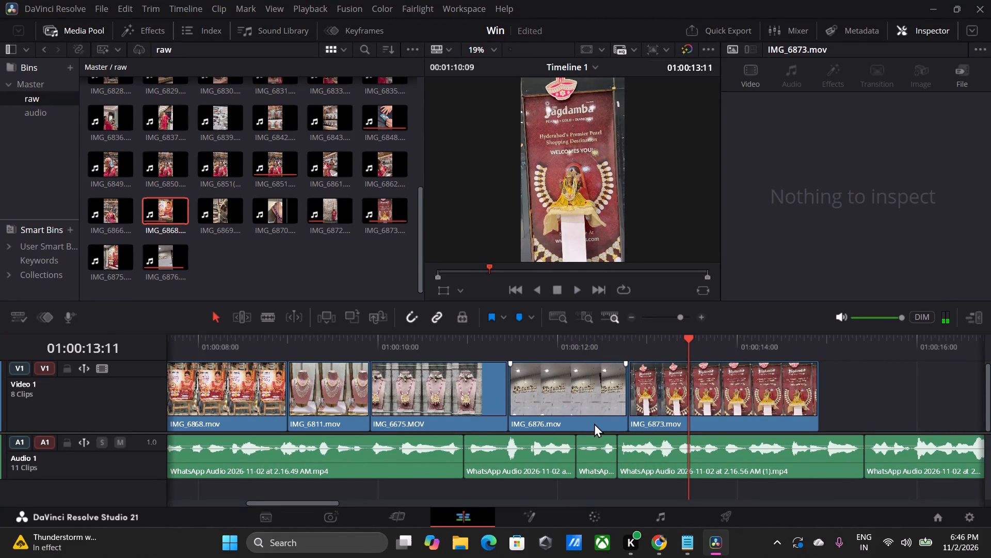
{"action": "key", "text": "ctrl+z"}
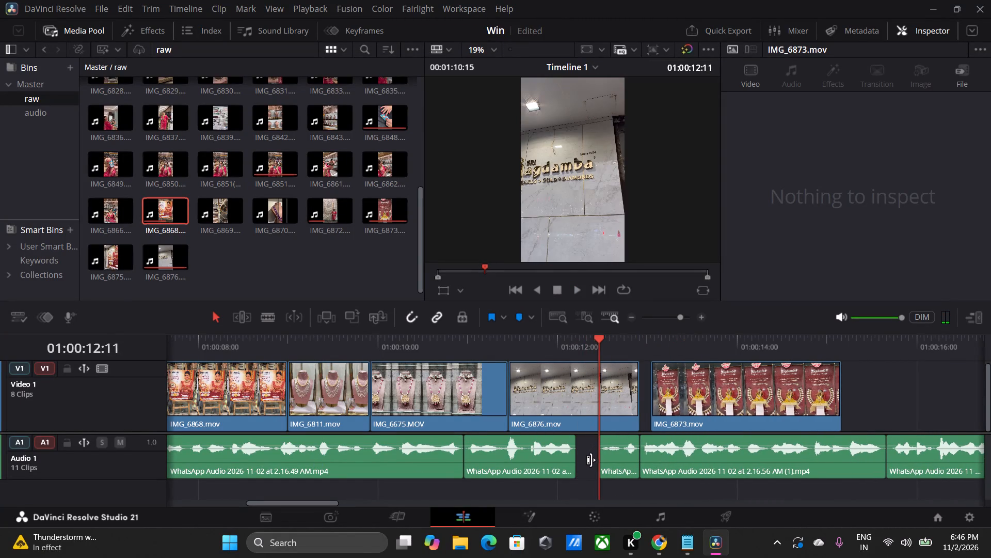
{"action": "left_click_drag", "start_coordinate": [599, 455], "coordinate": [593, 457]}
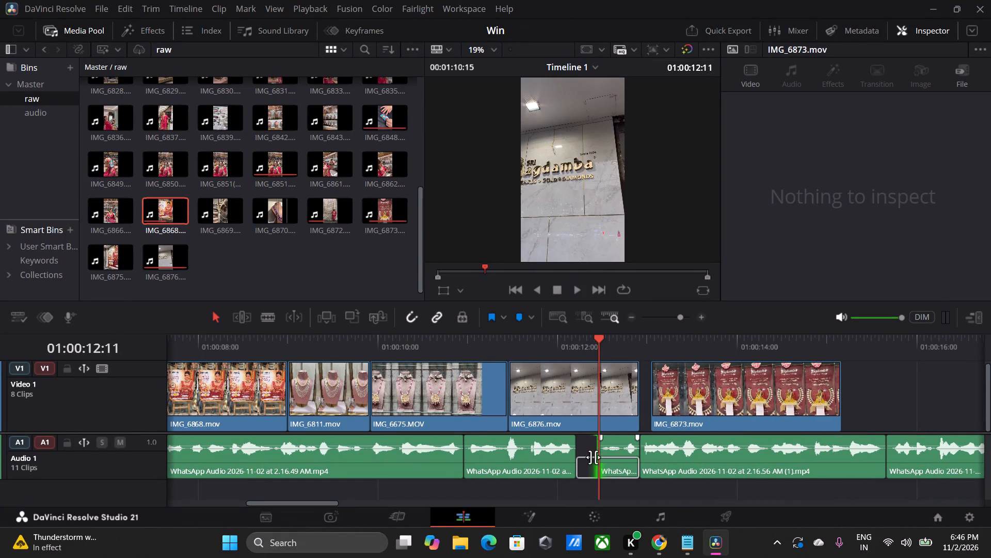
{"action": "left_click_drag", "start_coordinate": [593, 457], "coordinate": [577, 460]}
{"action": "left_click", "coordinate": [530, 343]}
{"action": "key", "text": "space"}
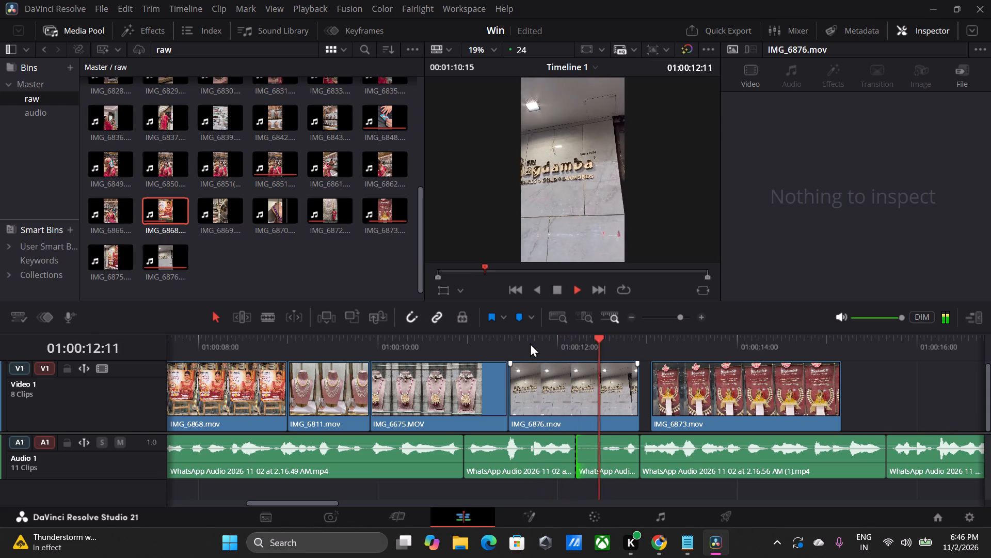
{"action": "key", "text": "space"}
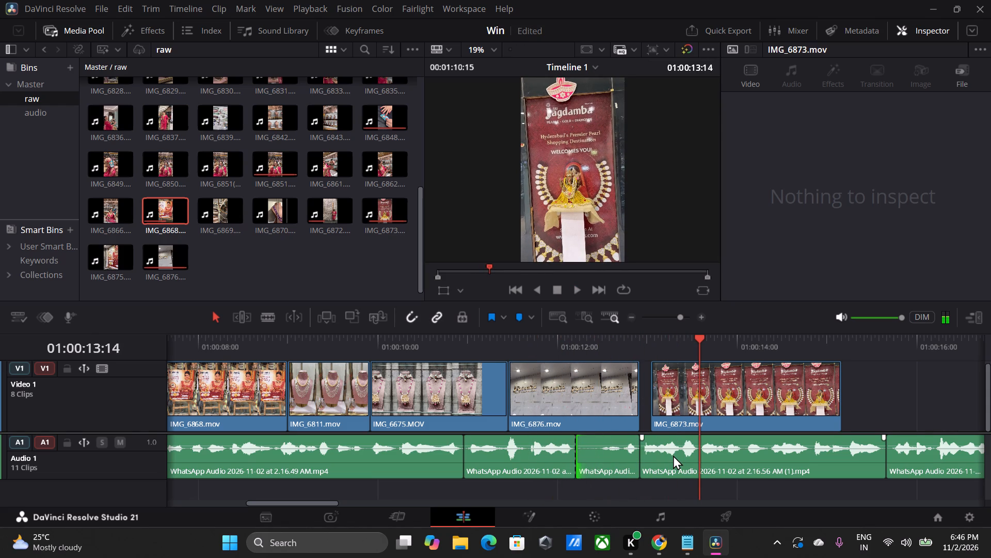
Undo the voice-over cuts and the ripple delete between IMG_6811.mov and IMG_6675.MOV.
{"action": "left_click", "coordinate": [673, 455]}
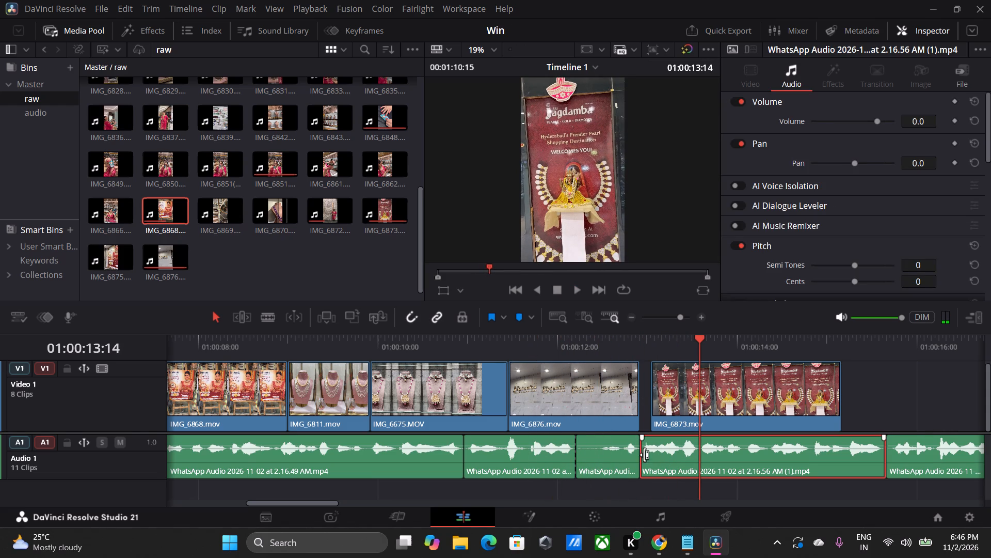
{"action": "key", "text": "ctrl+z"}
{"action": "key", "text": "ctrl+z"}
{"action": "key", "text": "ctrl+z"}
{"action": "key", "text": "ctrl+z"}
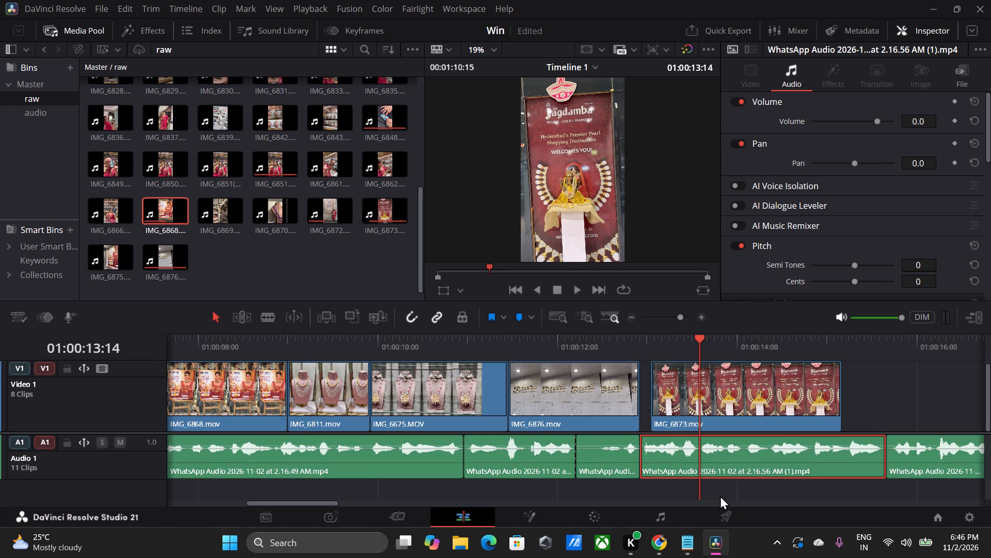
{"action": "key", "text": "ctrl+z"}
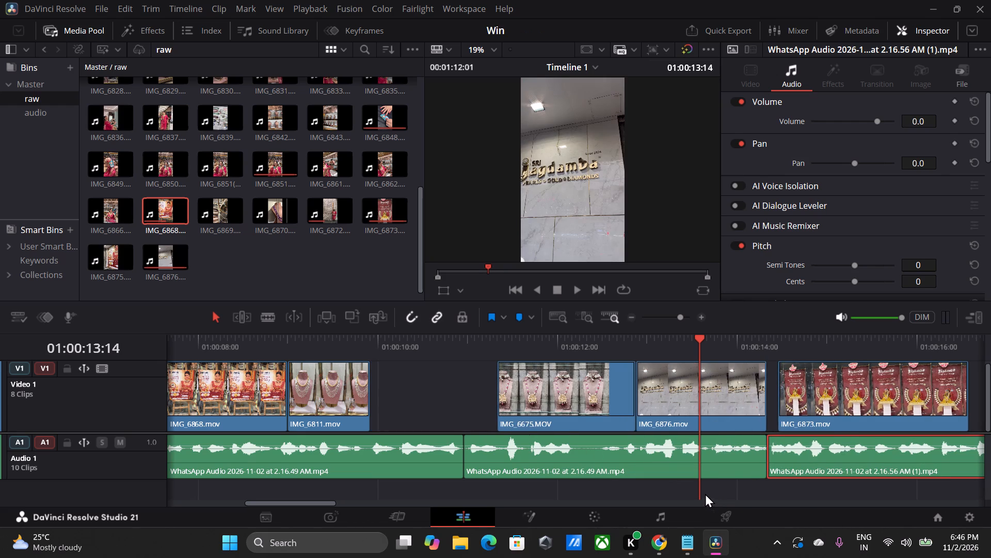
Play back from IMG_6876.mov into IMG_6873.mov, and cut the voice-over under IMG_6675.MOV at 01:00:12:05.
{"action": "key", "text": "space"}
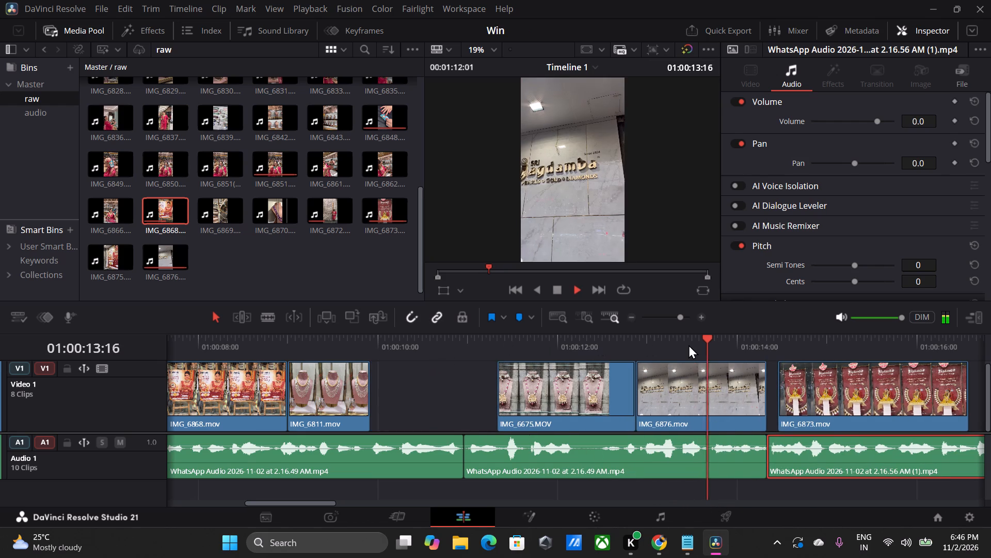
{"action": "key", "text": "space"}
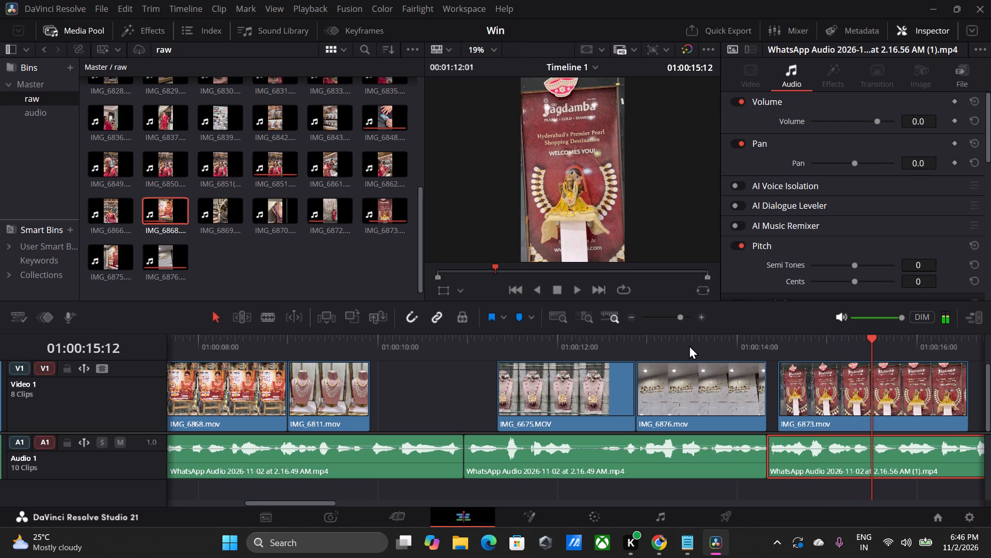
{"action": "left_click", "coordinate": [585, 448]}
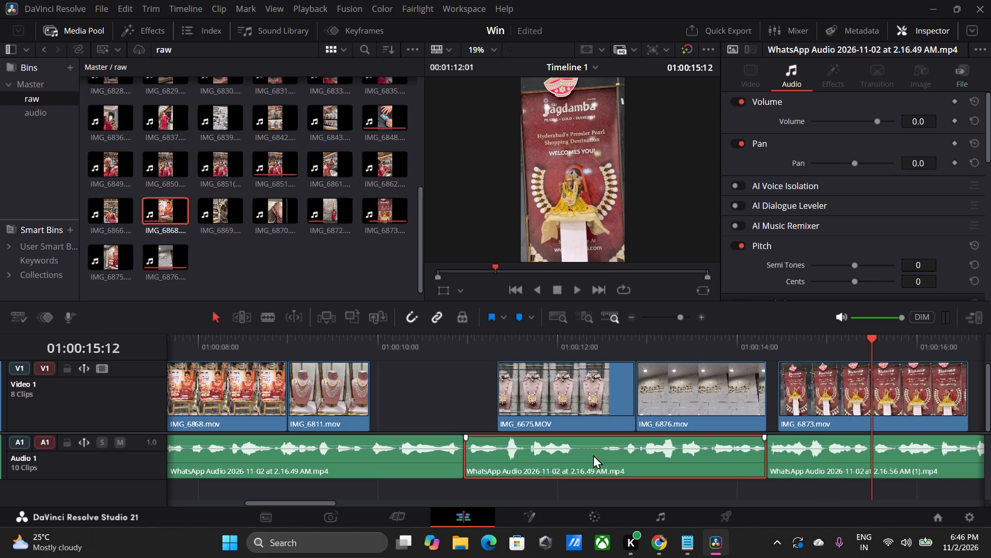
{"action": "scroll", "coordinate": [593, 455], "scroll_direction": "up", "scroll_amount": 6, "text": "alt"}
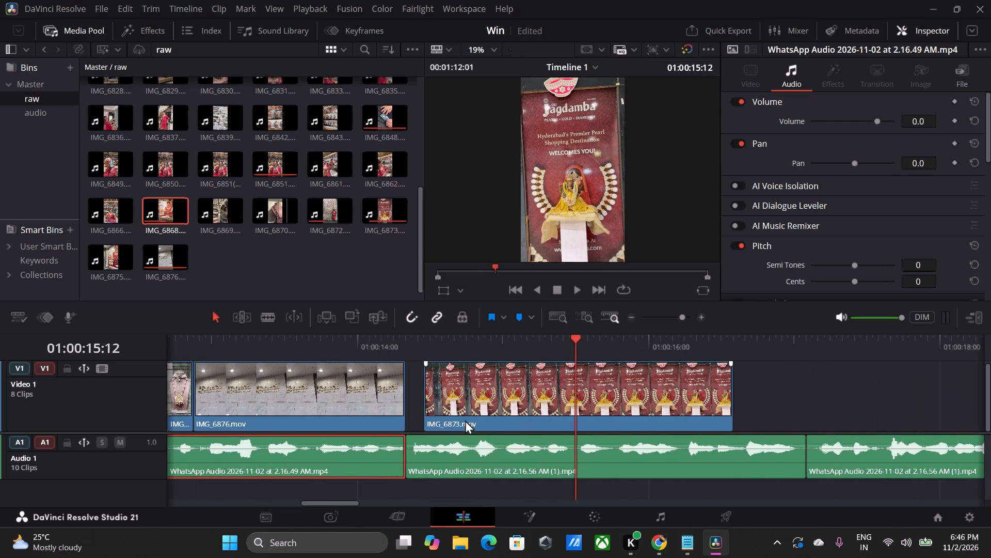
{"action": "scroll", "coordinate": [461, 417], "scroll_direction": "down", "scroll_amount": 4, "text": "ctrl"}
{"action": "scroll", "coordinate": [461, 417], "scroll_direction": "up", "scroll_amount": 11, "text": "ctrl"}
{"action": "scroll", "coordinate": [479, 421], "scroll_direction": "down", "scroll_amount": 1, "text": "ctrl"}
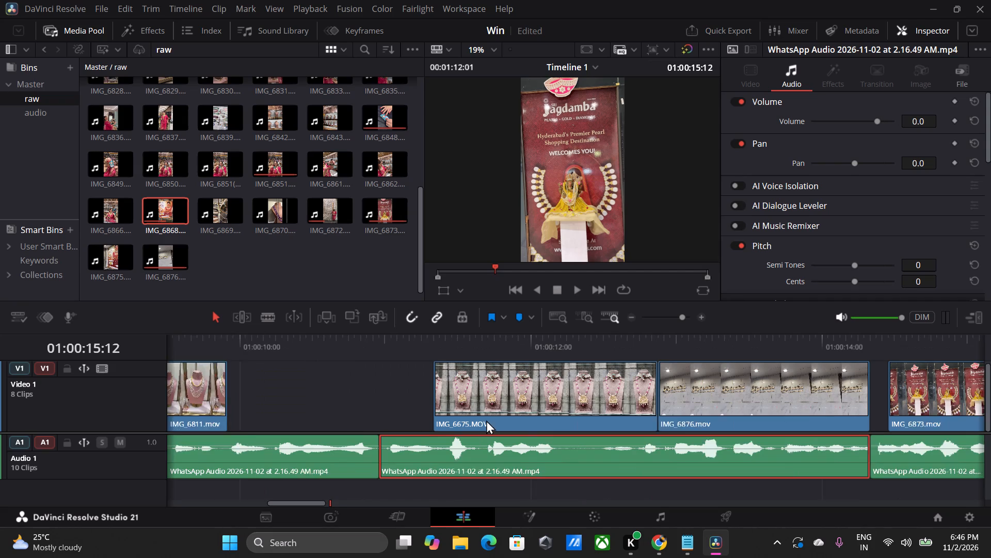
{"action": "scroll", "coordinate": [486, 420], "scroll_direction": "down", "scroll_amount": 1, "text": "ctrl"}
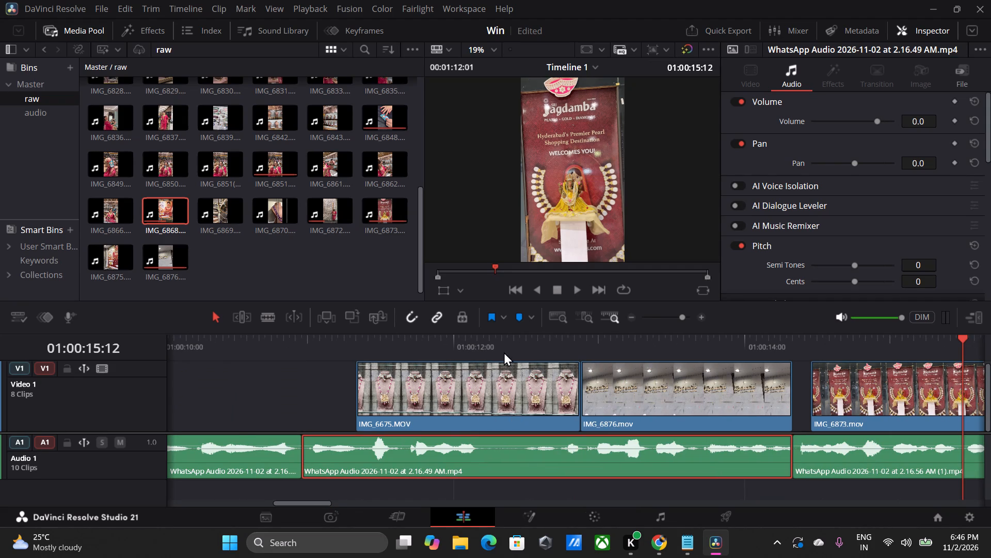
{"action": "left_click", "coordinate": [449, 340]}
{"action": "left_click", "coordinate": [474, 339]}
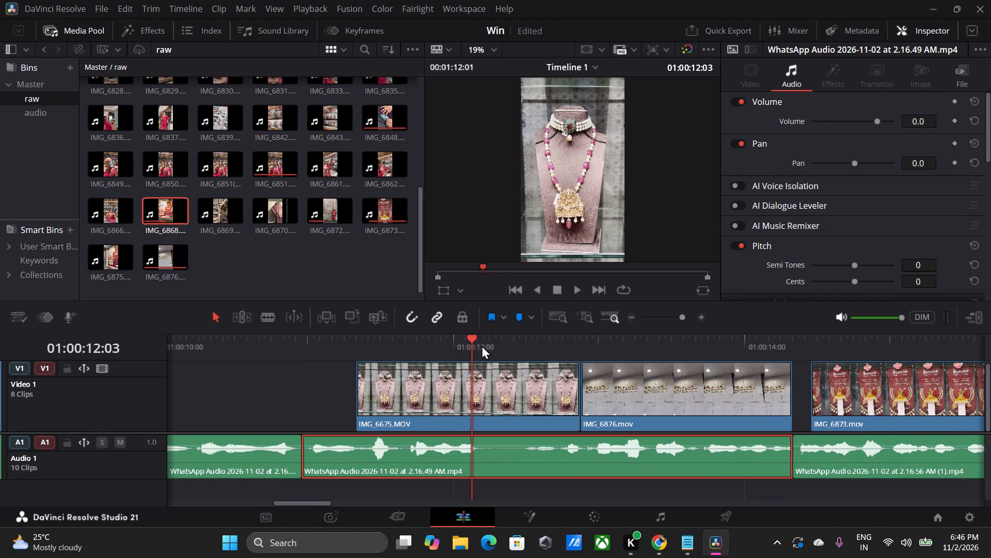
{"action": "scroll", "coordinate": [482, 345], "scroll_direction": "up", "scroll_amount": 9, "text": "alt"}
{"action": "left_click_drag", "start_coordinate": [580, 338], "coordinate": [587, 338]}
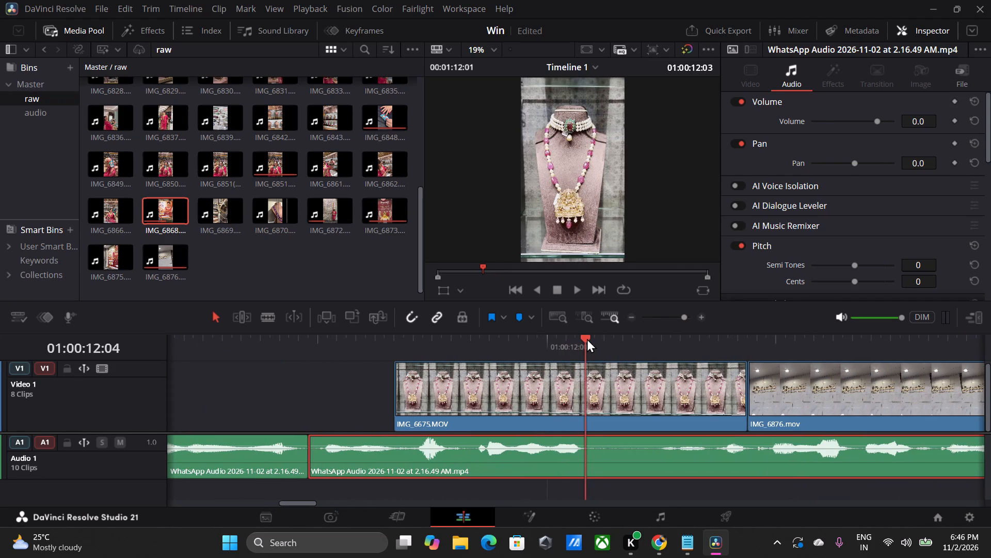
{"action": "left_click_drag", "start_coordinate": [587, 338], "coordinate": [592, 339]}
{"action": "key", "text": "ctrl+b"}
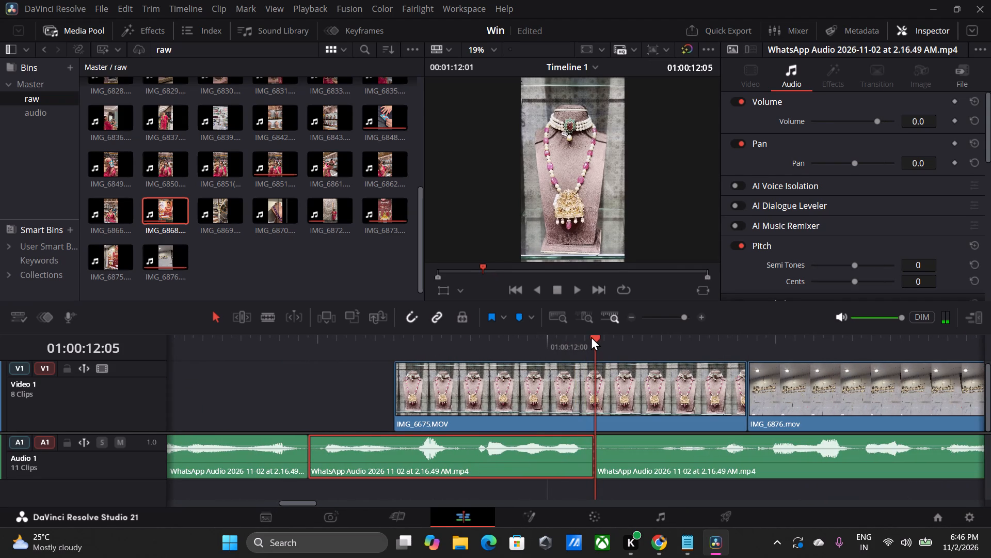
Cut the voice-over under IMG_6675.MOV at 01:00:12:11, delete the short piece before the cut and ripple-close its gap.
{"action": "left_click_drag", "start_coordinate": [591, 336], "coordinate": [660, 357]}
{"action": "left_click", "coordinate": [644, 453]}
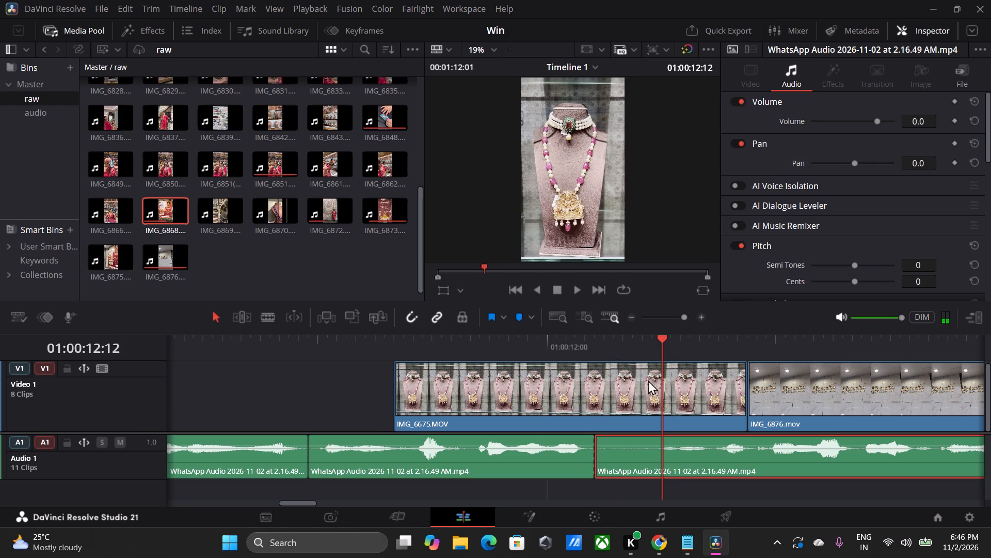
{"action": "left_click", "coordinate": [660, 340]}
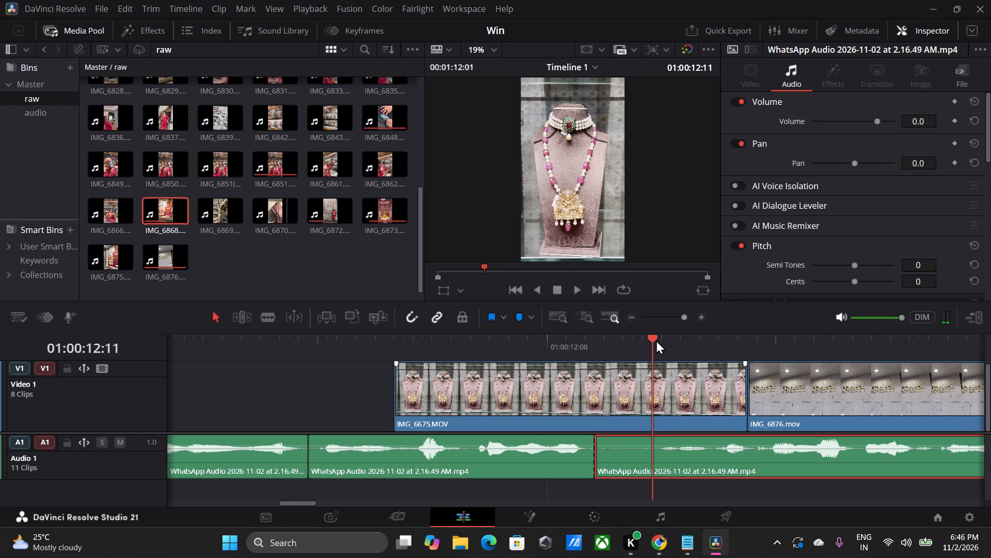
{"action": "key", "text": "ctrl+b"}
{"action": "left_click", "coordinate": [603, 463]}
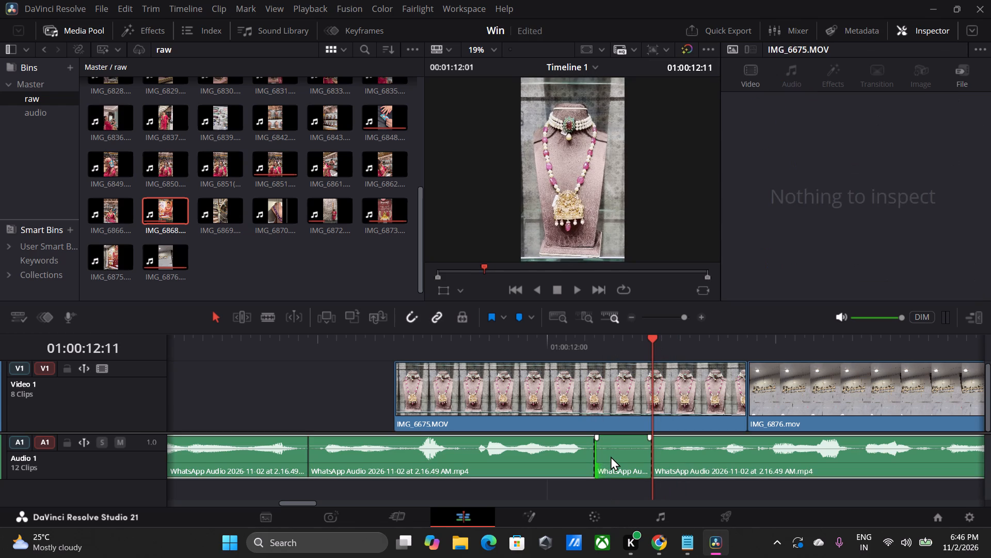
{"action": "left_click", "coordinate": [611, 456]}
{"action": "key", "text": "BackSpace"}
{"action": "left_click", "coordinate": [609, 472]}
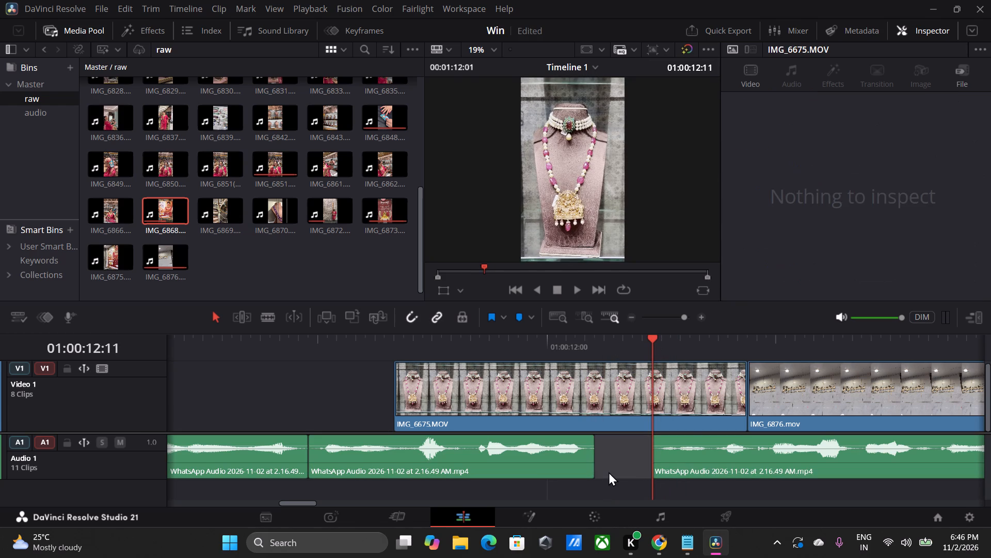
{"action": "key", "text": "BackSpace"}
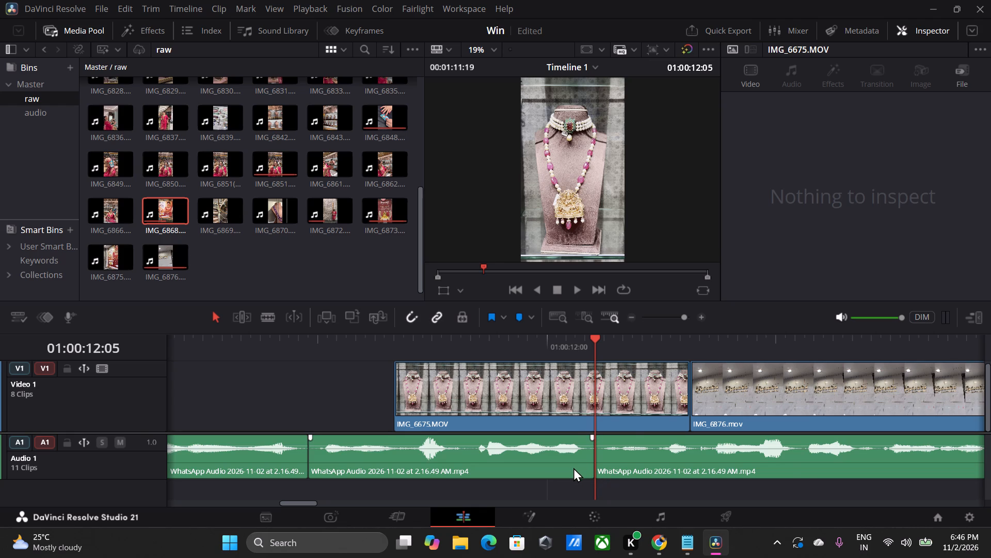
{"action": "key", "text": "ctrl+z"}
{"action": "left_click", "coordinate": [626, 462]}
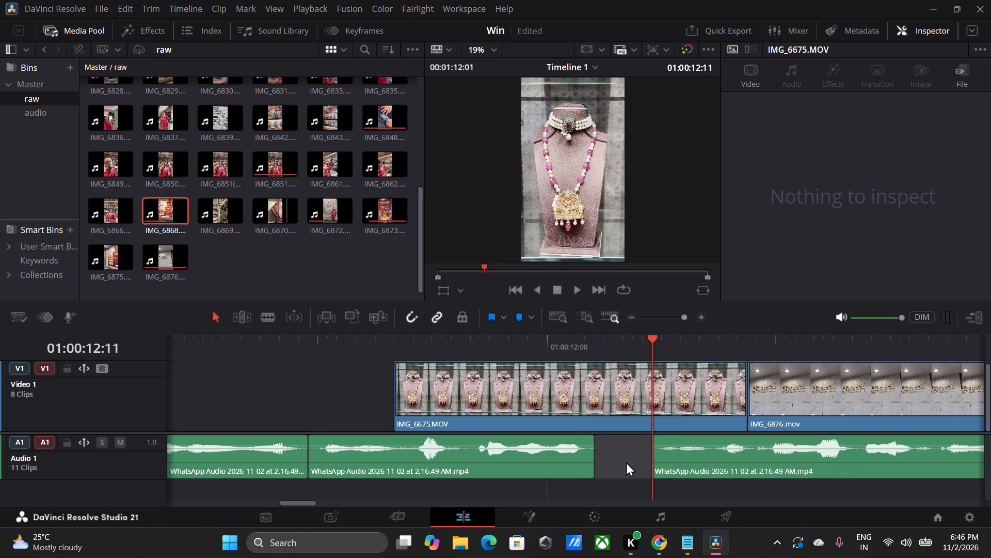
{"action": "key", "text": "BackSpace"}
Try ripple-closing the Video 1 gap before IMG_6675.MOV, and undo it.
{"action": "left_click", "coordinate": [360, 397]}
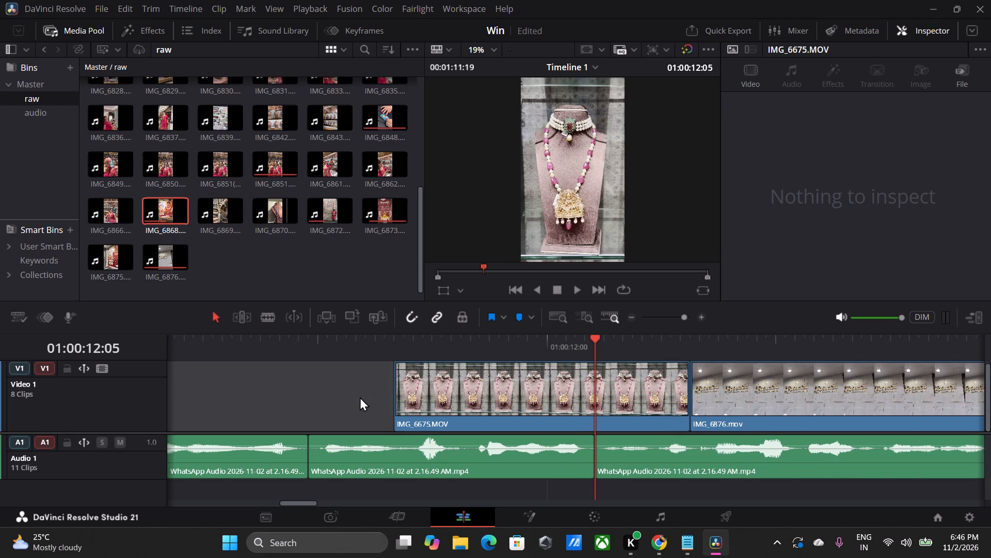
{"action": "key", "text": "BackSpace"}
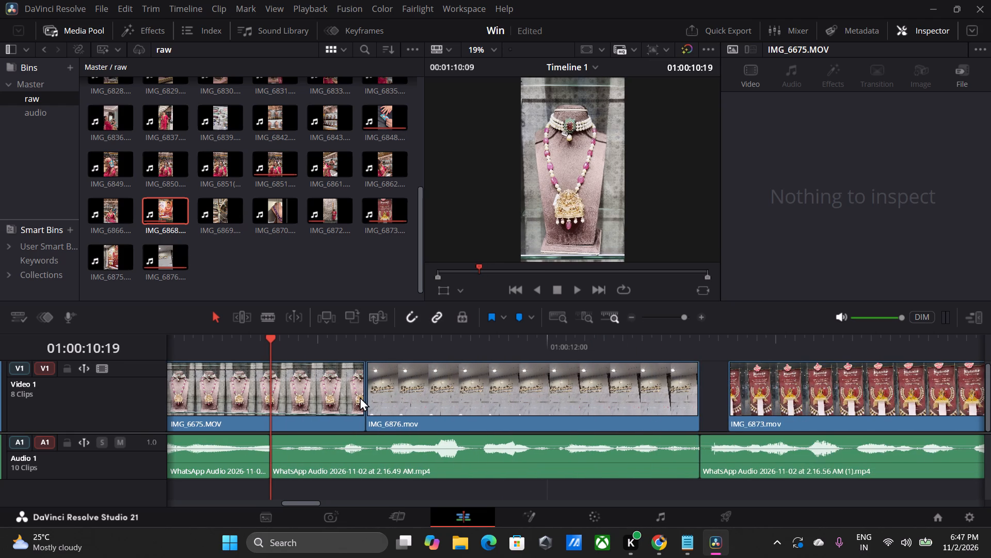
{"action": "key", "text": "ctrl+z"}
Move IMG_6675.MOV, IMG_6876.mov and IMG_6873.mov earlier on Video 1 so they follow IMG_6811.mov back to back.
{"action": "left_click", "coordinate": [521, 382]}
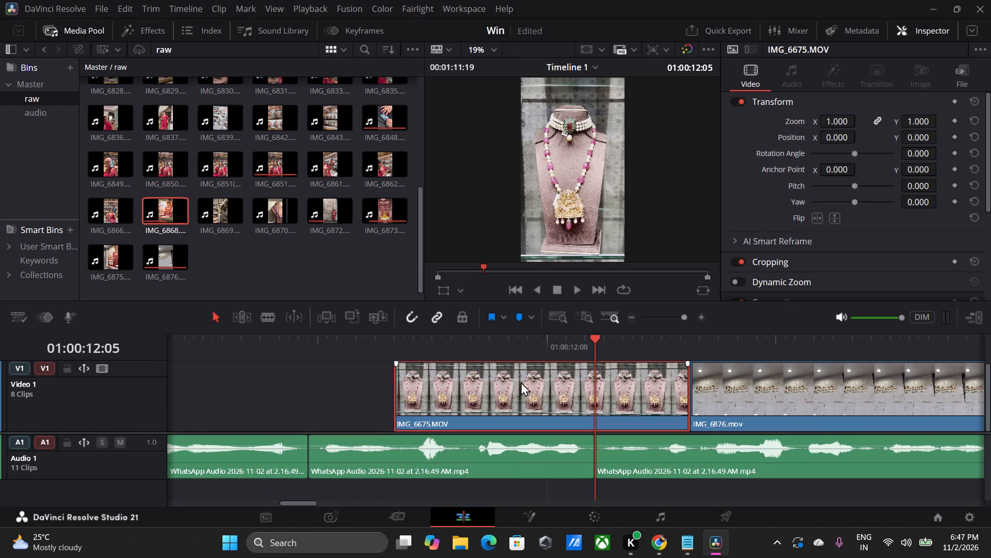
{"action": "scroll", "coordinate": [397, 402], "scroll_direction": "down", "scroll_amount": 10, "text": "alt"}
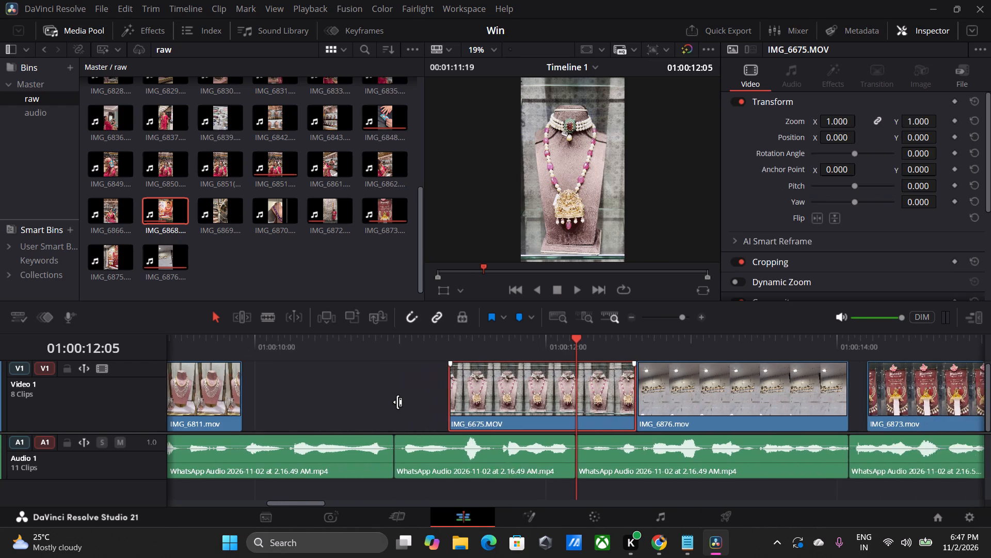
{"action": "left_click_drag", "start_coordinate": [482, 395], "coordinate": [285, 400]}
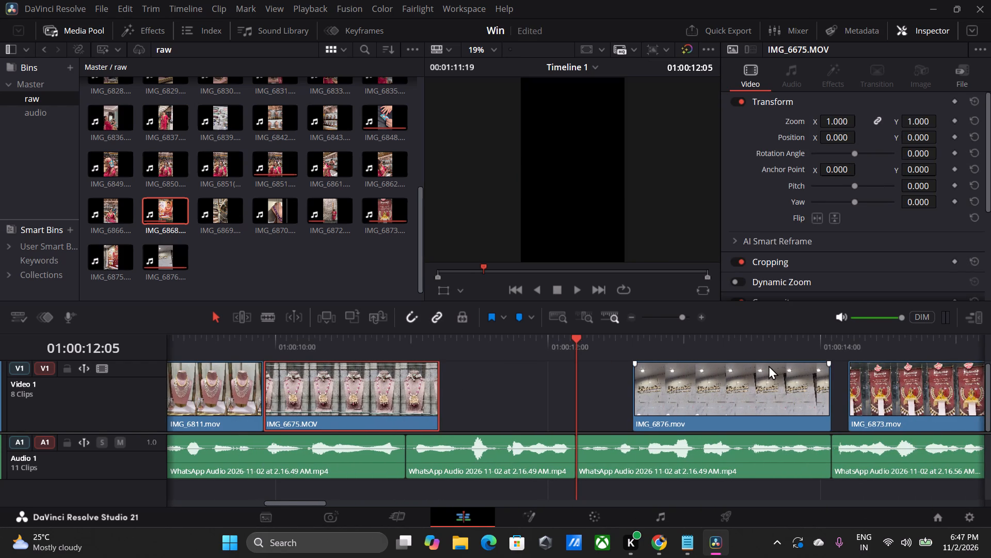
{"action": "left_click_drag", "start_coordinate": [740, 388], "coordinate": [549, 410]}
{"action": "left_click_drag", "start_coordinate": [921, 374], "coordinate": [892, 386]}
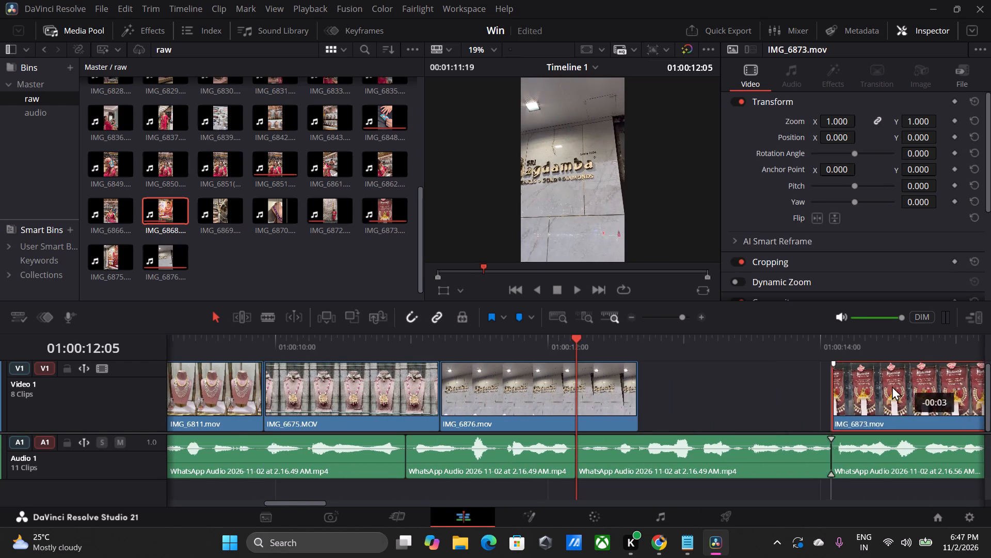
{"action": "left_click_drag", "start_coordinate": [892, 386], "coordinate": [713, 411]}
Play back the timeline from 01:00:00:00 into IMG_6873.mov to check the footage against the voice-over.
{"action": "left_click", "coordinate": [645, 354]}
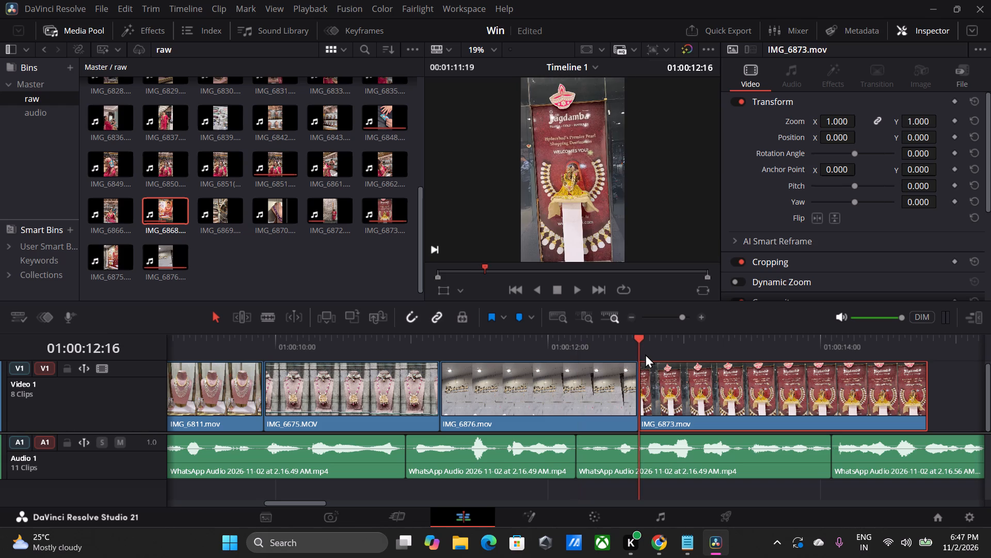
{"action": "left_click", "coordinate": [495, 349]}
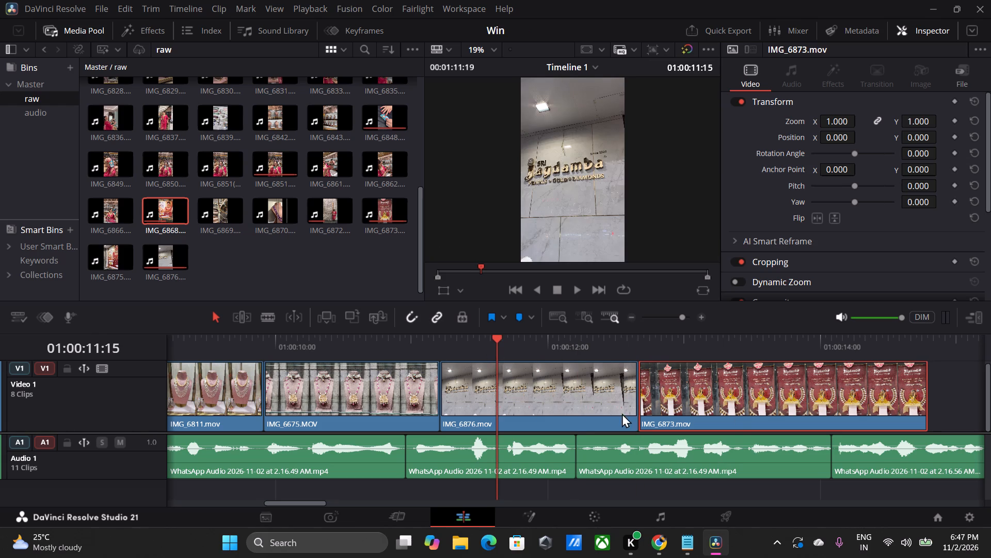
{"action": "left_click_drag", "start_coordinate": [226, 347], "coordinate": [162, 352]}
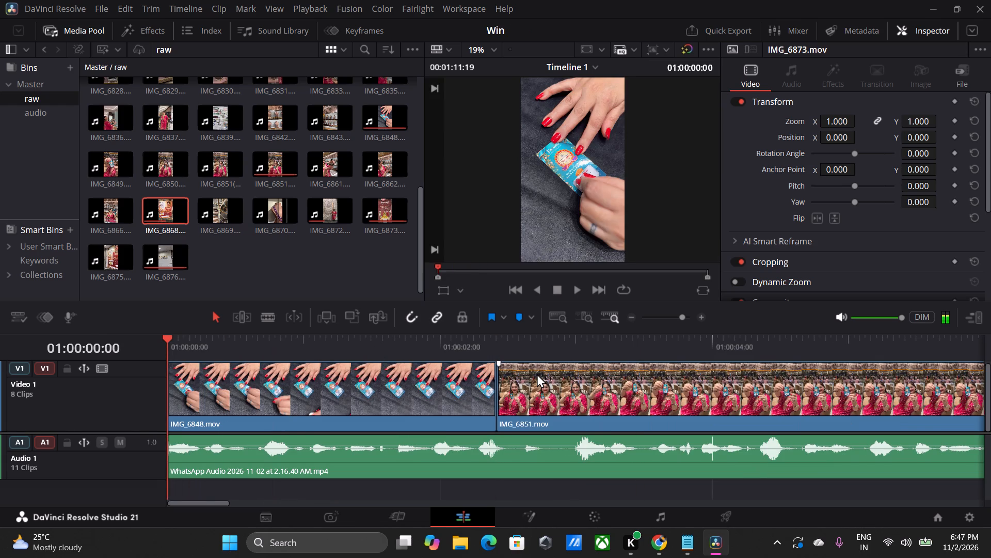
{"action": "key", "text": "space"}
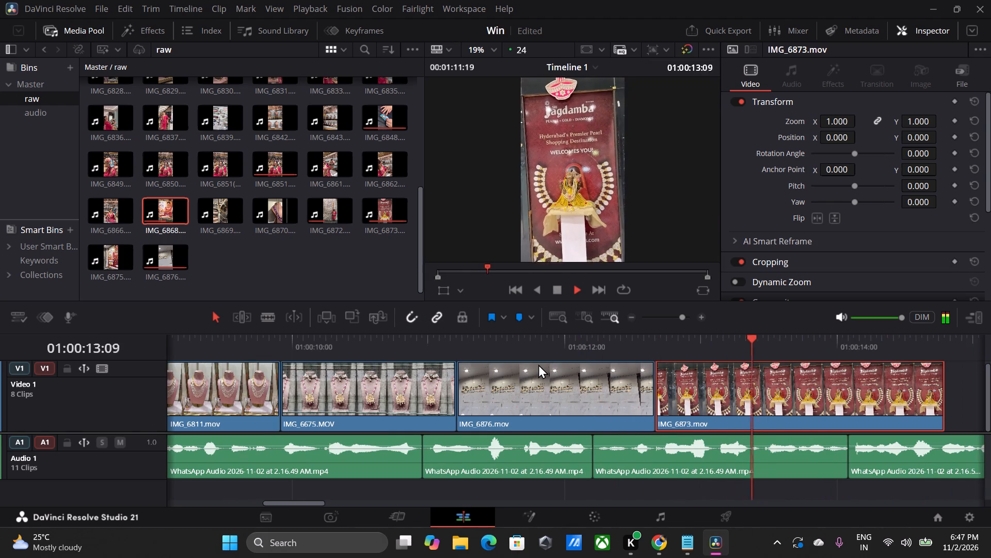
{"action": "key", "text": "space"}
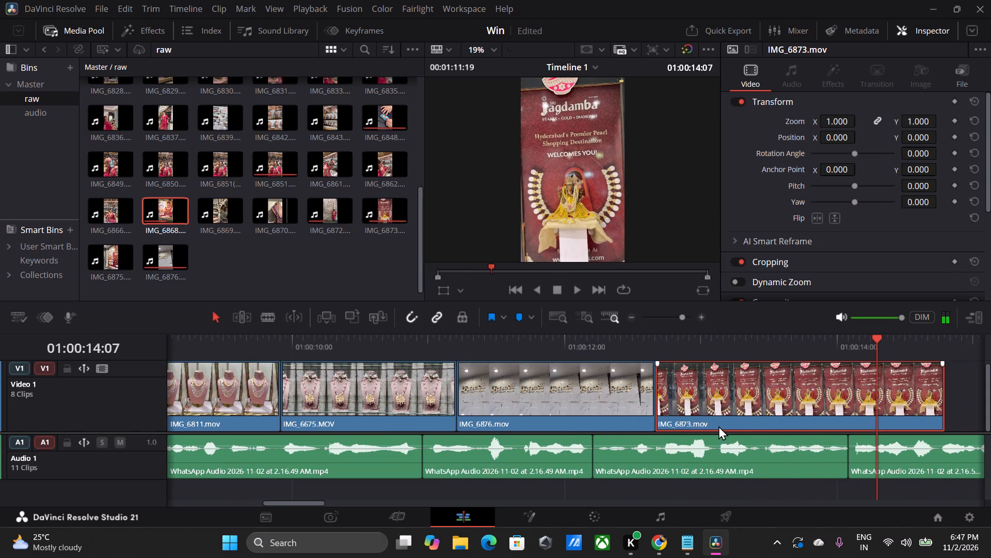
Move IMG_6873.mov and IMG_6876.mov later on Video 1, starting IMG_6876.mov at the 01:00:12:05 voice-over cut.
{"action": "left_click_drag", "start_coordinate": [734, 408], "coordinate": [786, 406]}
{"action": "left_click_drag", "start_coordinate": [602, 398], "coordinate": [621, 398]}
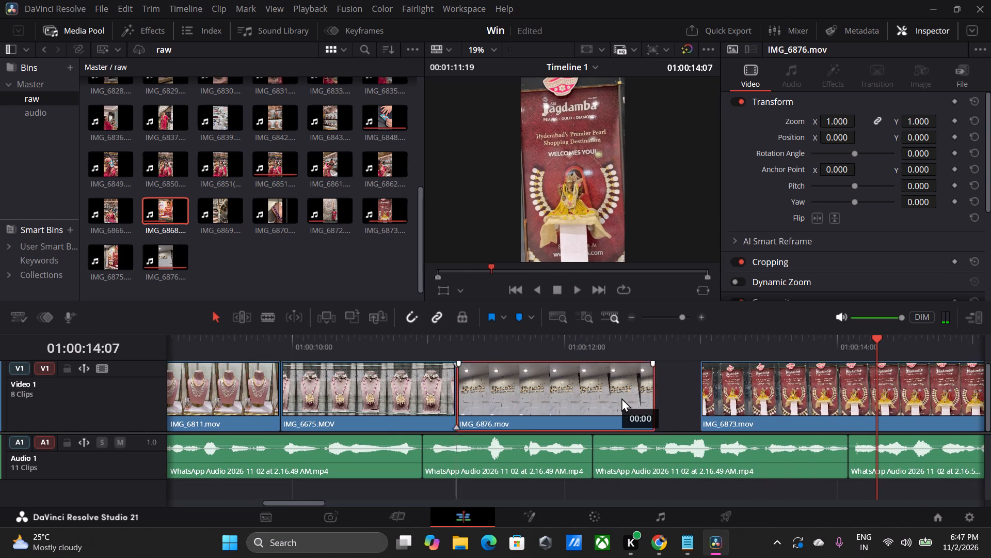
{"action": "left_click_drag", "start_coordinate": [621, 398], "coordinate": [645, 397]}
{"action": "left_click_drag", "start_coordinate": [766, 397], "coordinate": [874, 400]}
{"action": "left_click_drag", "start_coordinate": [685, 402], "coordinate": [716, 401]}
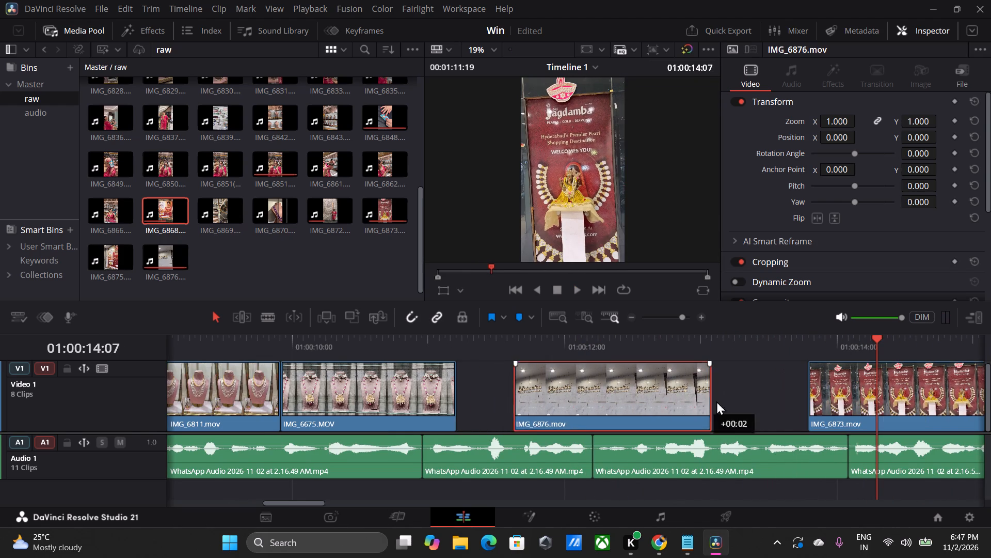
{"action": "left_click_drag", "start_coordinate": [716, 401], "coordinate": [778, 396]}
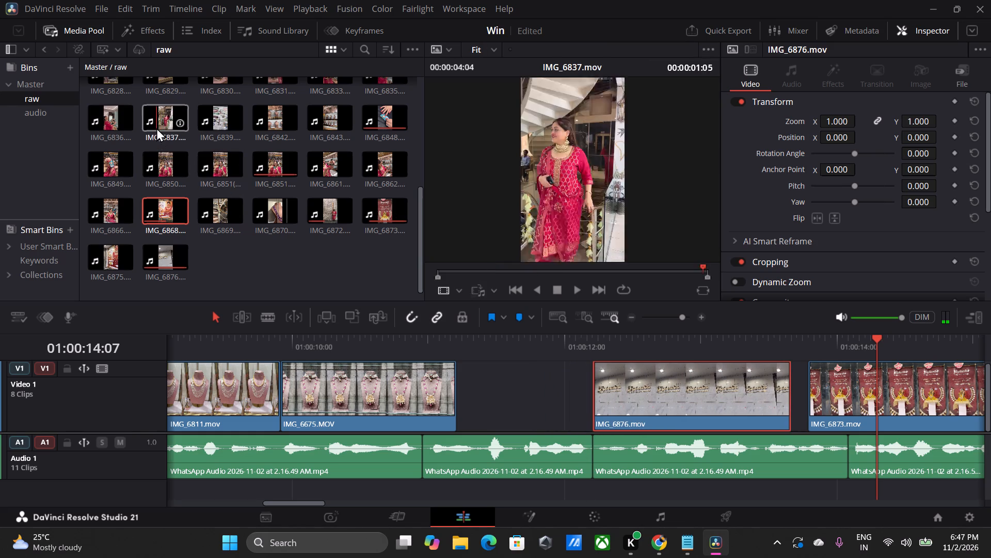
Mark a 00:00:00:27 range ending at 00:00:02:07 in IMG_6837.mov and place it on Video 1 directly after IMG_6675.MOV.
{"action": "double_click", "coordinate": [163, 113]}
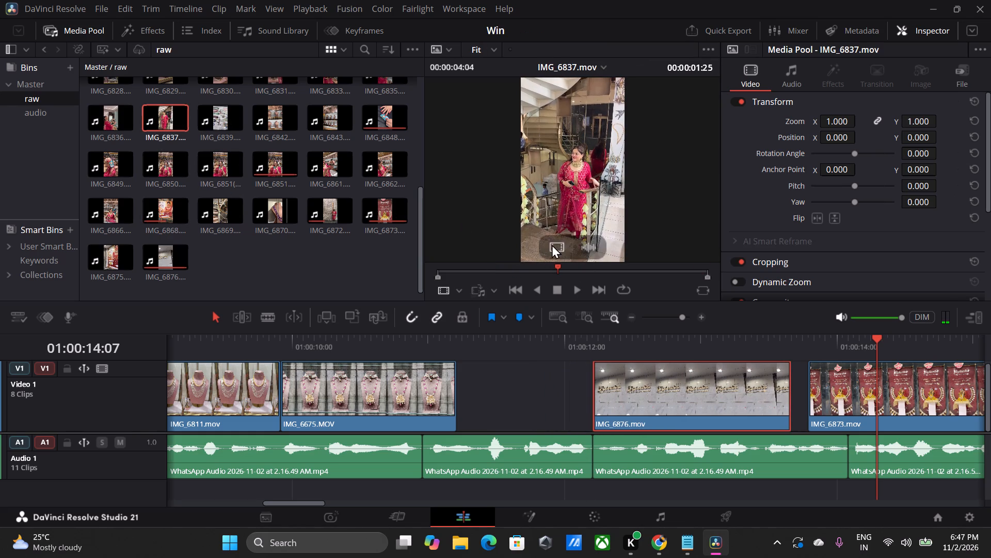
{"action": "left_click_drag", "start_coordinate": [552, 244], "coordinate": [225, 167]}
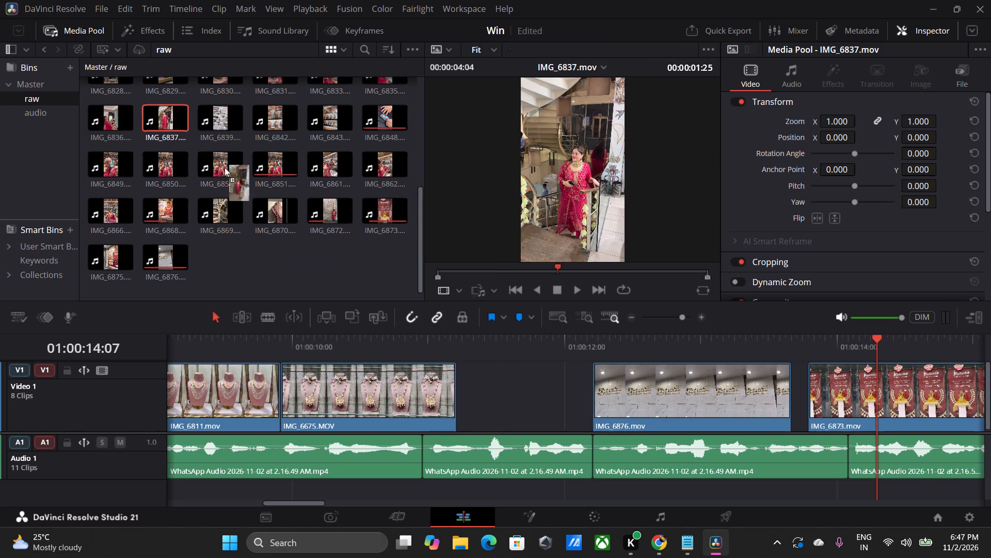
{"action": "left_click_drag", "start_coordinate": [225, 167], "coordinate": [160, 122]}
{"action": "left_click", "coordinate": [496, 303]}
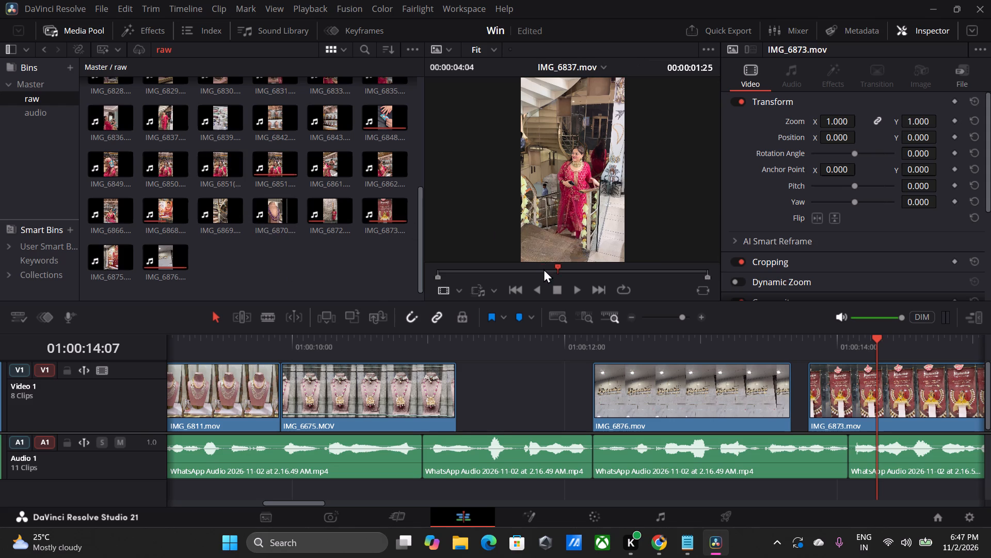
{"action": "left_click_drag", "start_coordinate": [553, 269], "coordinate": [525, 270]}
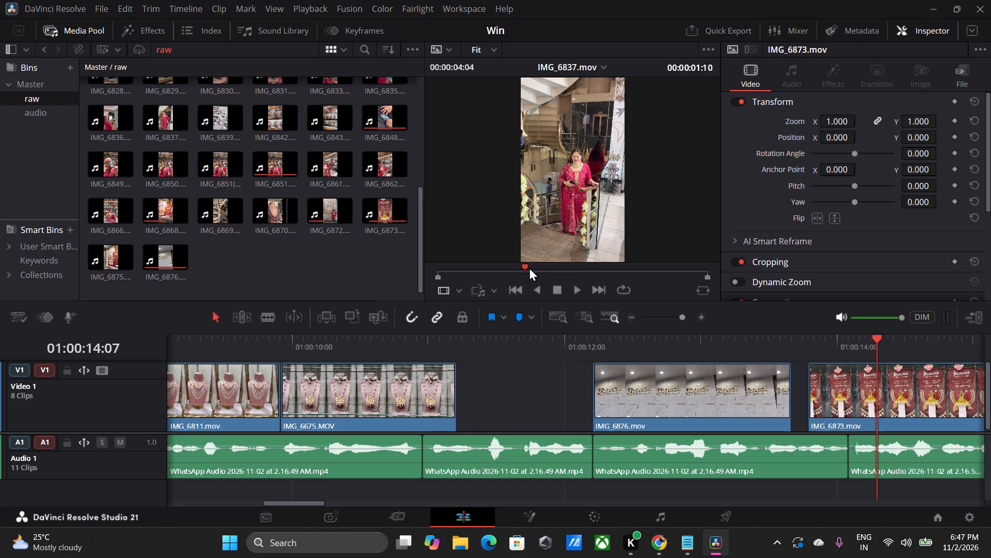
{"action": "left_click", "coordinate": [527, 268]}
{"action": "key", "text": "i"}
{"action": "left_click_drag", "start_coordinate": [529, 264], "coordinate": [583, 272]}
{"action": "key", "text": "o"}
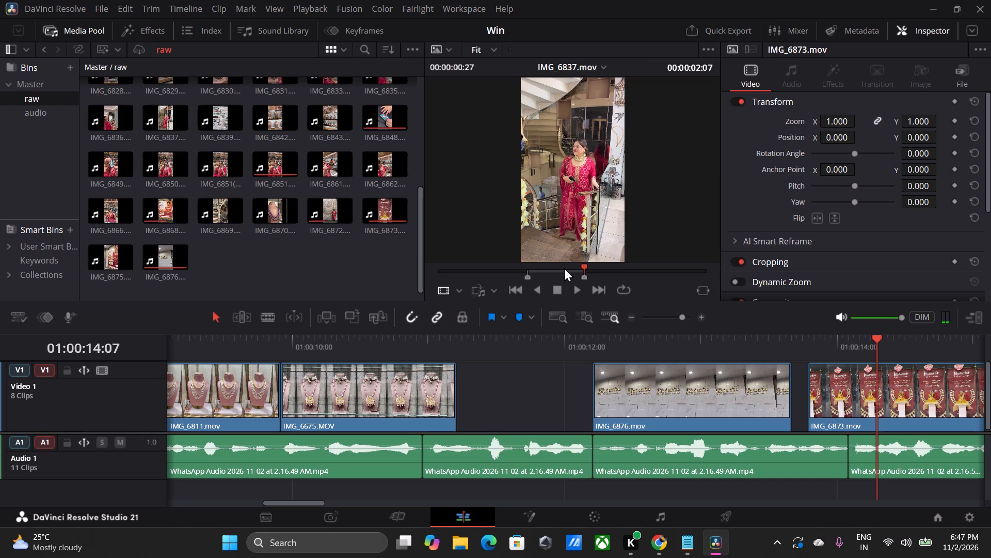
{"action": "left_click_drag", "start_coordinate": [559, 249], "coordinate": [487, 382]}
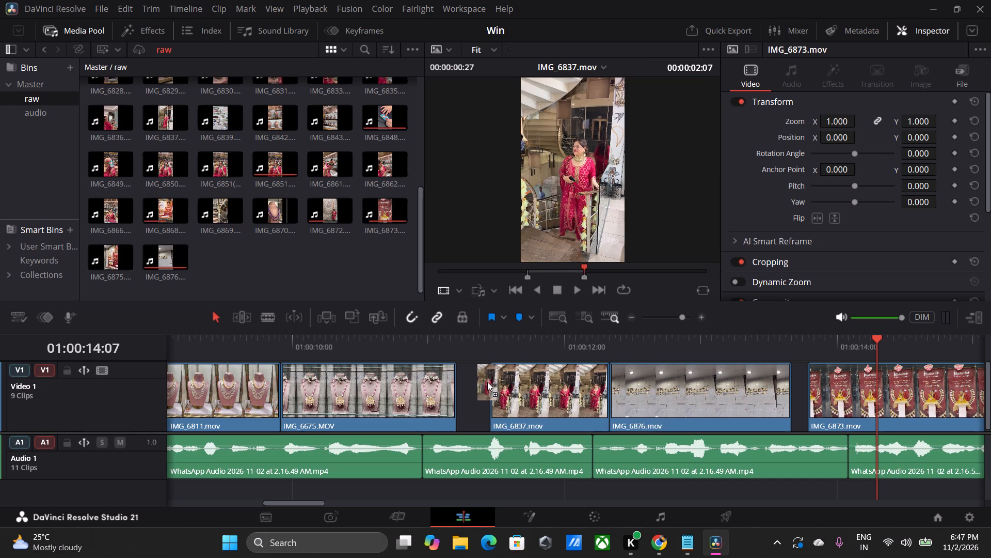
{"action": "left_click_drag", "start_coordinate": [487, 382], "coordinate": [457, 384]}
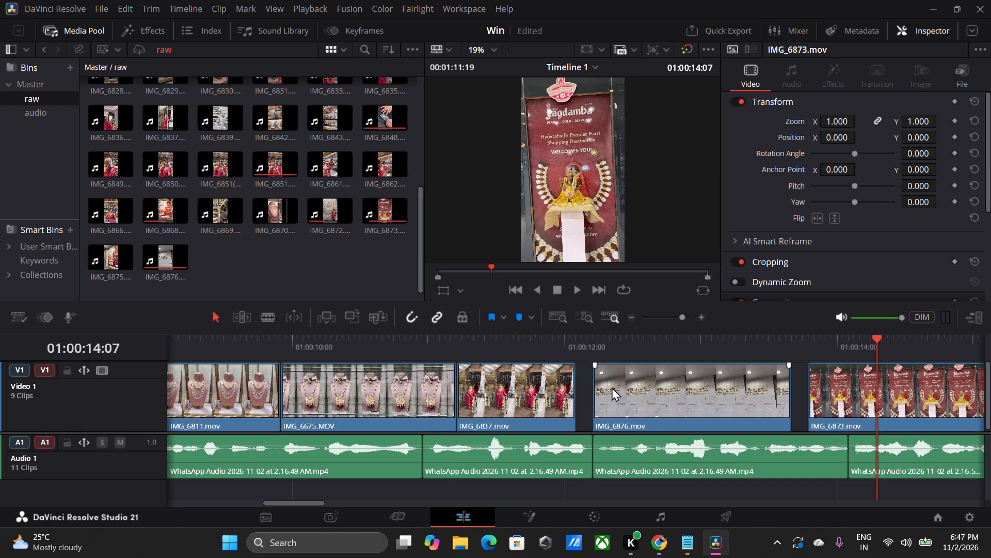
Play back from IMG_6675.MOV through IMG_6837.mov into IMG_6876.mov to check the new clip against the voice-over.
{"action": "left_click_drag", "start_coordinate": [439, 350], "coordinate": [422, 351]}
{"action": "key", "text": "space"}
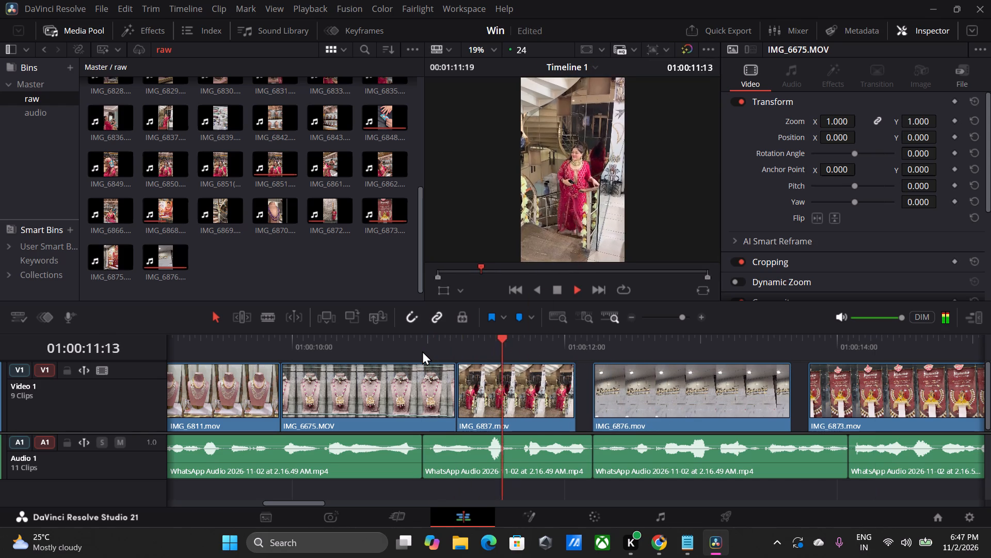
{"action": "key", "text": "space"}
{"action": "left_click_drag", "start_coordinate": [366, 340], "coordinate": [336, 344]}
{"action": "key", "text": "space"}
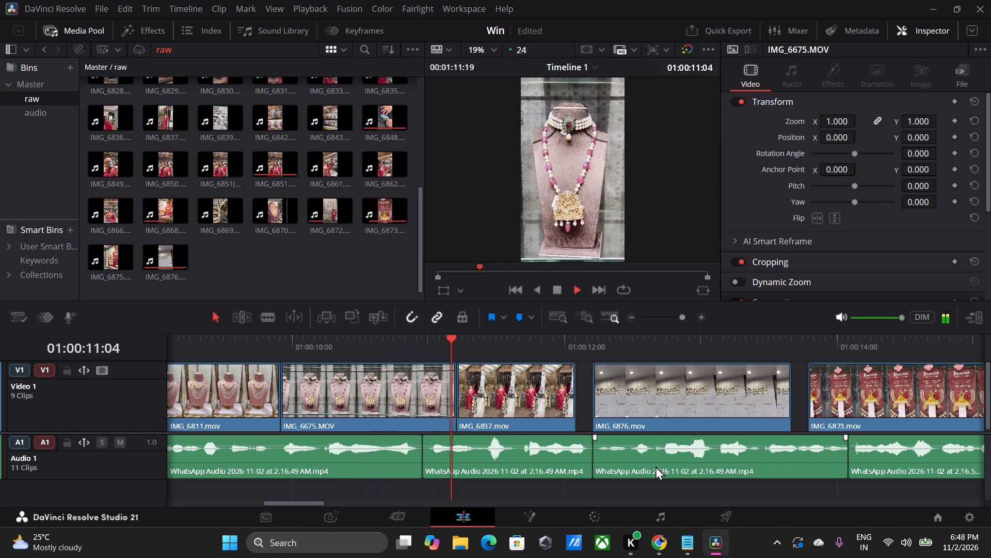
{"action": "key", "text": "space"}
{"action": "key", "text": "space"}
{"action": "key", "text": "space"}
{"action": "key", "text": "space"}
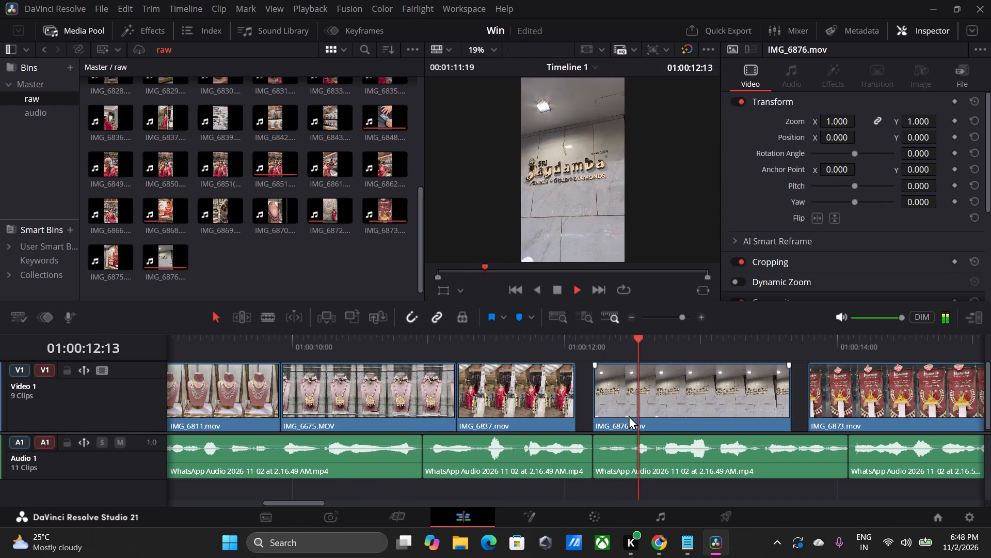
{"action": "key", "text": "space"}
Extend the end of IMG_6837.mov on Video 1 to meet the start of IMG_6876.mov.
{"action": "left_click_drag", "start_coordinate": [573, 400], "coordinate": [578, 400]}
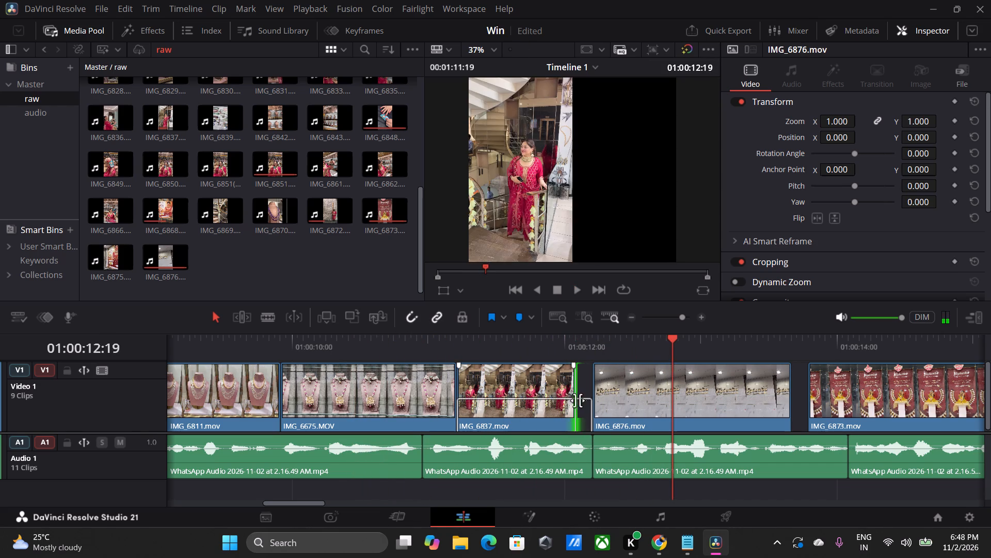
{"action": "left_click_drag", "start_coordinate": [578, 400], "coordinate": [587, 400]}
Play back the timeline from 01:00:00:00 past IMG_6876.mov to review the edit with the voice-over.
{"action": "left_click_drag", "start_coordinate": [398, 342], "coordinate": [157, 342]}
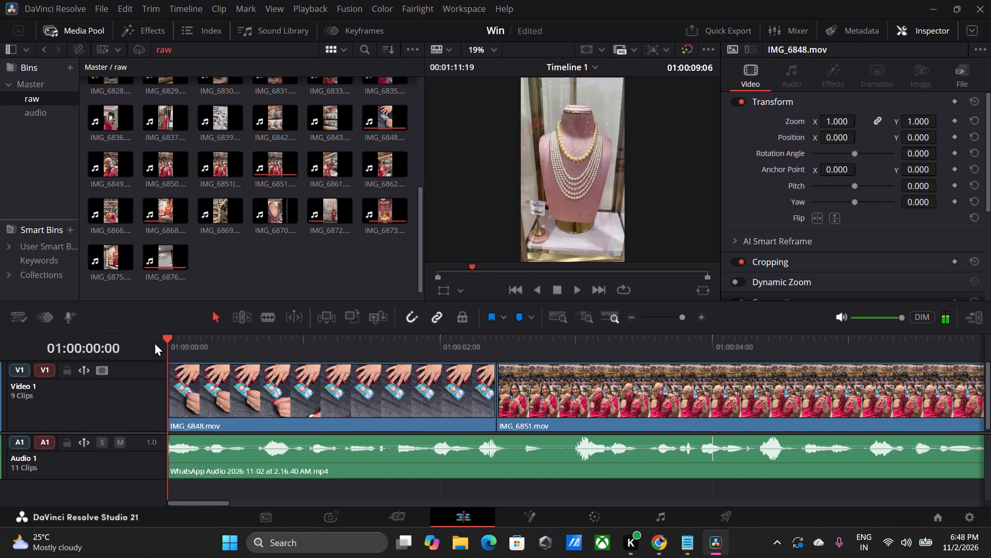
{"action": "key", "text": "space"}
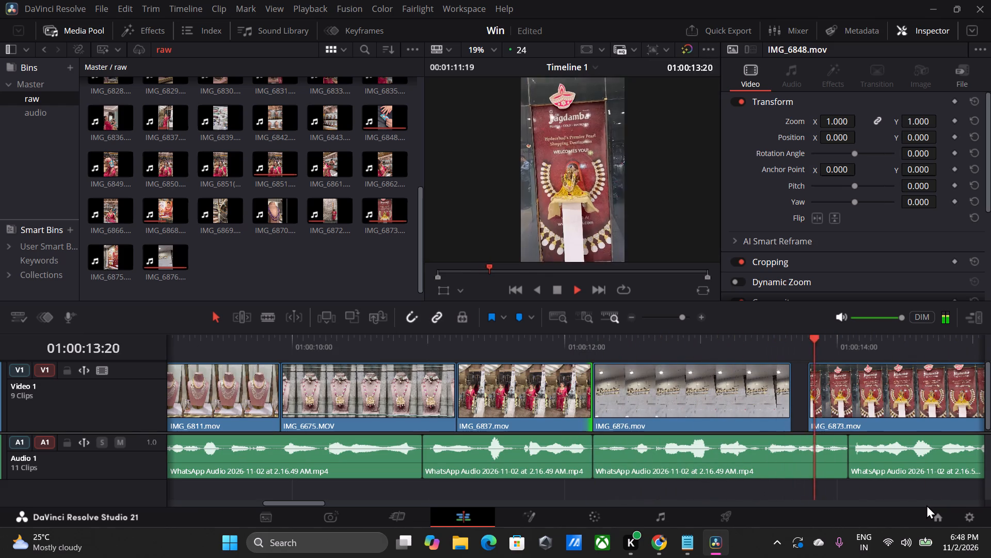
{"action": "key", "text": "space"}
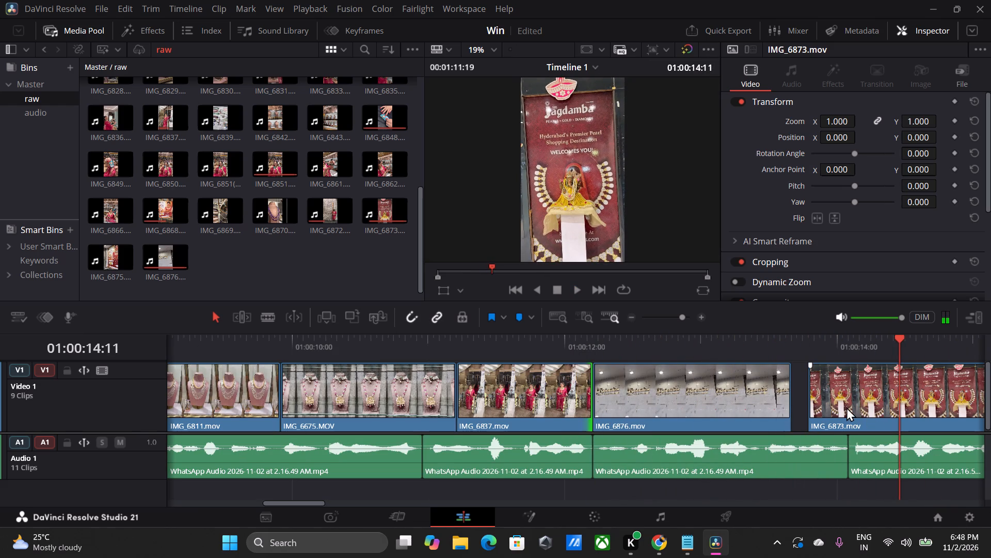
Move IMG_6873.mov earlier on Video 1 to close the gap after IMG_6876.mov.
{"action": "left_click", "coordinate": [803, 407]}
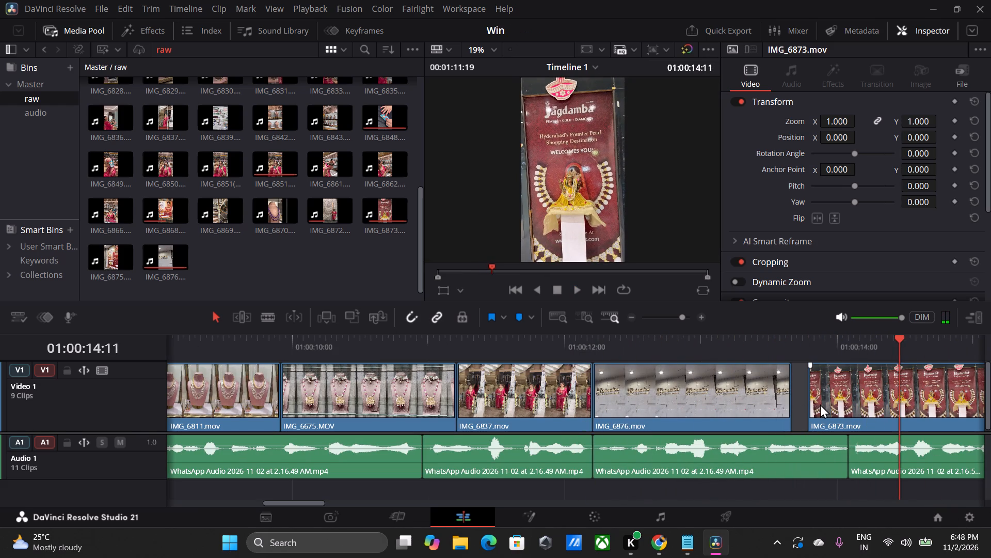
{"action": "left_click_drag", "start_coordinate": [838, 407], "coordinate": [824, 408]}
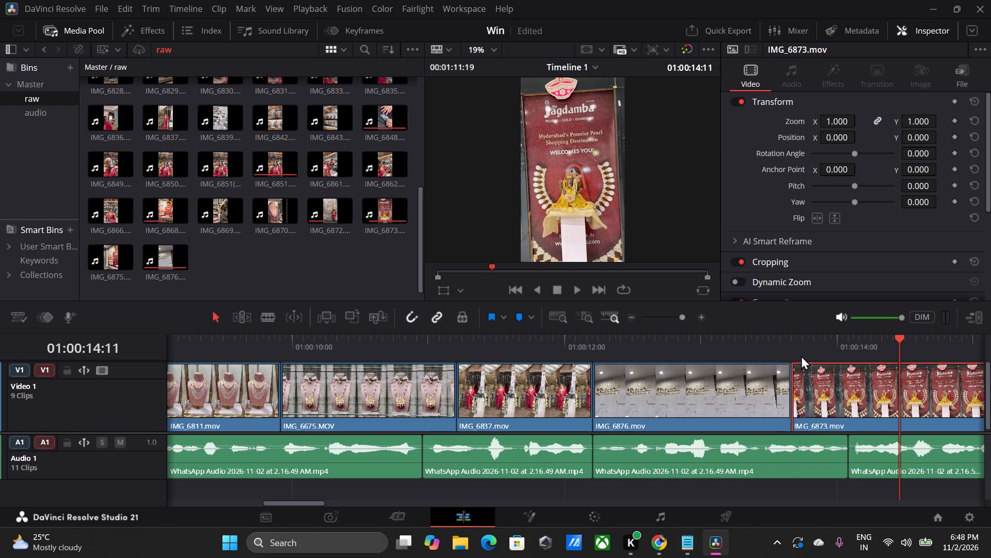
Play back the timeline around IMG_6873.mov and past its end to check it against the voice-over.
{"action": "left_click_drag", "start_coordinate": [788, 343], "coordinate": [756, 346]}
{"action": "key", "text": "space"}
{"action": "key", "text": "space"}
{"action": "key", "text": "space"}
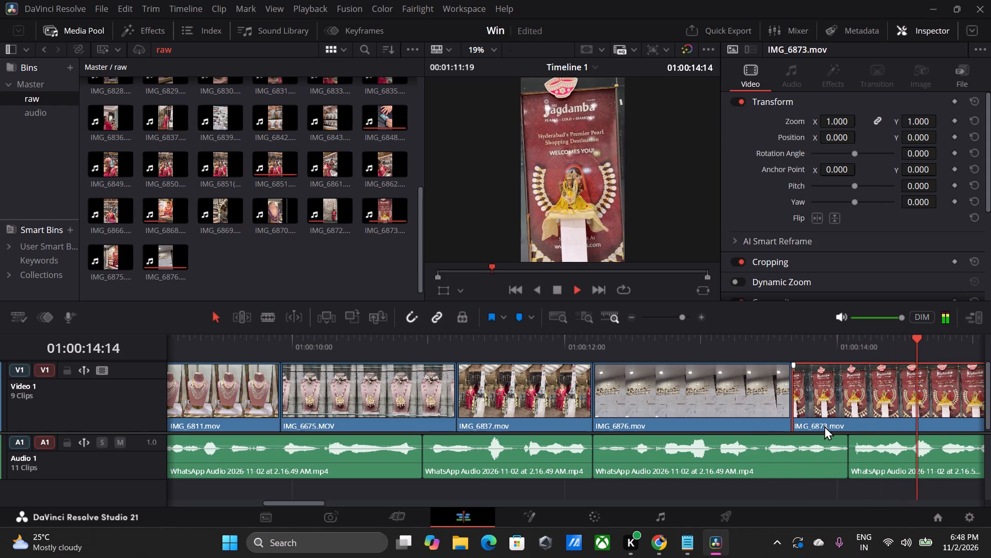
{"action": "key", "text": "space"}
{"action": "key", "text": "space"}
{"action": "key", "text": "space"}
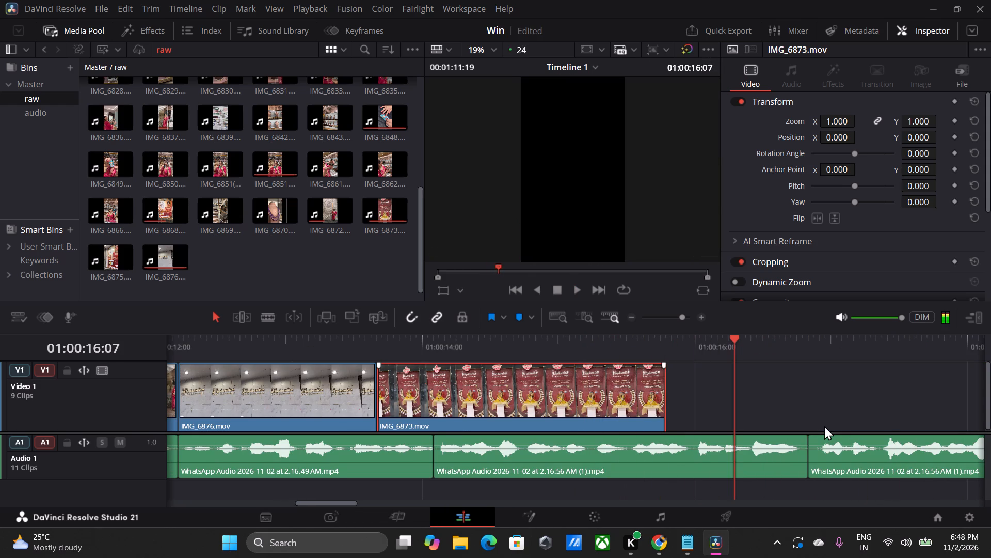
{"action": "left_click_drag", "start_coordinate": [572, 352], "coordinate": [511, 351]}
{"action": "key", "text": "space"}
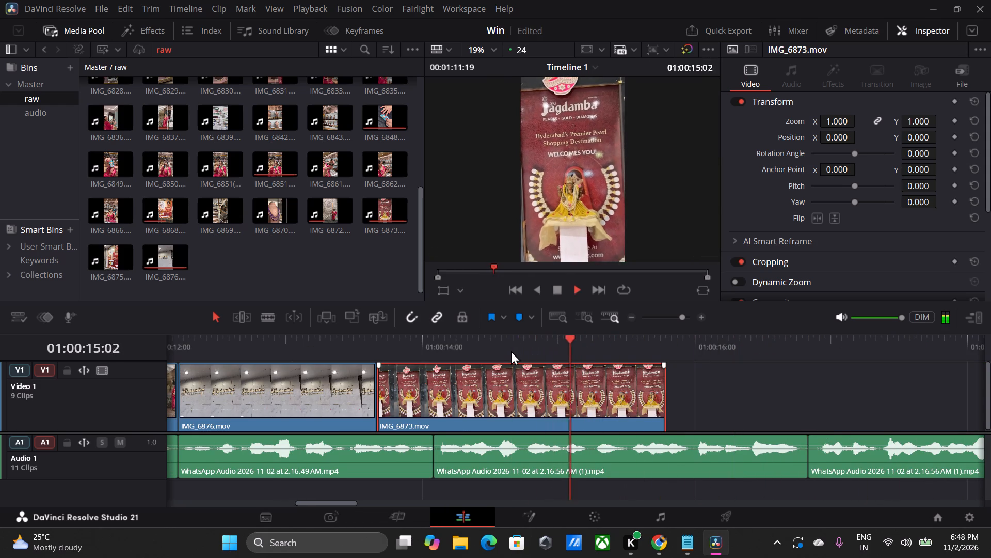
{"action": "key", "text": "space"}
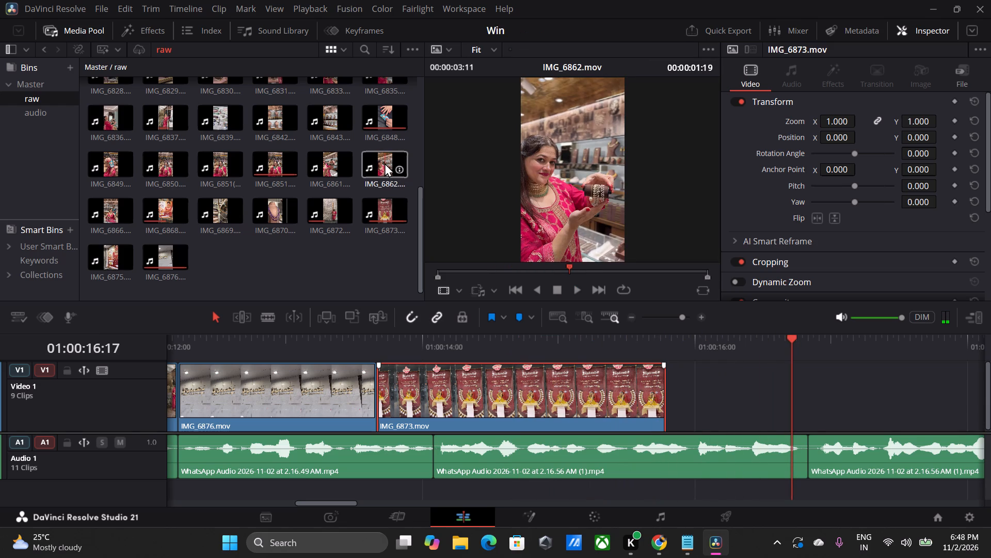
Trim a few frames off the end of IMG_6873.mov on Video 1.
{"action": "left_click_drag", "start_coordinate": [664, 393], "coordinate": [638, 391]}
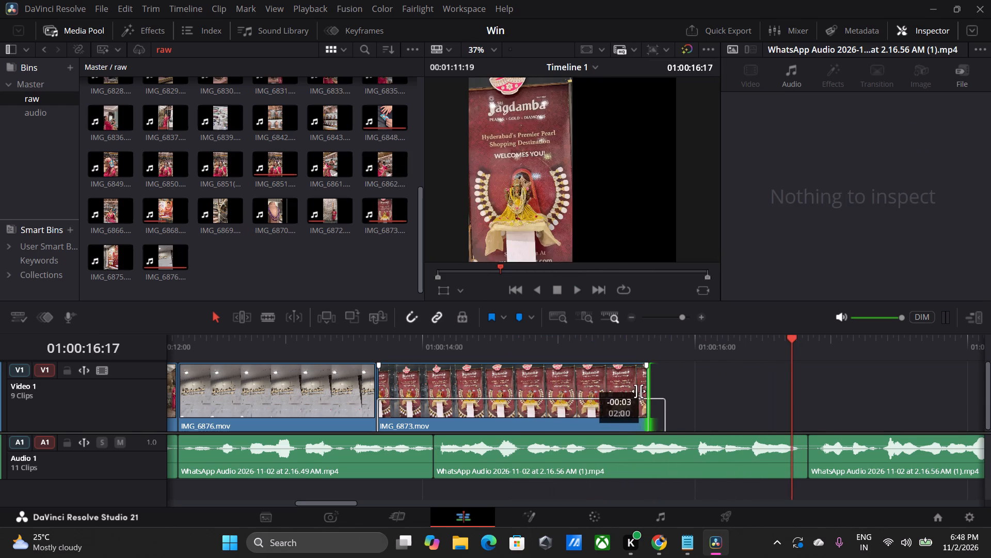
{"action": "left_click_drag", "start_coordinate": [638, 391], "coordinate": [633, 390]}
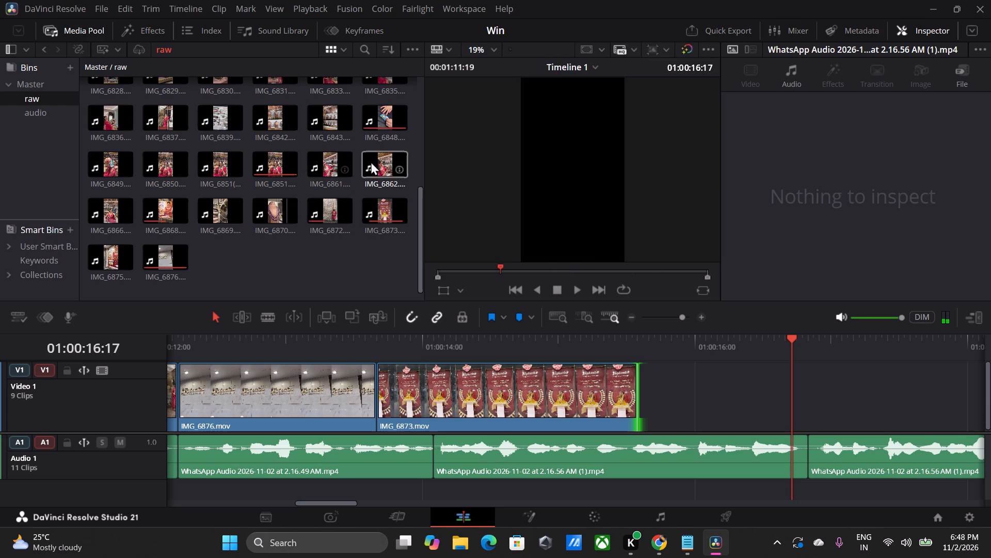
Open IMG_6862.mov from the raw bin in the source viewer to examine it as possible footage to follow IMG_6873.mov.
{"action": "double_click", "coordinate": [386, 166]}
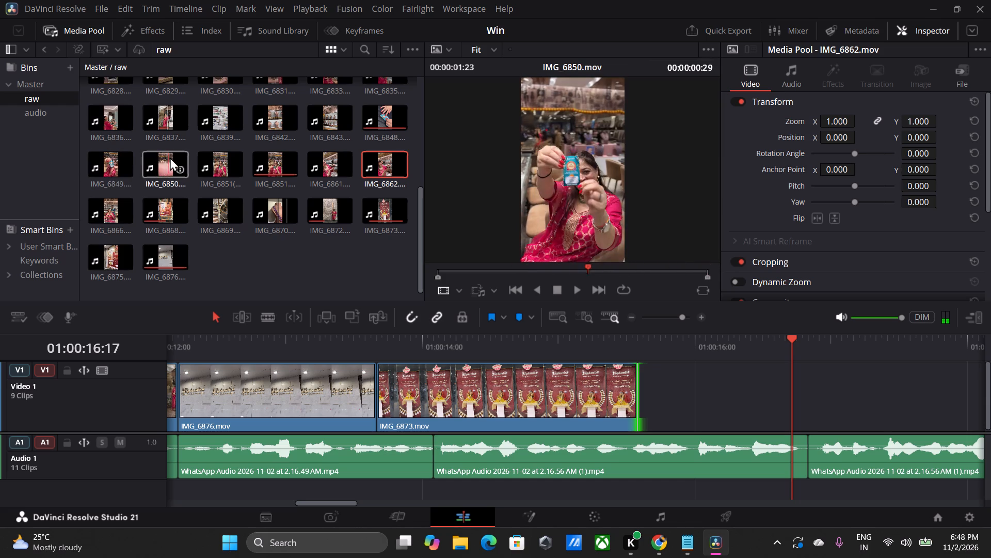
Place IMG_6802.mov from the raw bin on Video 1 directly after IMG_6873.mov.
{"action": "scroll", "coordinate": [170, 118], "scroll_direction": "up", "scroll_amount": 3}
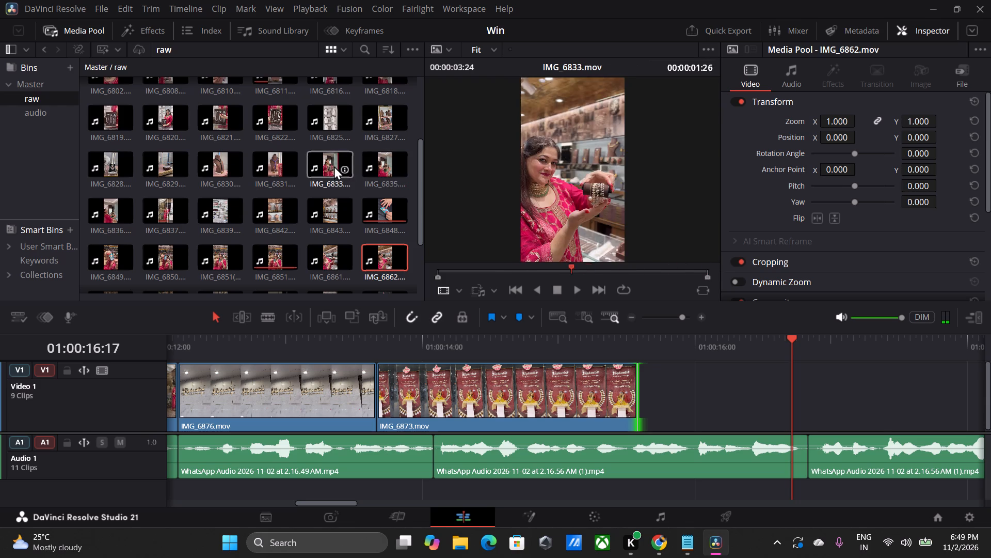
{"action": "scroll", "coordinate": [332, 166], "scroll_direction": "up", "scroll_amount": 1}
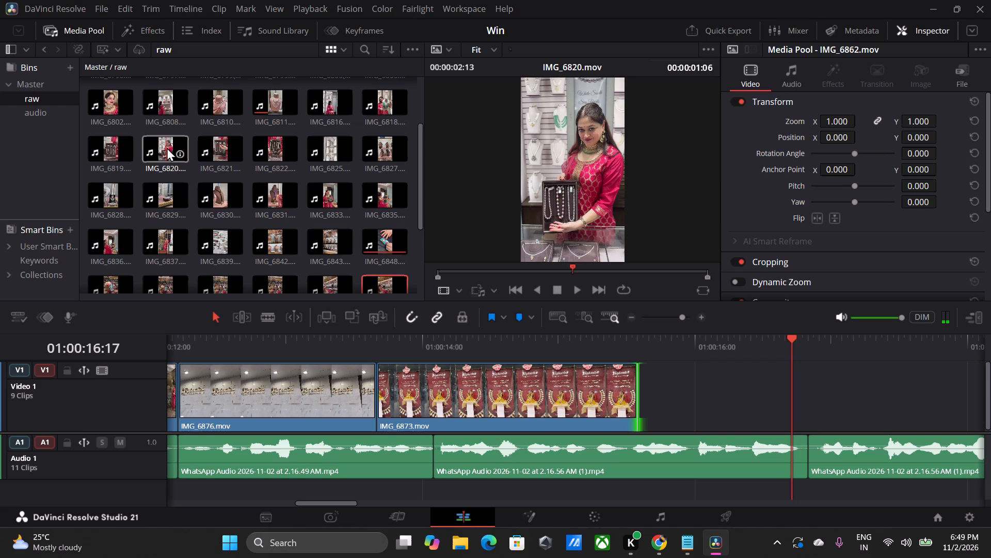
{"action": "double_click", "coordinate": [115, 99]}
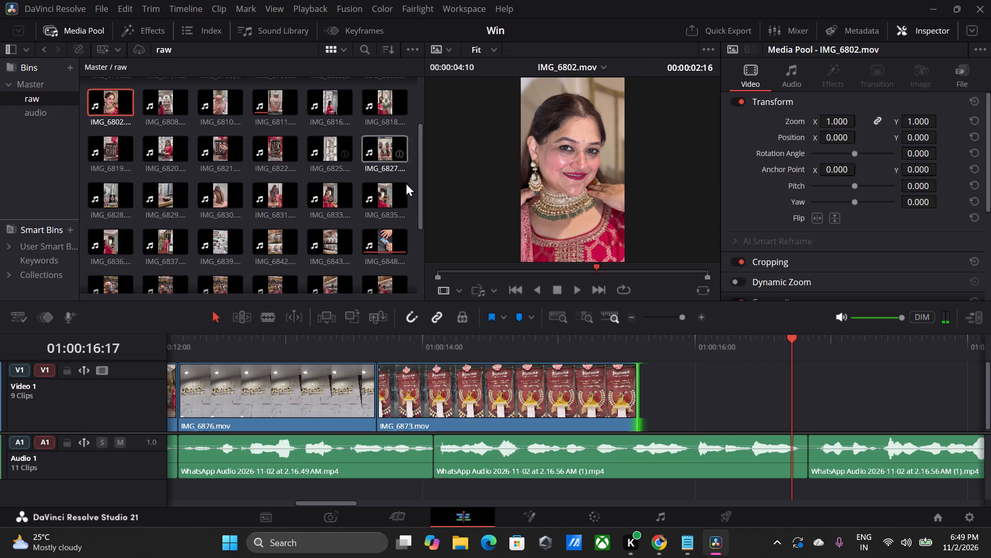
{"action": "left_click_drag", "start_coordinate": [557, 245], "coordinate": [636, 380]}
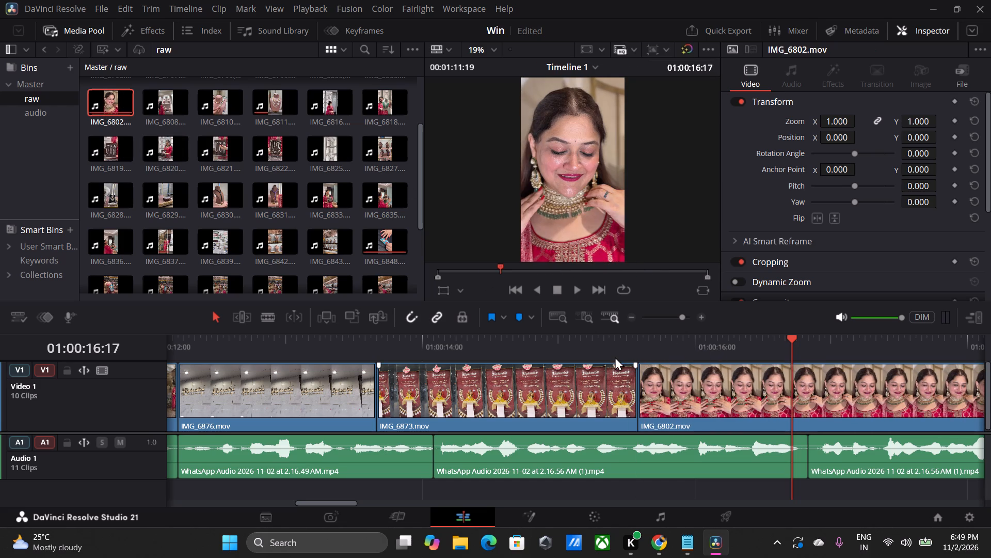
Review IMG_6802.mov on Video 1 and split it at 01:00:18:00.
{"action": "left_click", "coordinate": [615, 356]}
{"action": "key", "text": "space"}
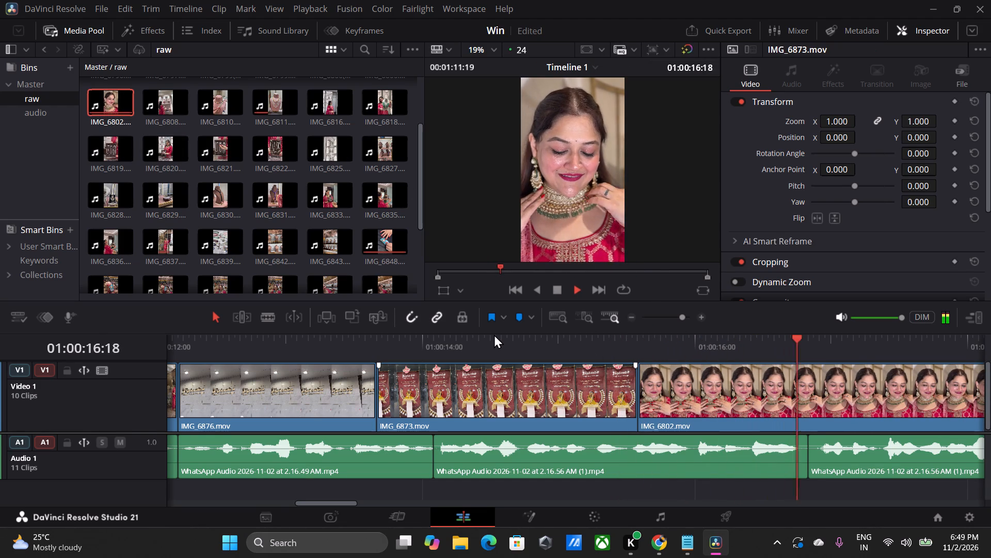
{"action": "key", "text": "space"}
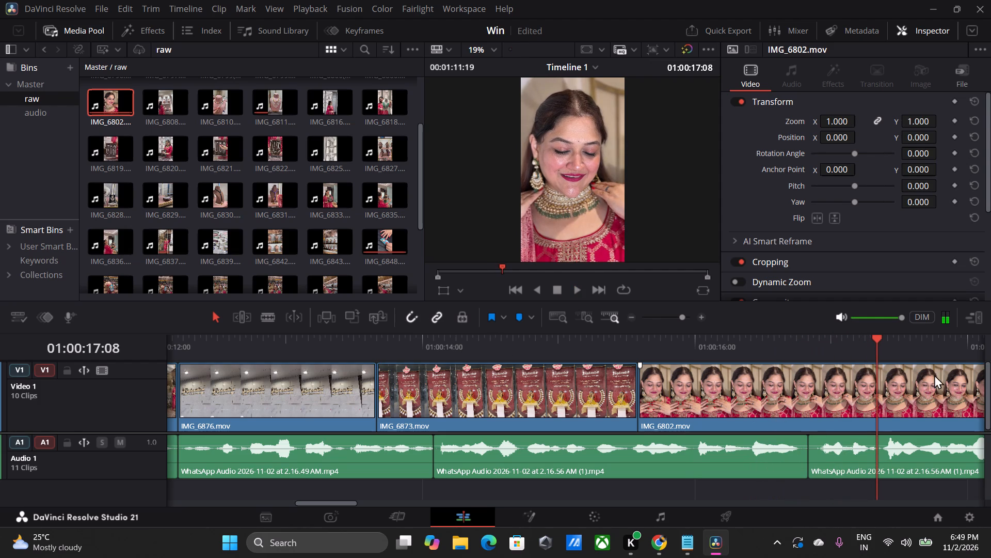
{"action": "left_click", "coordinate": [885, 389]}
{"action": "left_click_drag", "start_coordinate": [874, 343], "coordinate": [923, 344]}
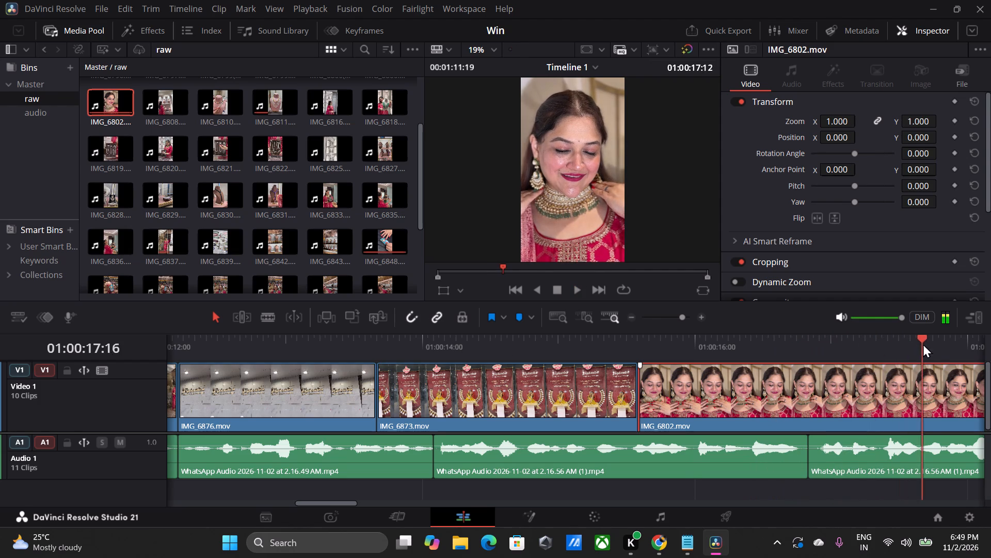
{"action": "left_click_drag", "start_coordinate": [923, 344], "coordinate": [968, 368]}
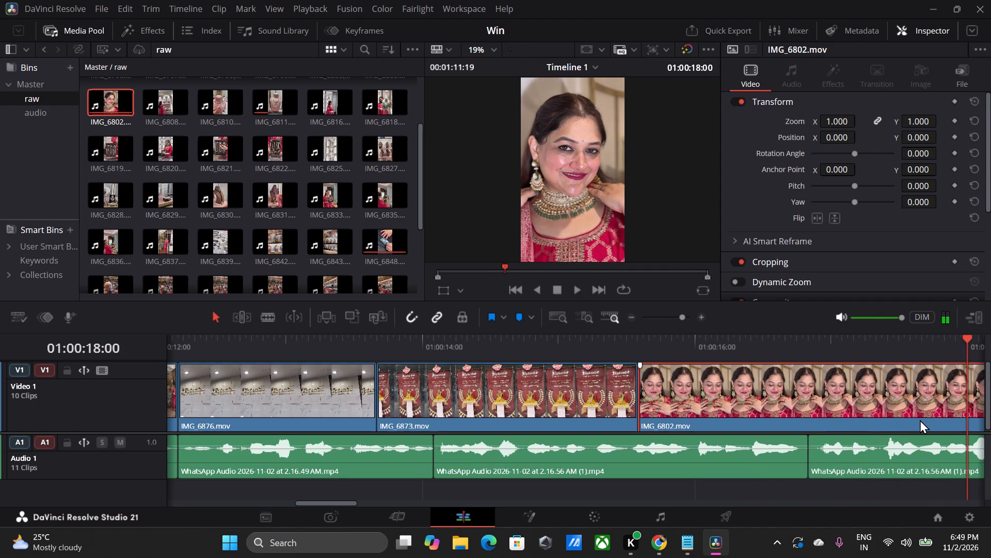
{"action": "left_click", "coordinate": [919, 420]}
{"action": "key", "text": "ctrl+b"}
Delete the part of IMG_6802.mov before the split and close the gap after IMG_6873.mov.
{"action": "left_click", "coordinate": [816, 396]}
{"action": "left_click", "coordinate": [816, 396]}
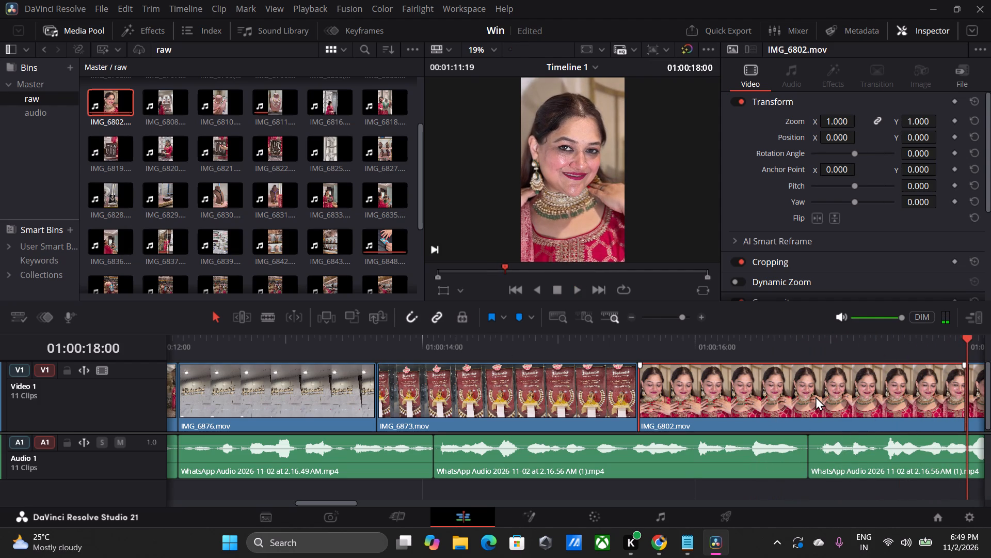
{"action": "key", "text": "BackSpace"}
{"action": "left_click", "coordinate": [816, 396]}
{"action": "key", "text": "BackSpace"}
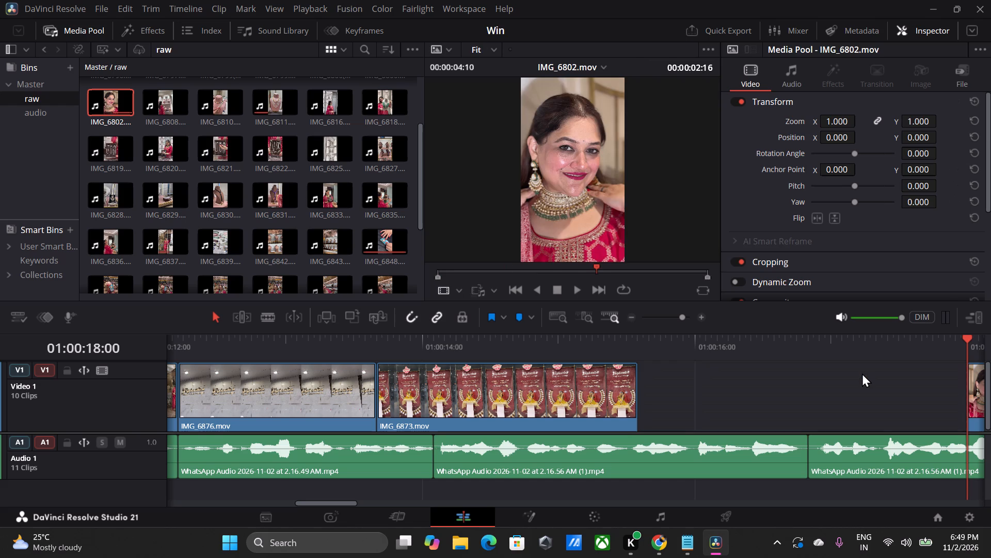
{"action": "left_click", "coordinate": [862, 373]}
{"action": "key", "text": "BackSpace"}
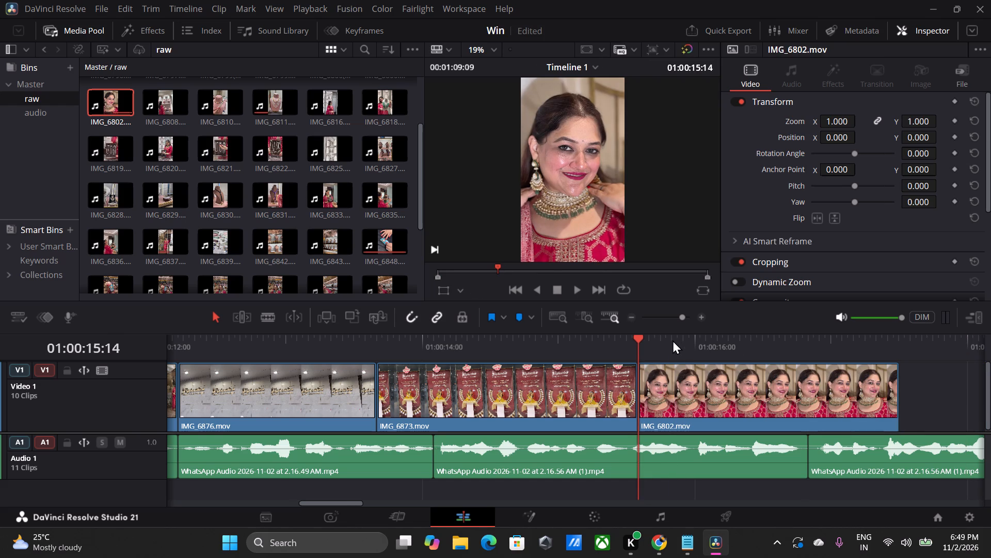
Play through IMG_6802.mov and trim its end on Video 1 back to the voice-over cut beneath it.
{"action": "left_click", "coordinate": [673, 340]}
{"action": "key", "text": "space"}
{"action": "key", "text": "space"}
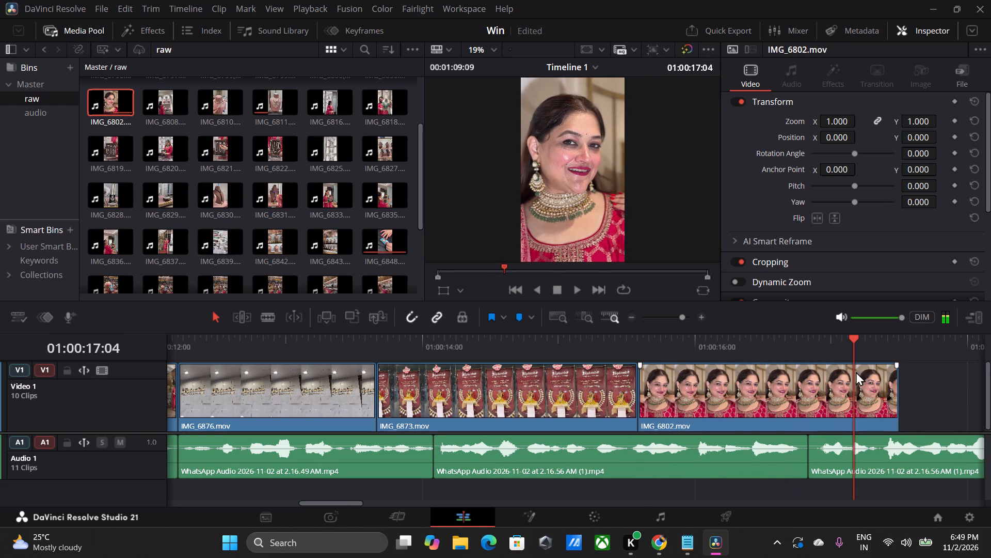
{"action": "left_click_drag", "start_coordinate": [899, 391], "coordinate": [840, 397]}
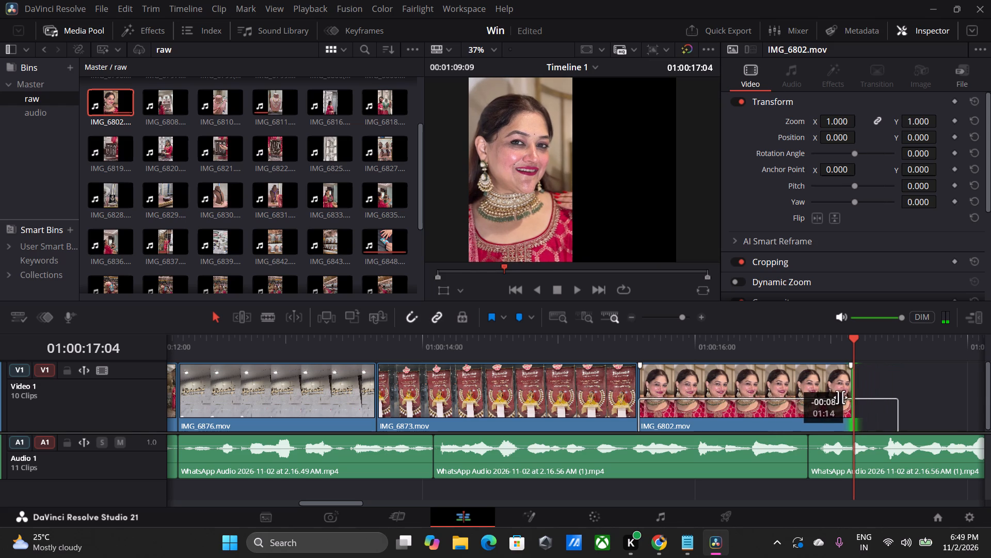
{"action": "left_click_drag", "start_coordinate": [840, 397], "coordinate": [809, 405]}
Play back from IMG_6873.mov through IMG_6802.mov and on to 01:00:18:15 to check the clips against the voice-over.
{"action": "left_click_drag", "start_coordinate": [654, 345], "coordinate": [585, 342]}
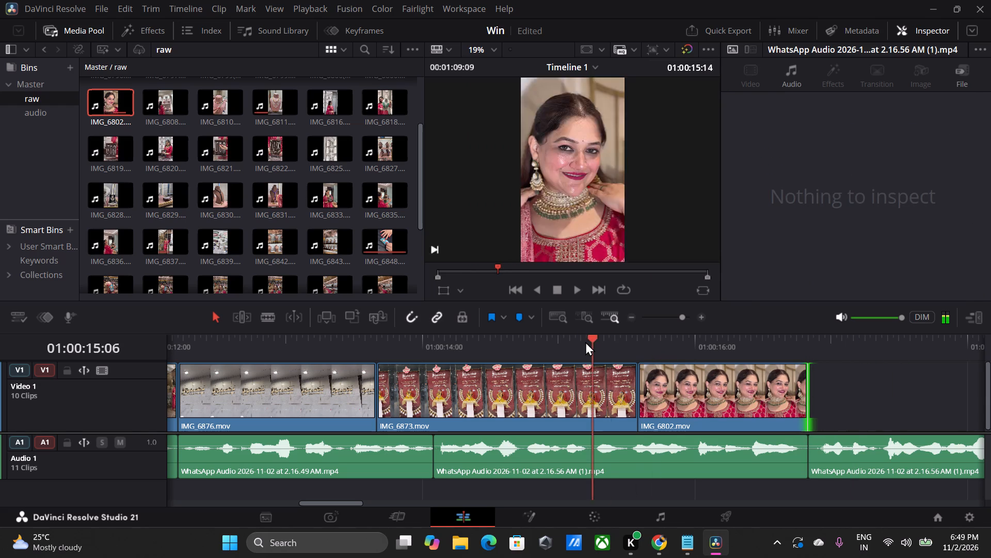
{"action": "left_click_drag", "start_coordinate": [585, 342], "coordinate": [562, 342]}
{"action": "key", "text": "space"}
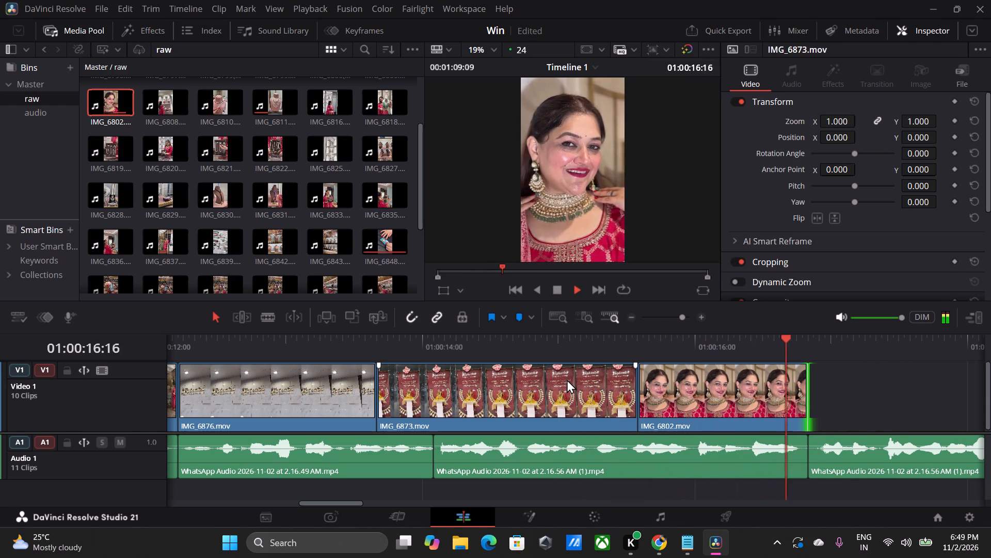
{"action": "key", "text": "space"}
{"action": "key", "text": "space"}
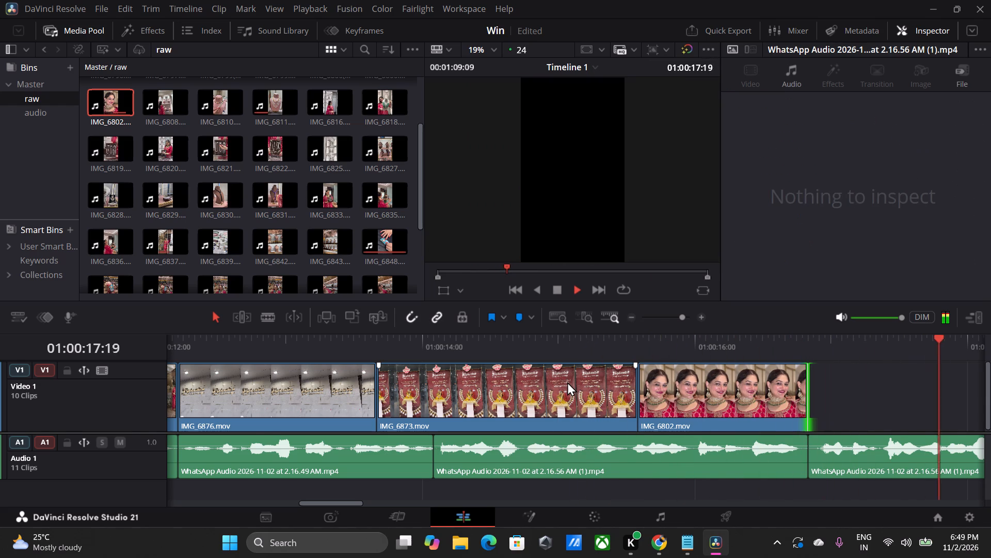
{"action": "key", "text": "space"}
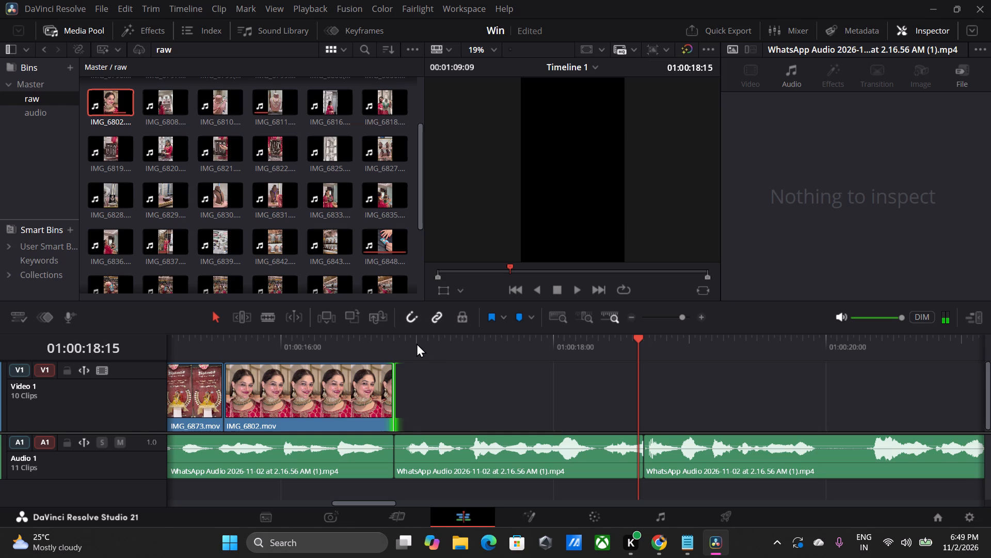
Return the playhead to the end of IMG_6802.mov at 01:00:16:20 and browse the raw bin for footage to cover the next voice-over segment.
{"action": "left_click_drag", "start_coordinate": [415, 343], "coordinate": [399, 344]}
{"action": "scroll", "coordinate": [330, 199], "scroll_direction": "up", "scroll_amount": 2}
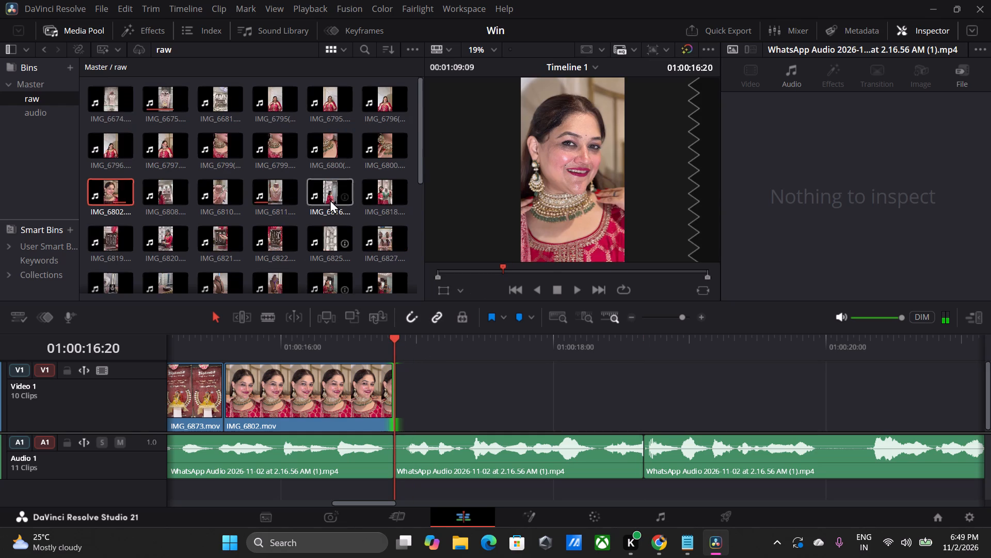
{"action": "scroll", "coordinate": [330, 199], "scroll_direction": "up", "scroll_amount": 4}
{"action": "scroll", "coordinate": [330, 199], "scroll_direction": "down", "scroll_amount": 13}
{"action": "scroll", "coordinate": [330, 201], "scroll_direction": "up", "scroll_amount": 4}
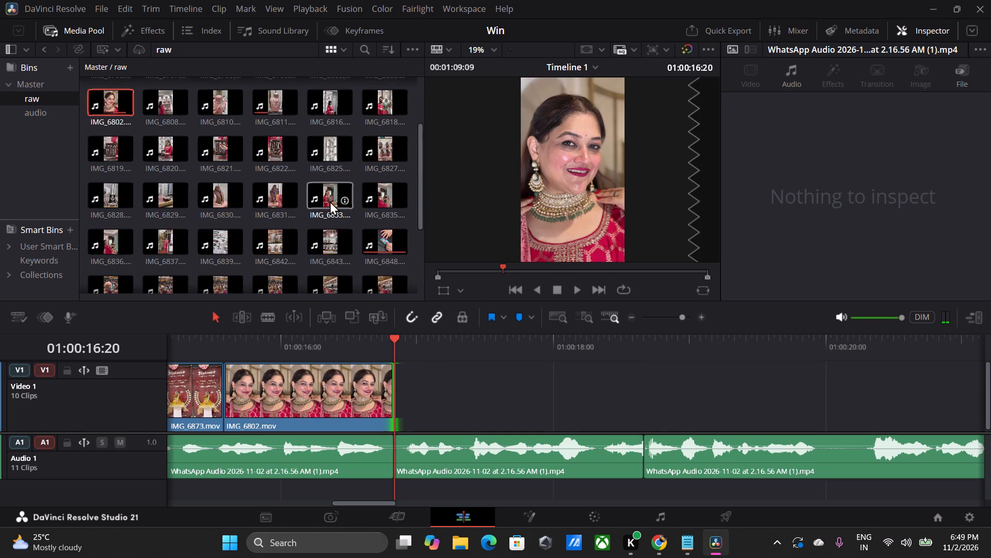
{"action": "scroll", "coordinate": [330, 201], "scroll_direction": "up", "scroll_amount": 10}
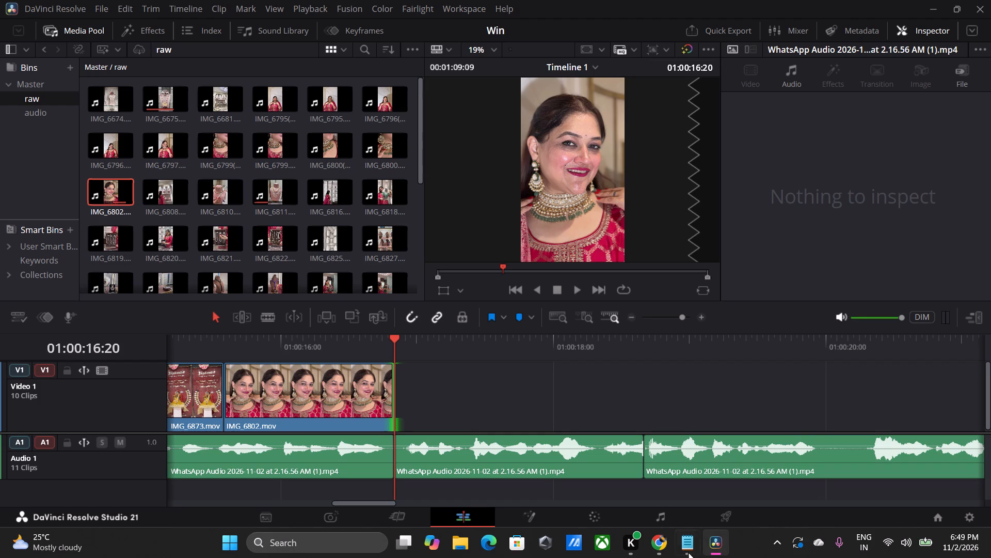
{"action": "left_click", "coordinate": [715, 521]}
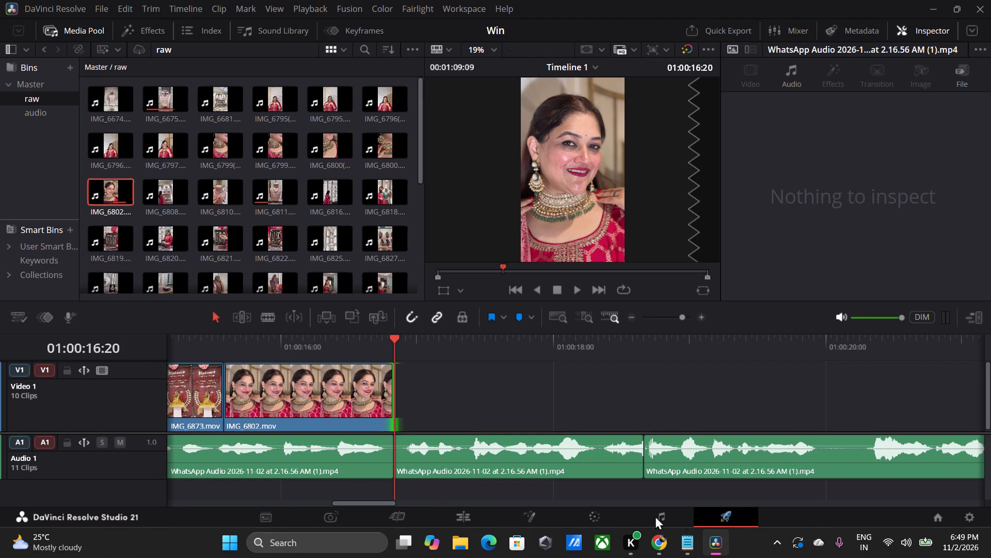
{"action": "left_click", "coordinate": [442, 520]}
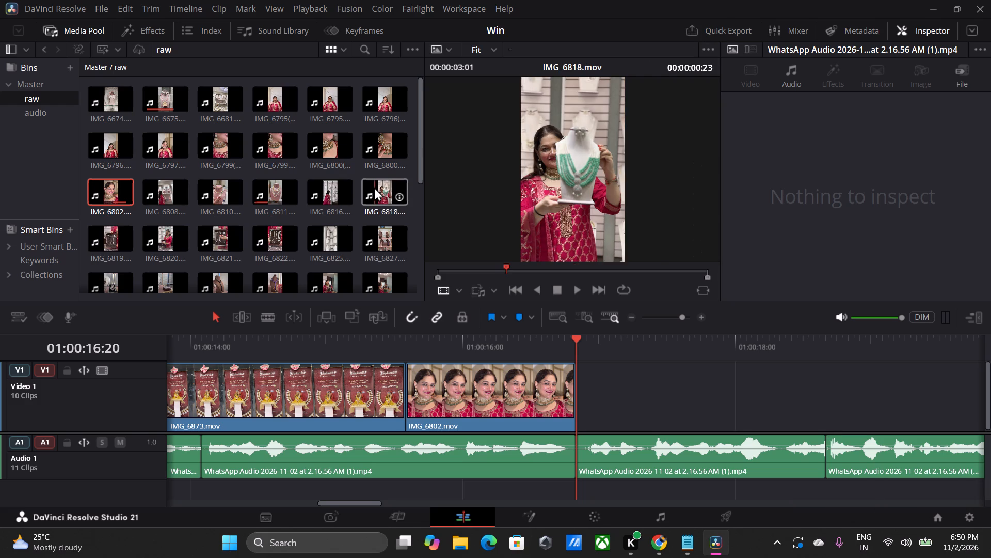
{"action": "scroll", "coordinate": [374, 187], "scroll_direction": "down", "scroll_amount": 1}
{"action": "scroll", "coordinate": [374, 187], "scroll_direction": "up", "scroll_amount": 10}
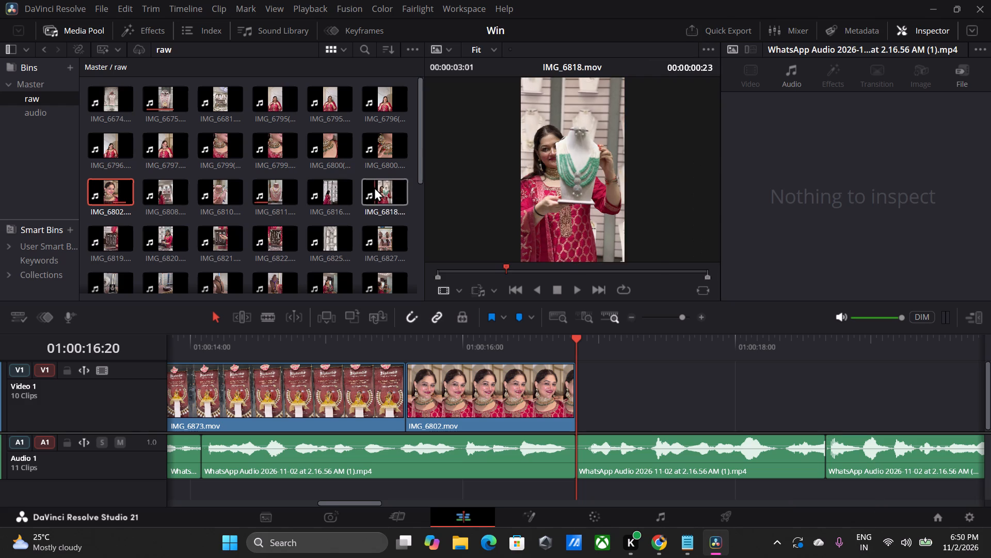
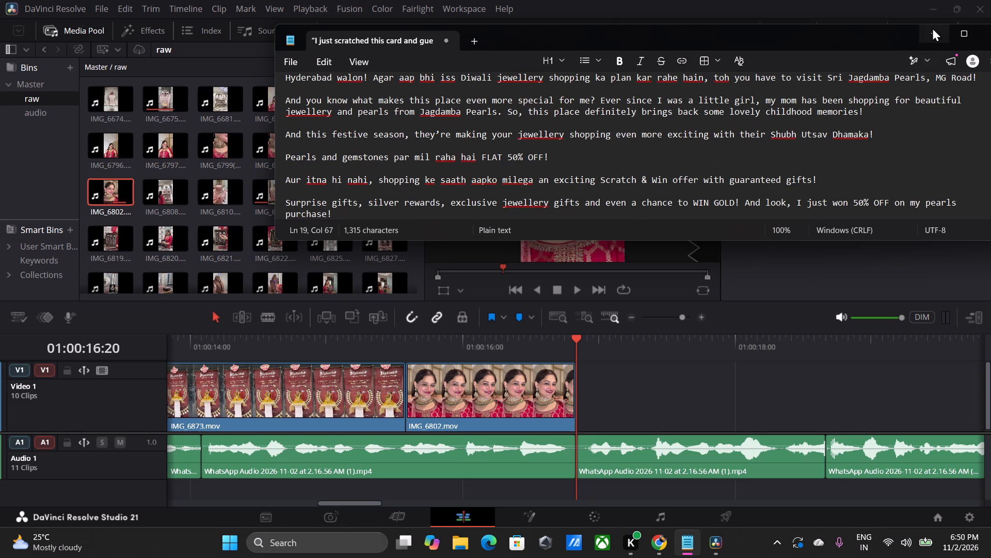
Put the script notes away and return to the DaVinci Resolve timeline to view the uncovered voice-over after IMG_6802.mov.
{"action": "left_click", "coordinate": [932, 27]}
{"action": "scroll", "coordinate": [829, 238], "scroll_direction": "down", "scroll_amount": 16, "text": "alt"}
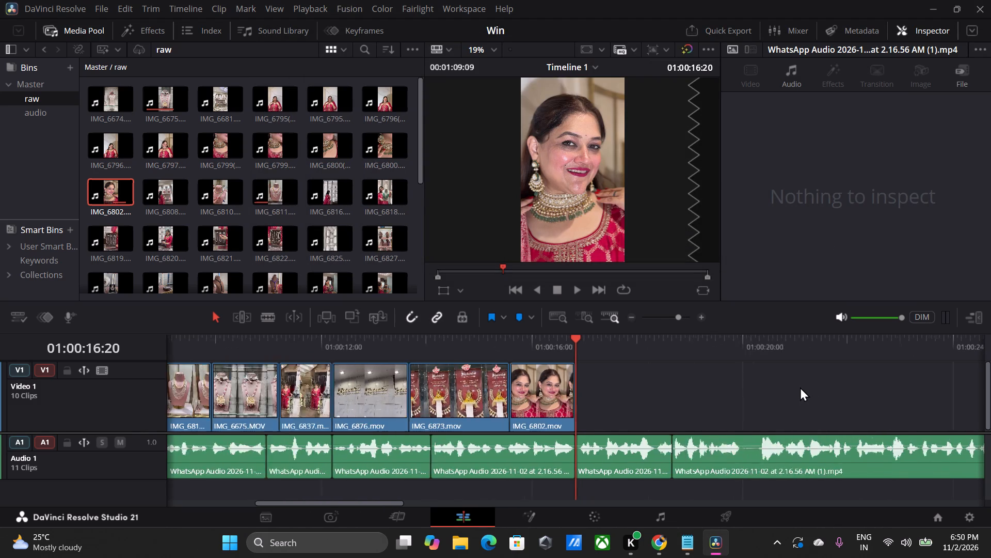
Add the video of IMG_6816.mov to Video 1 directly after IMG_6802.mov and play it against the voice-over.
{"action": "scroll", "coordinate": [800, 387], "scroll_direction": "down", "scroll_amount": 6, "text": "alt"}
{"action": "scroll", "coordinate": [800, 387], "scroll_direction": "up", "scroll_amount": 11, "text": "alt"}
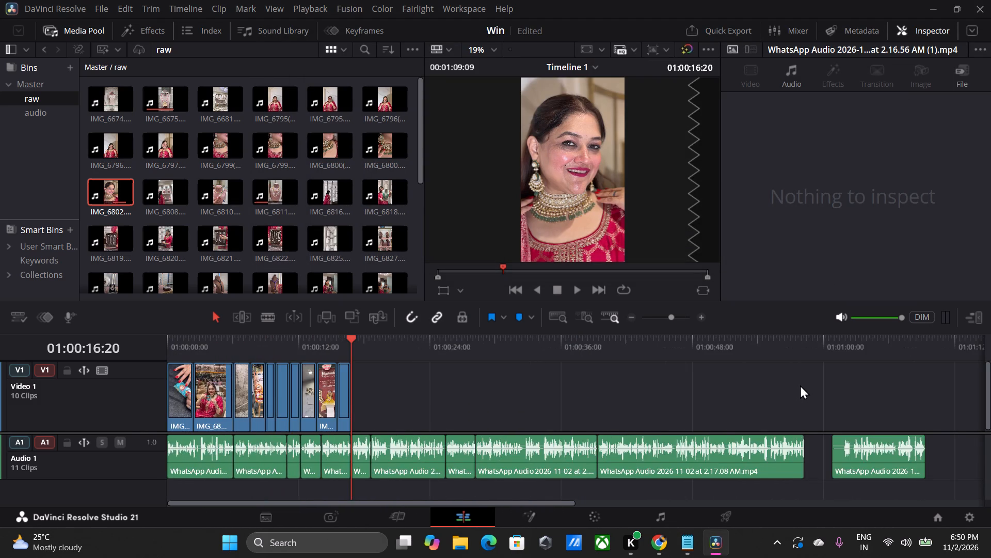
{"action": "scroll", "coordinate": [800, 385], "scroll_direction": "up", "scroll_amount": 1, "text": "alt"}
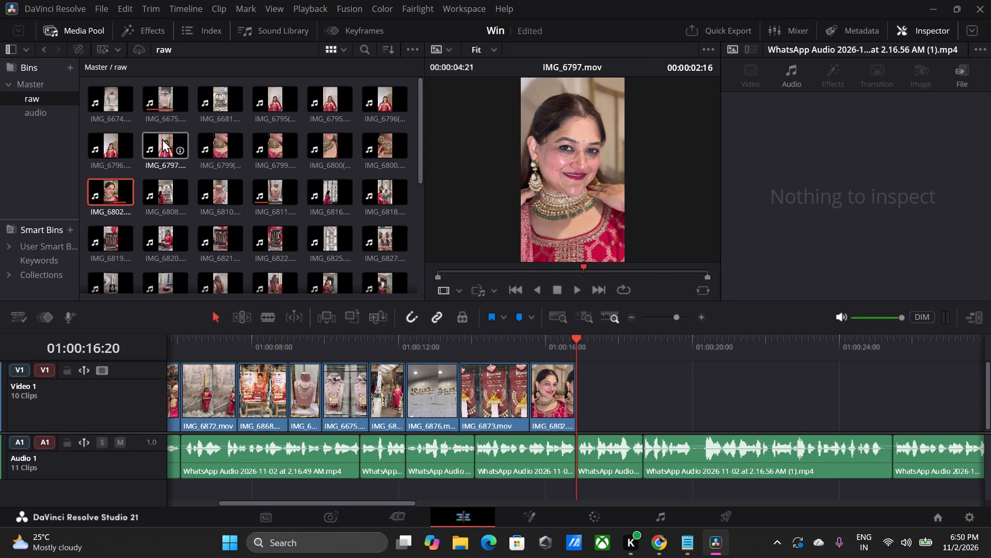
{"action": "scroll", "coordinate": [175, 137], "scroll_direction": "up", "scroll_amount": 2}
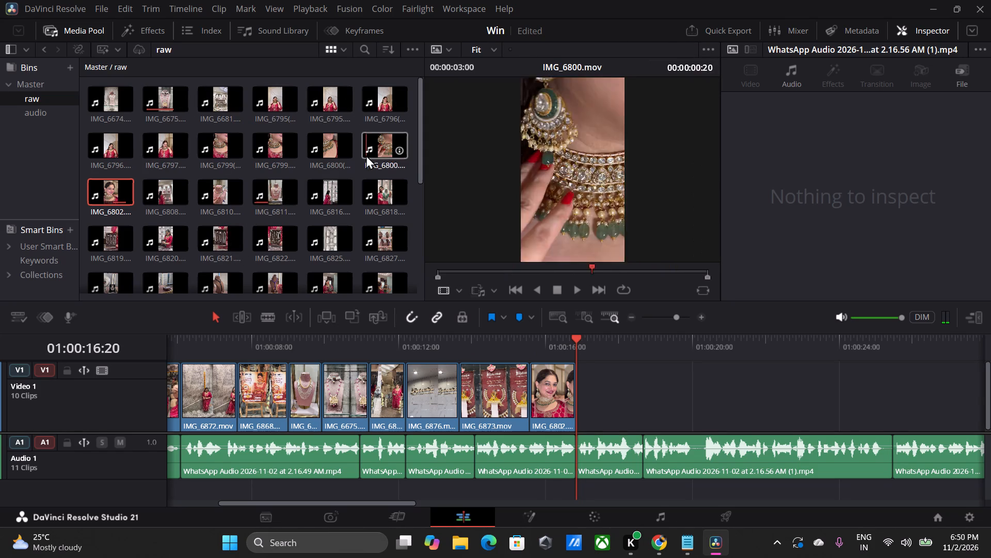
{"action": "scroll", "coordinate": [328, 188], "scroll_direction": "up", "scroll_amount": 1}
{"action": "double_click", "coordinate": [328, 188]}
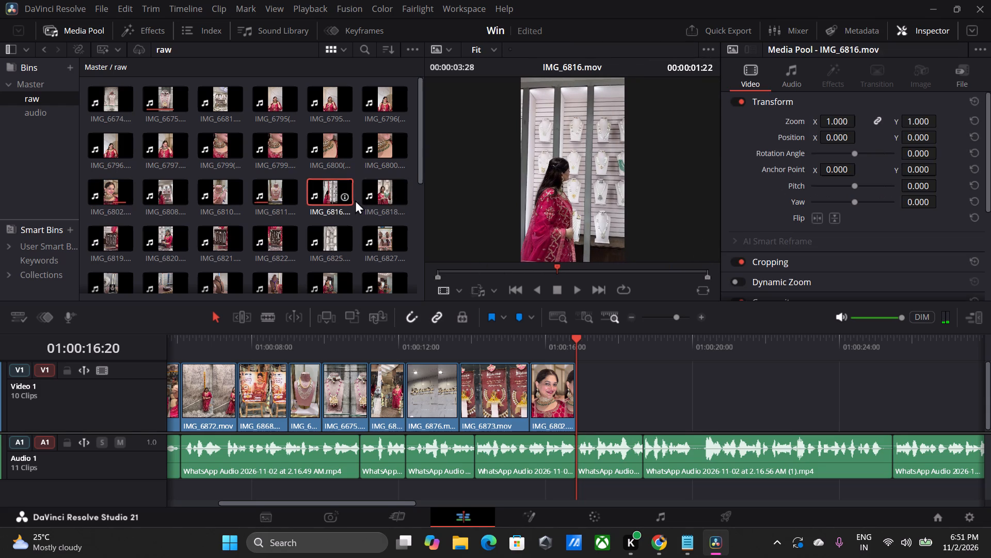
{"action": "left_click_drag", "start_coordinate": [546, 243], "coordinate": [579, 392]}
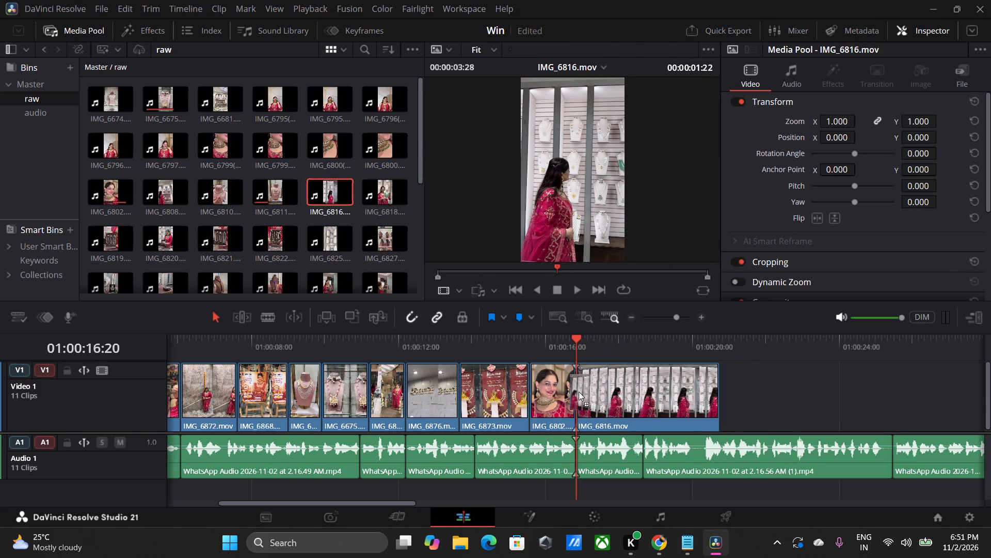
{"action": "left_click_drag", "start_coordinate": [579, 392], "coordinate": [578, 392]}
{"action": "left_click", "coordinate": [542, 346]}
{"action": "key", "text": "space"}
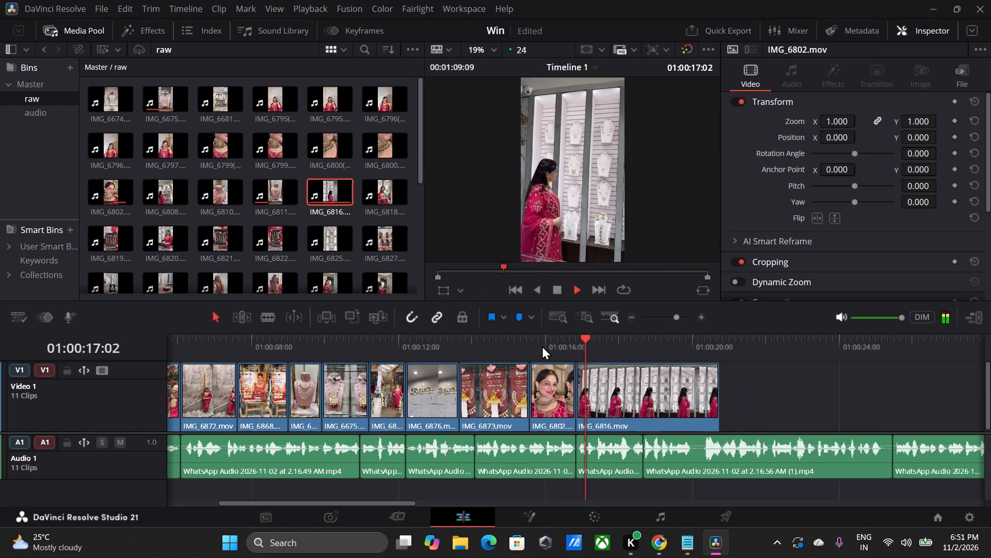
{"action": "key", "text": "space"}
{"action": "key", "text": "space"}
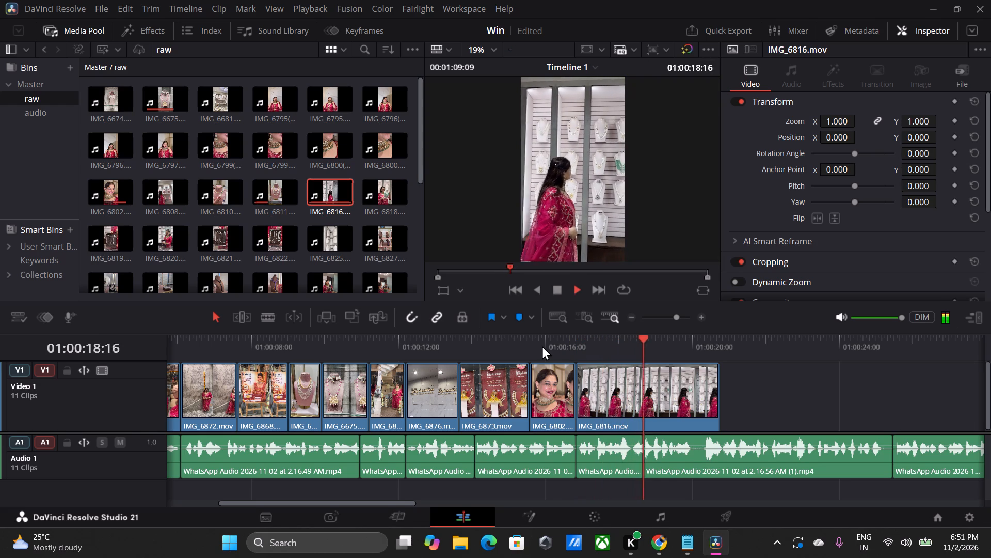
{"action": "key", "text": "space"}
Move the voice-over clips after 01:00:18:15 on Audio 1 further along the timeline, leaving a gap before each one.
{"action": "left_click", "coordinate": [704, 440]}
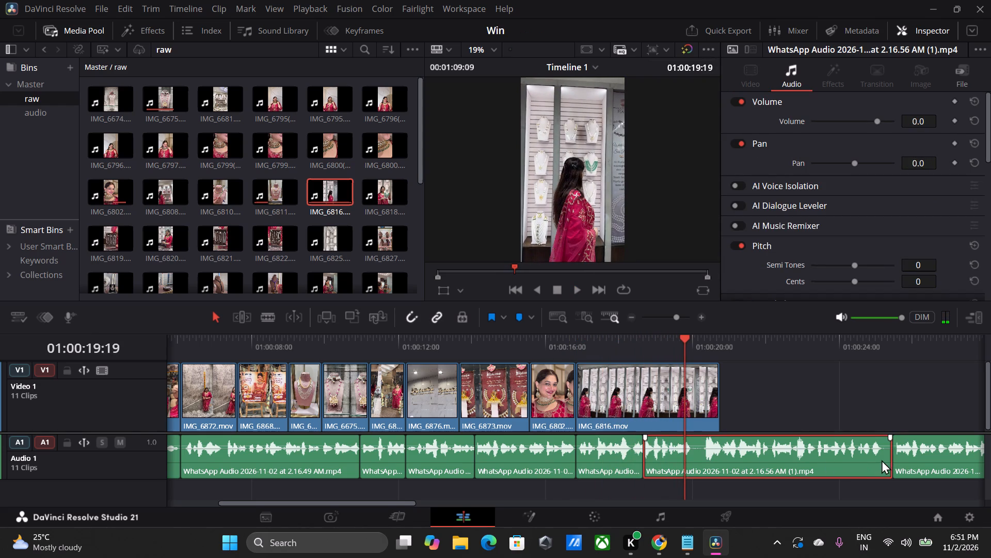
{"action": "left_click_drag", "start_coordinate": [916, 448], "coordinate": [921, 453]}
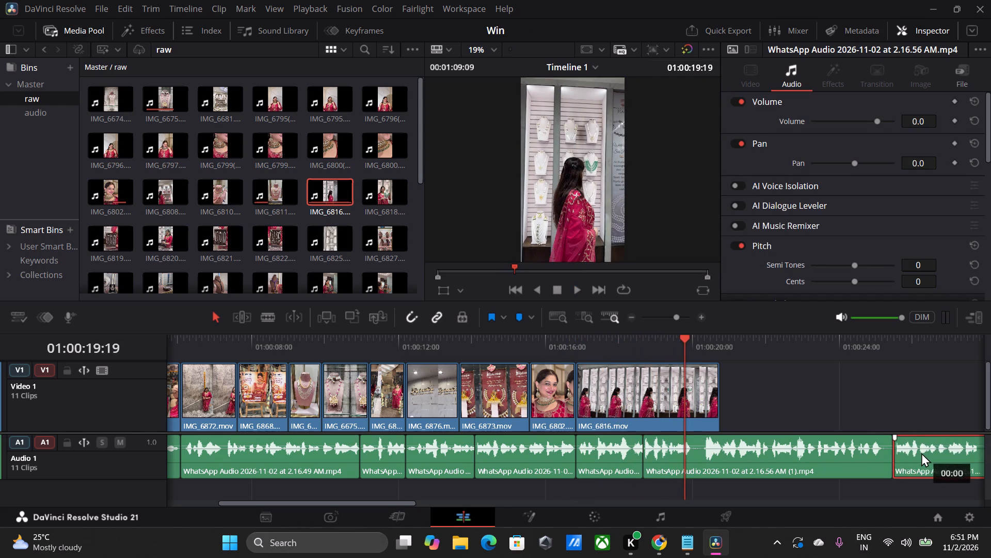
{"action": "left_click_drag", "start_coordinate": [921, 453], "coordinate": [919, 454]}
{"action": "scroll", "coordinate": [867, 435], "scroll_direction": "down", "scroll_amount": 4, "text": "alt"}
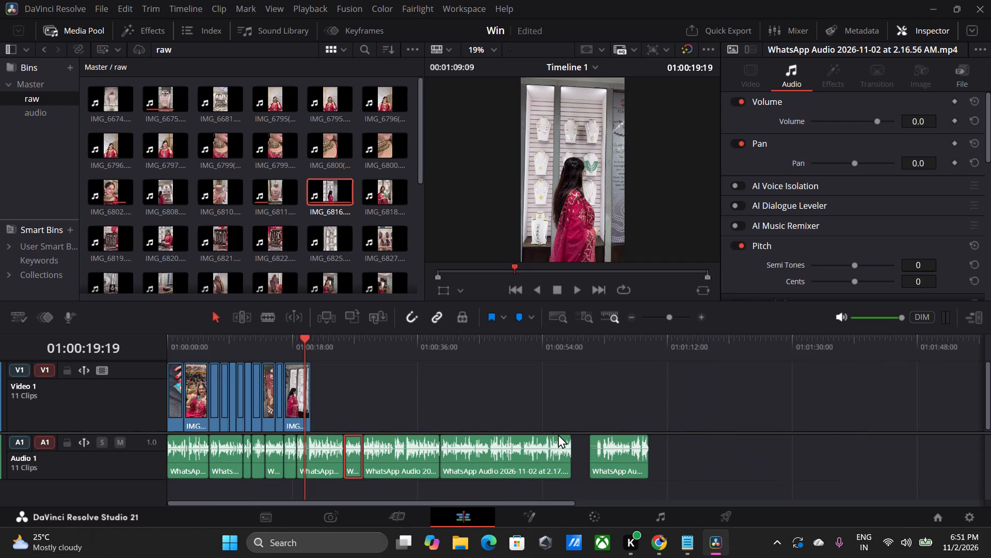
{"action": "left_click_drag", "start_coordinate": [610, 453], "coordinate": [855, 477]}
{"action": "left_click_drag", "start_coordinate": [517, 464], "coordinate": [746, 463]}
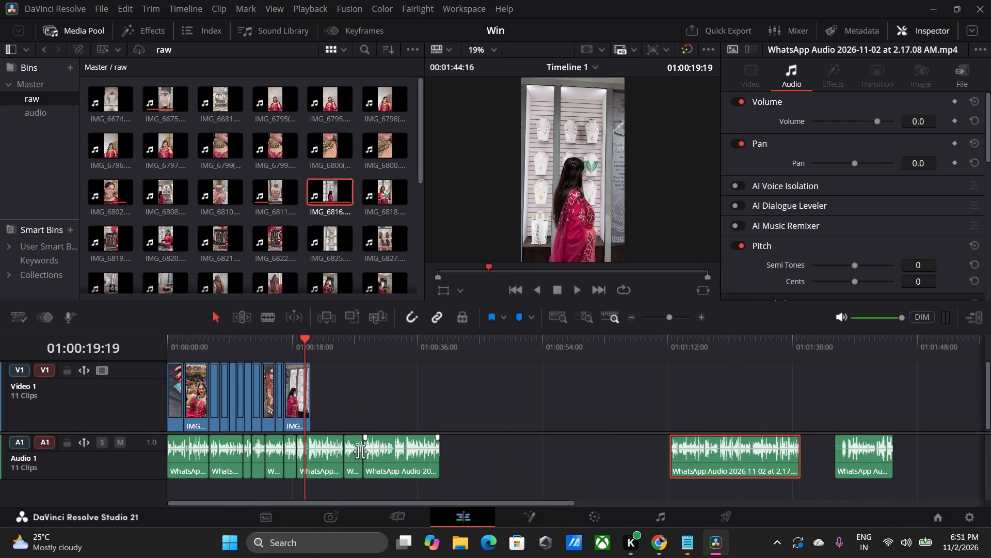
{"action": "left_click_drag", "start_coordinate": [398, 453], "coordinate": [500, 467]}
{"action": "left_click_drag", "start_coordinate": [504, 458], "coordinate": [598, 468]}
{"action": "left_click_drag", "start_coordinate": [350, 452], "coordinate": [478, 466]}
{"action": "left_click_drag", "start_coordinate": [315, 454], "coordinate": [373, 459]}
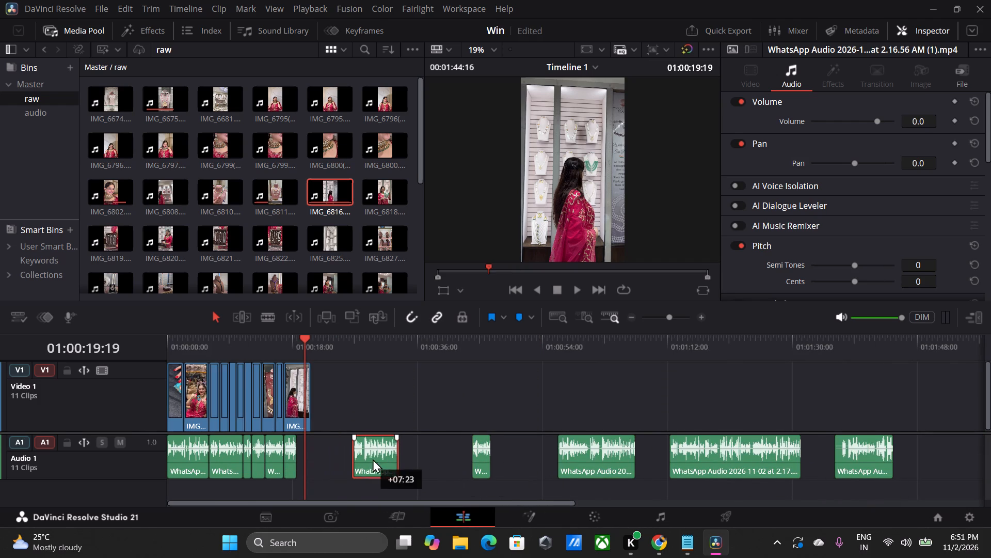
{"action": "left_click_drag", "start_coordinate": [373, 459], "coordinate": [394, 459]}
Extend the start of the first separated 2.16.56 AM (1) voice-over clip and move it back against the preceding audio clip.
{"action": "left_click_drag", "start_coordinate": [377, 455], "coordinate": [350, 458]}
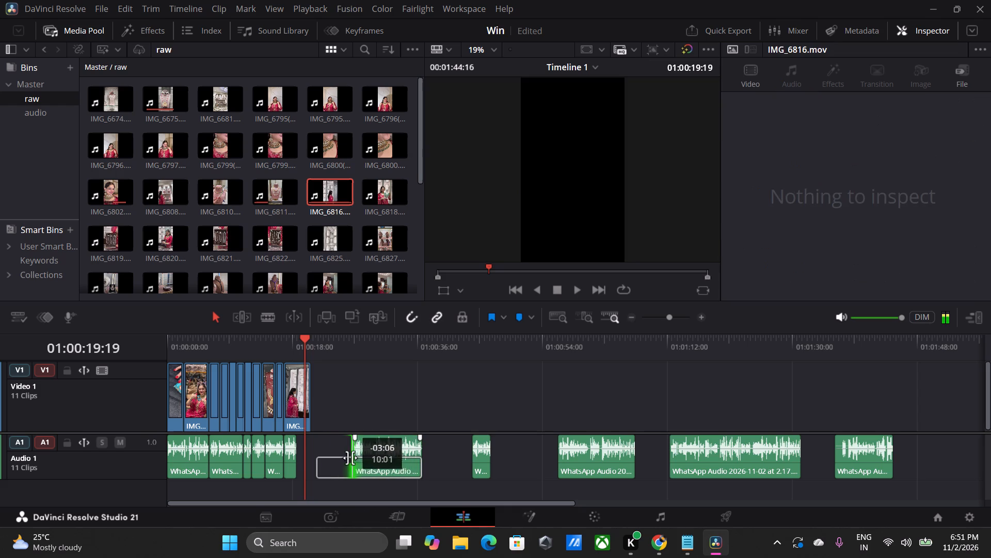
{"action": "left_click_drag", "start_coordinate": [350, 458], "coordinate": [305, 461]}
{"action": "left_click_drag", "start_coordinate": [348, 457], "coordinate": [329, 459]}
Listen across the join, split the extended voice-over clip at 01:00:22:11 and delete the part before the split.
{"action": "key", "text": "space"}
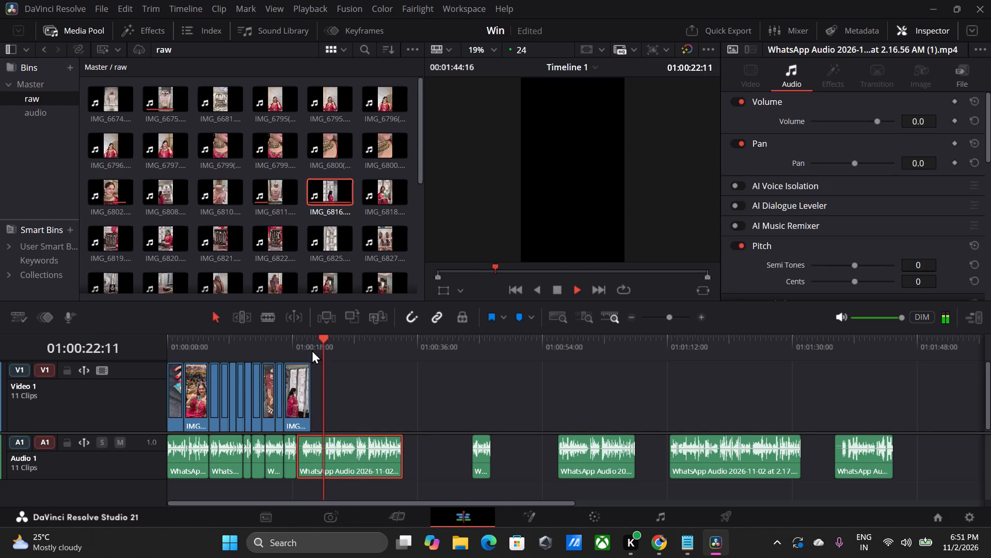
{"action": "key", "text": "space"}
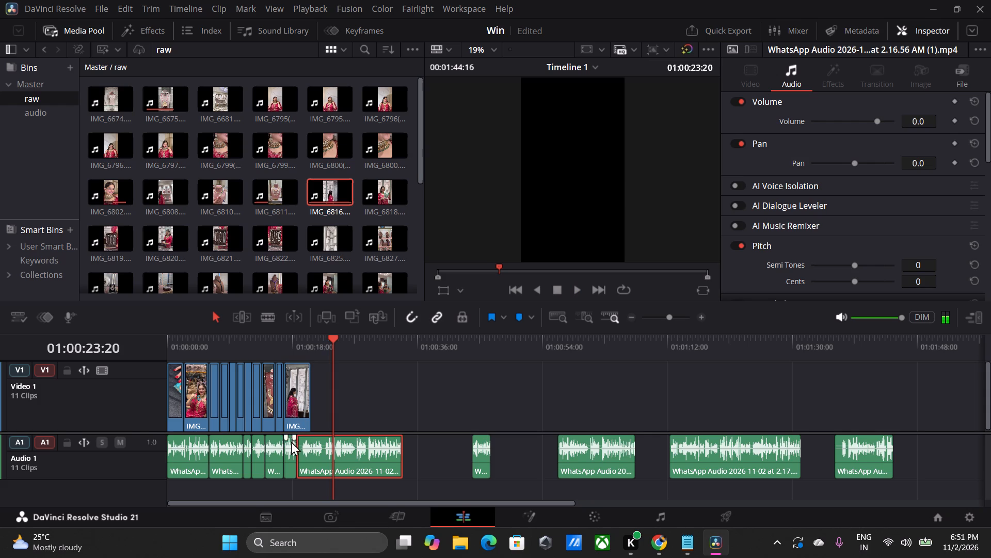
{"action": "left_click", "coordinate": [289, 453]}
{"action": "left_click", "coordinate": [270, 350]}
{"action": "key", "text": "space"}
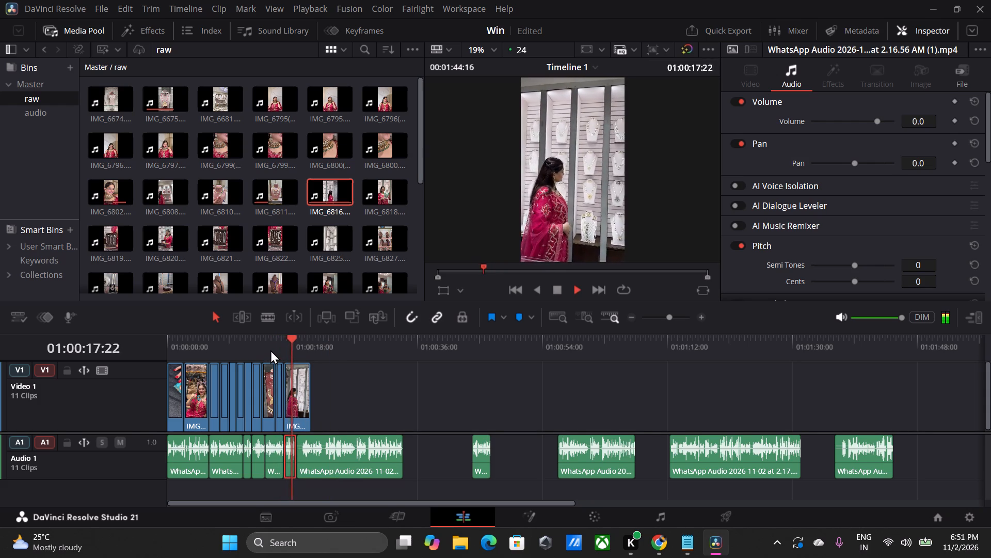
{"action": "key", "text": "space"}
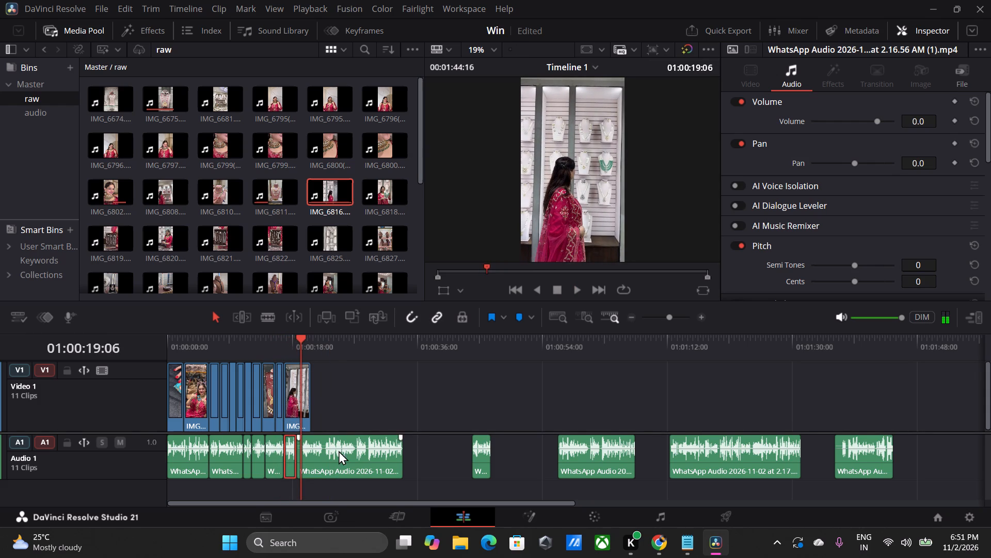
{"action": "left_click_drag", "start_coordinate": [305, 345], "coordinate": [323, 361]}
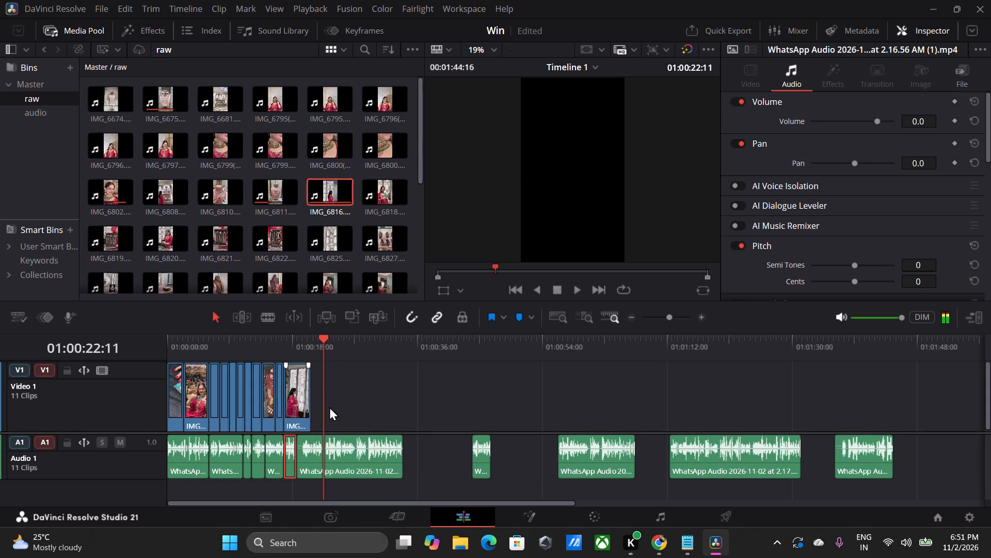
{"action": "left_click", "coordinate": [330, 441]}
{"action": "key", "text": "ctrl+b"}
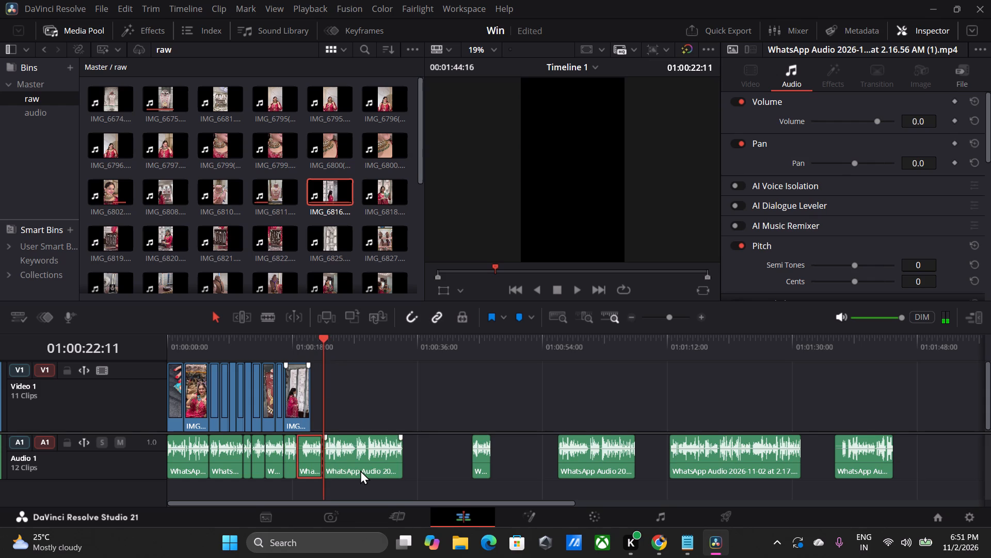
{"action": "key", "text": "BackSpace"}
Compare the voice-over on both sides of the gap, delete the short audio clip starting under IMG_6816.mov, and close the gap.
{"action": "key", "text": "space"}
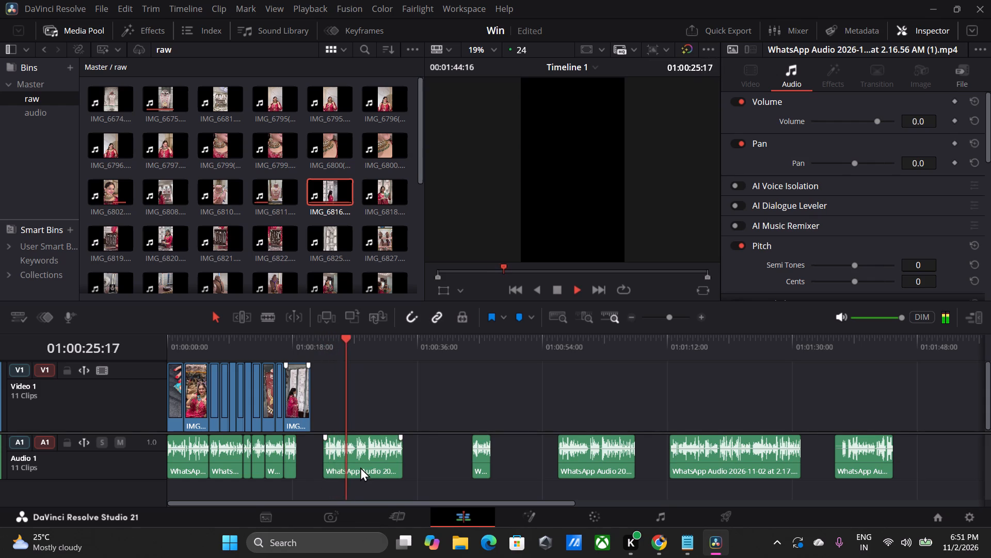
{"action": "key", "text": "space"}
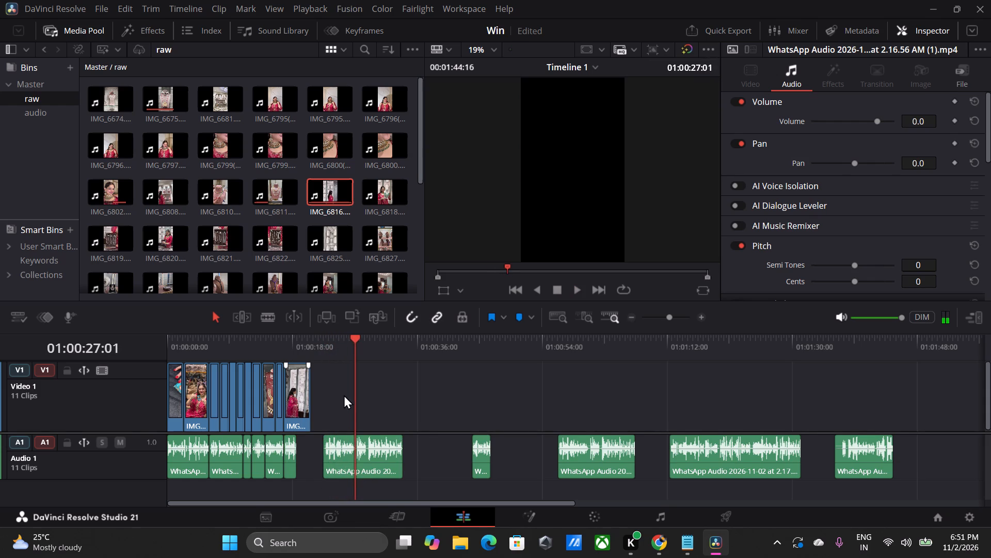
{"action": "left_click_drag", "start_coordinate": [354, 344], "coordinate": [337, 349]}
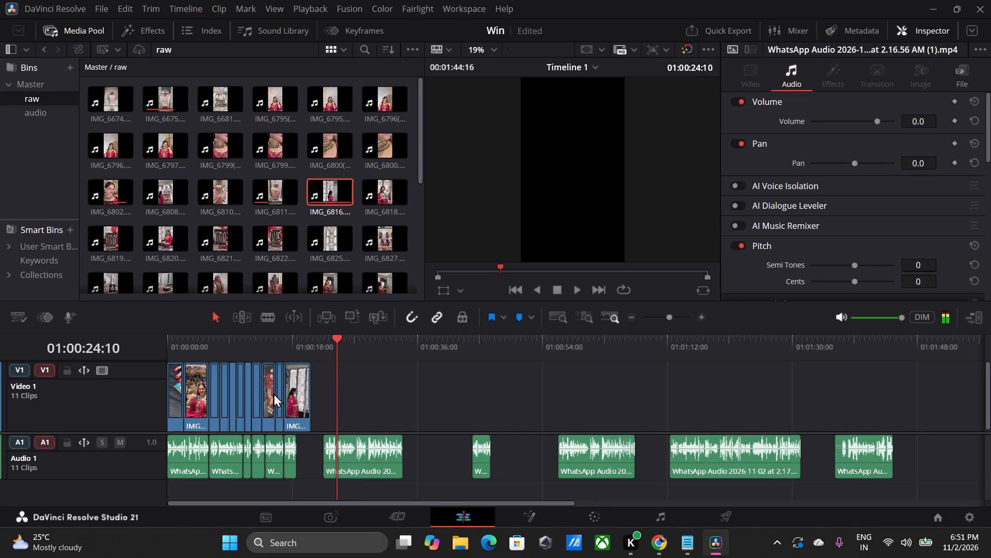
{"action": "left_click", "coordinate": [258, 339]}
{"action": "key", "text": "space"}
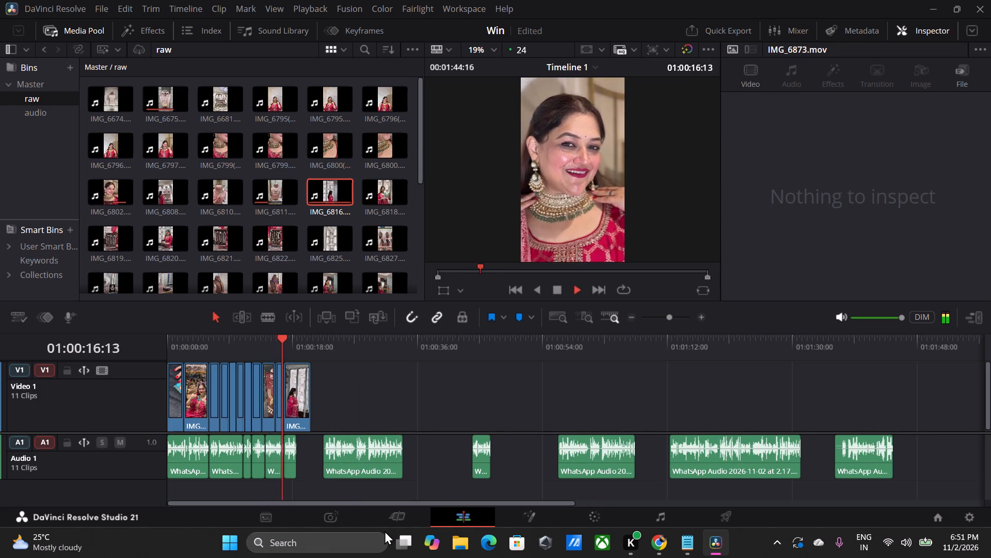
{"action": "key", "text": "space"}
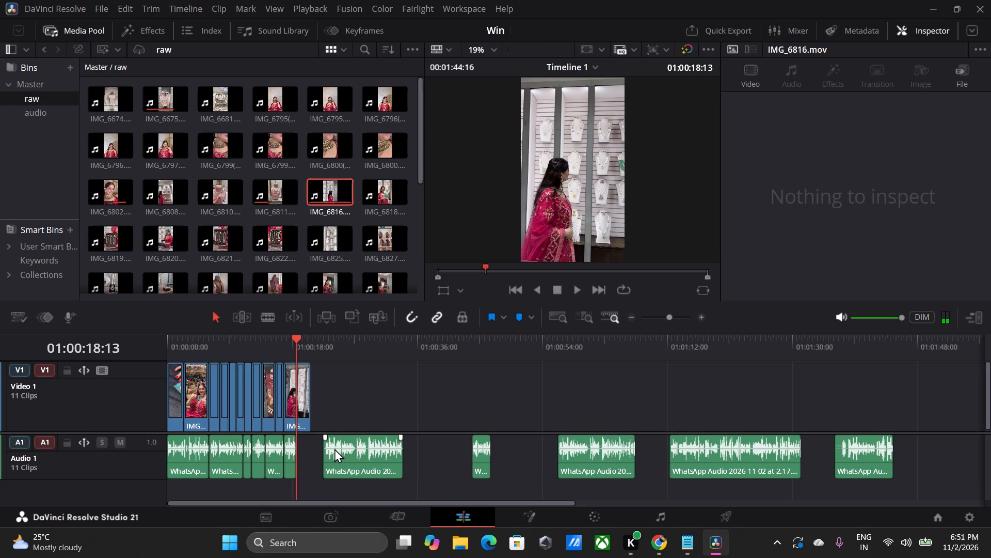
{"action": "left_click", "coordinate": [293, 459]}
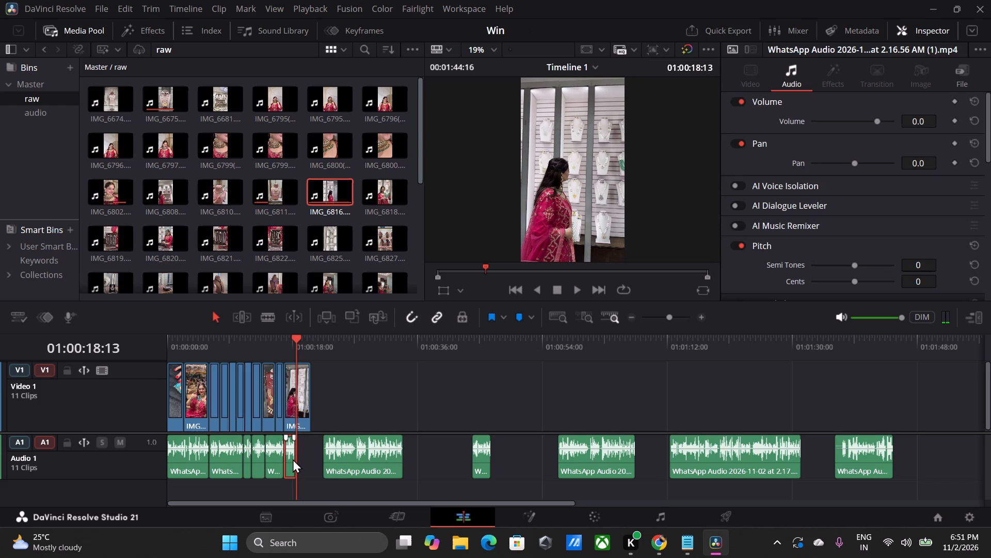
{"action": "key", "text": "BackSpace"}
{"action": "left_click", "coordinate": [293, 459]}
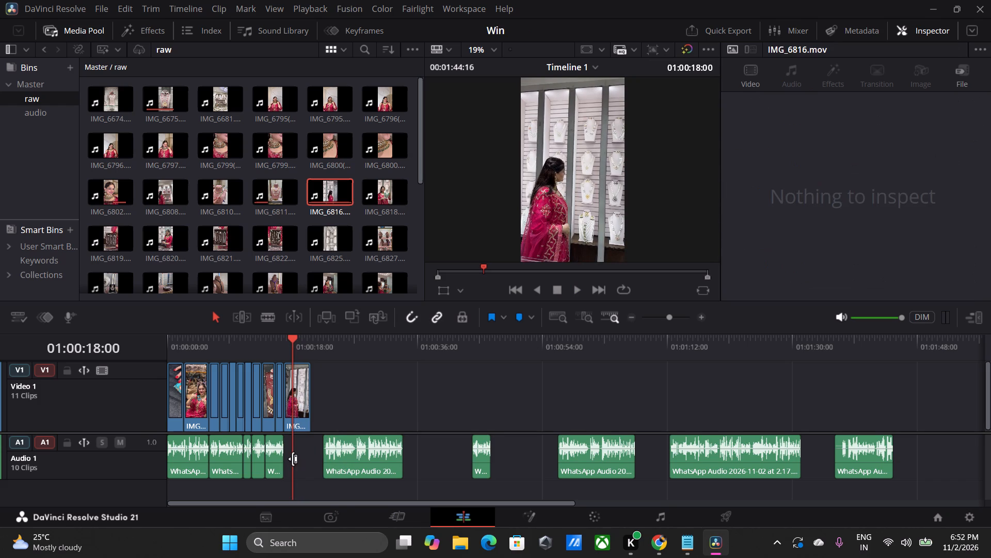
{"action": "left_click", "coordinate": [300, 458]}
{"action": "key", "text": "BackSpace"}
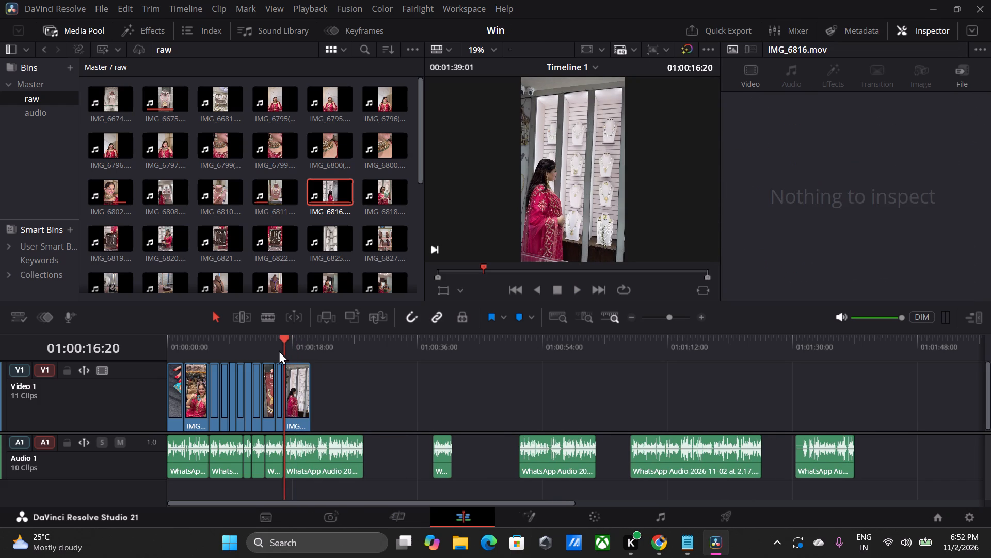
Play back from IMG_6873.mov through IMG_6816.mov and on to 01:00:21:09 to check the rejoined voice-over.
{"action": "left_click", "coordinate": [261, 330]}
{"action": "left_click", "coordinate": [263, 336]}
{"action": "key", "text": "space"}
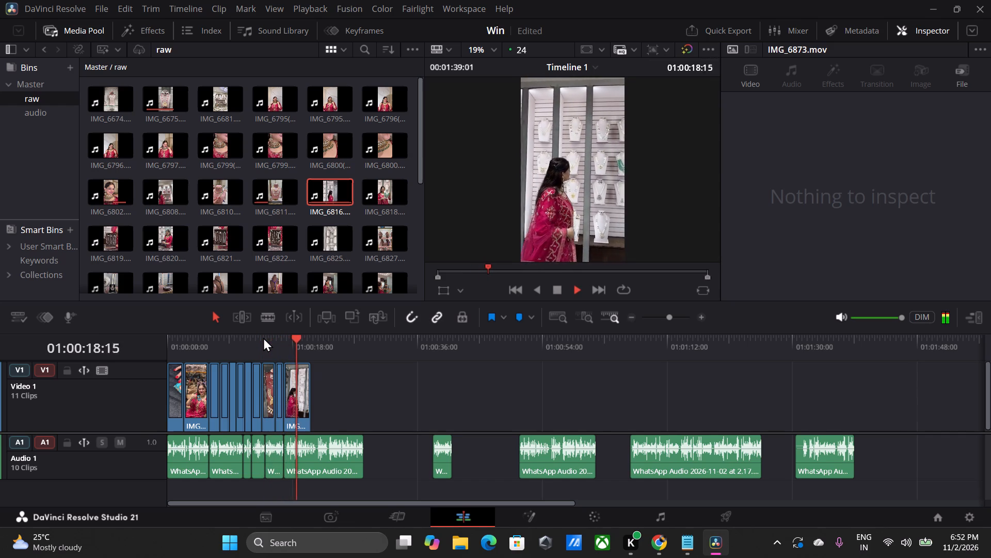
{"action": "key", "text": "space"}
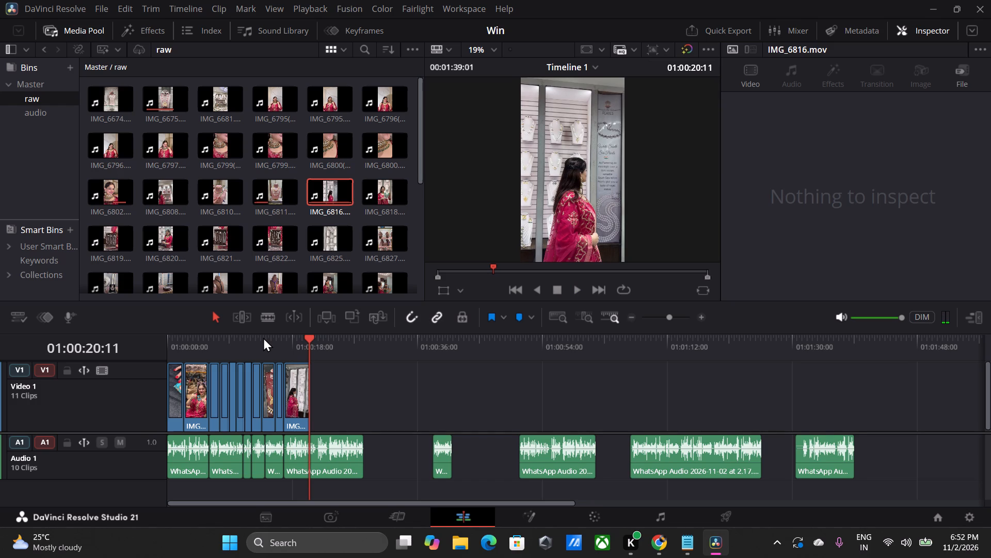
{"action": "left_click", "coordinate": [263, 337]}
{"action": "key", "text": "space"}
{"action": "scroll", "coordinate": [359, 400], "scroll_direction": "up", "scroll_amount": 3, "text": "alt"}
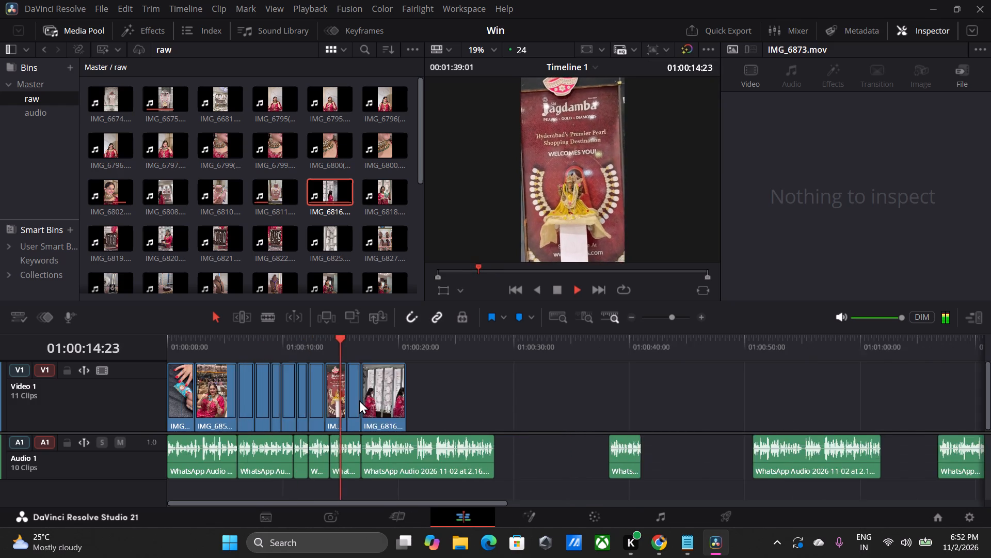
{"action": "scroll", "coordinate": [359, 400], "scroll_direction": "up", "scroll_amount": 2, "text": "alt"}
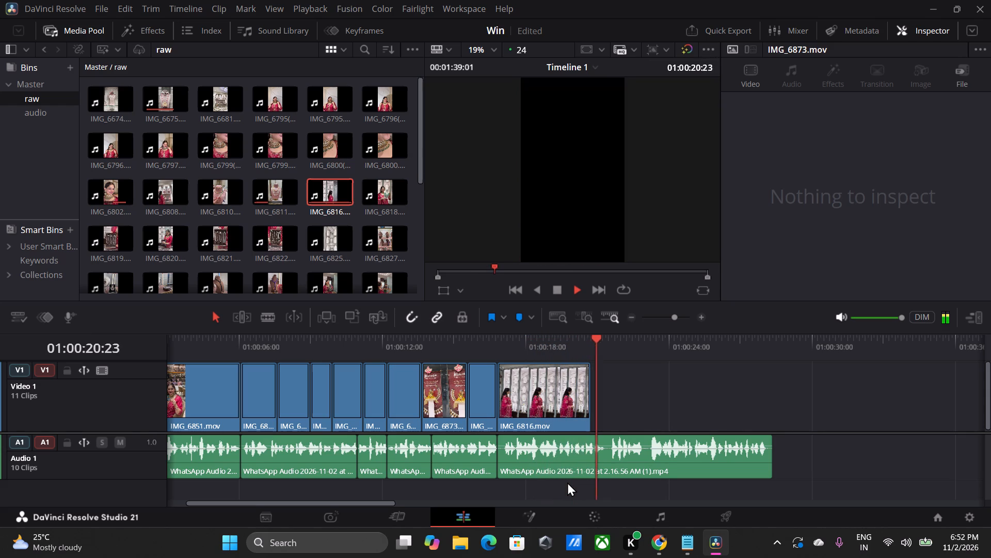
{"action": "key", "text": "space"}
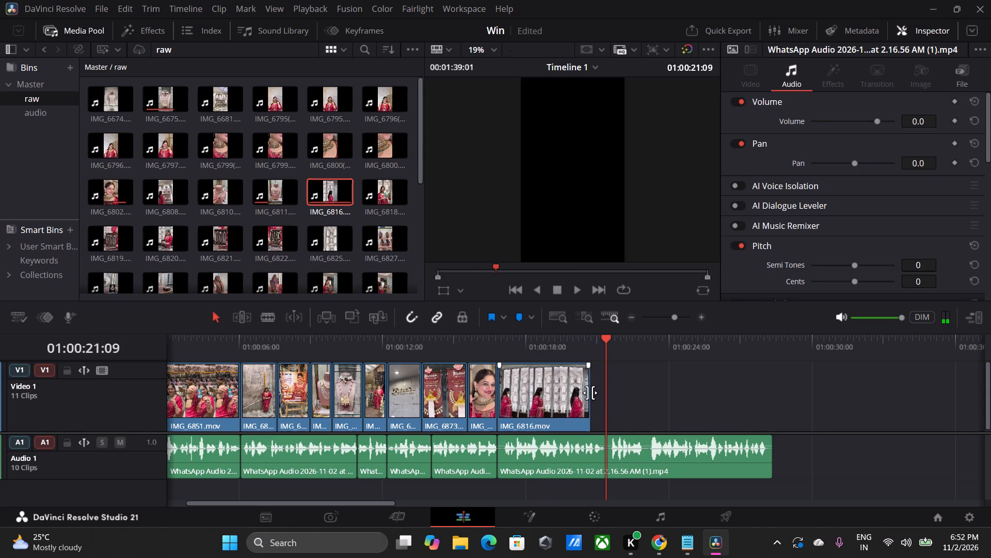
Add the video of IMG_6818.mov to Video 1 directly after IMG_6816.mov and play it against the voice-over.
{"action": "left_click", "coordinate": [590, 393]}
{"action": "left_click_drag", "start_coordinate": [590, 393], "coordinate": [584, 394]}
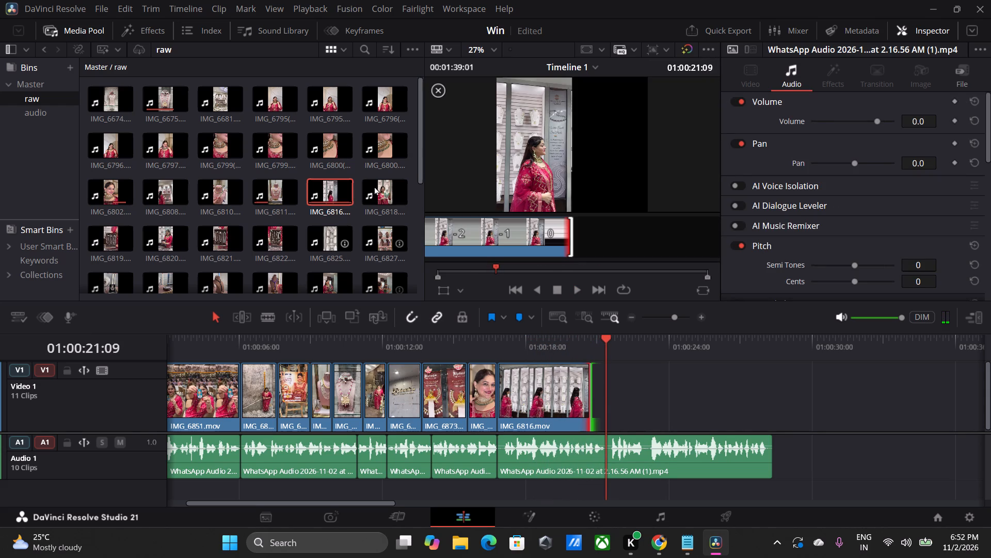
{"action": "double_click", "coordinate": [382, 185]}
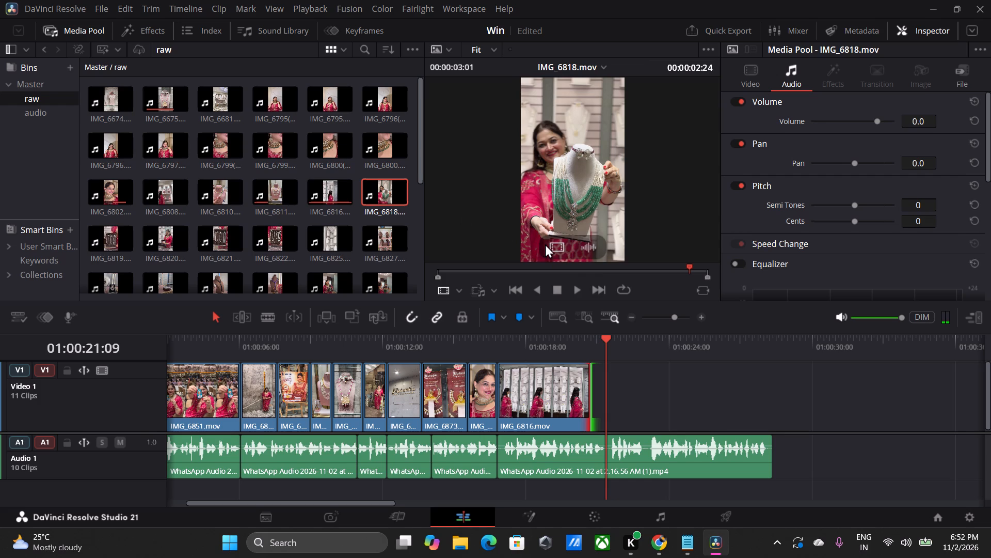
{"action": "left_click_drag", "start_coordinate": [545, 244], "coordinate": [593, 387]}
{"action": "left_click", "coordinate": [569, 340]}
{"action": "key", "text": "space"}
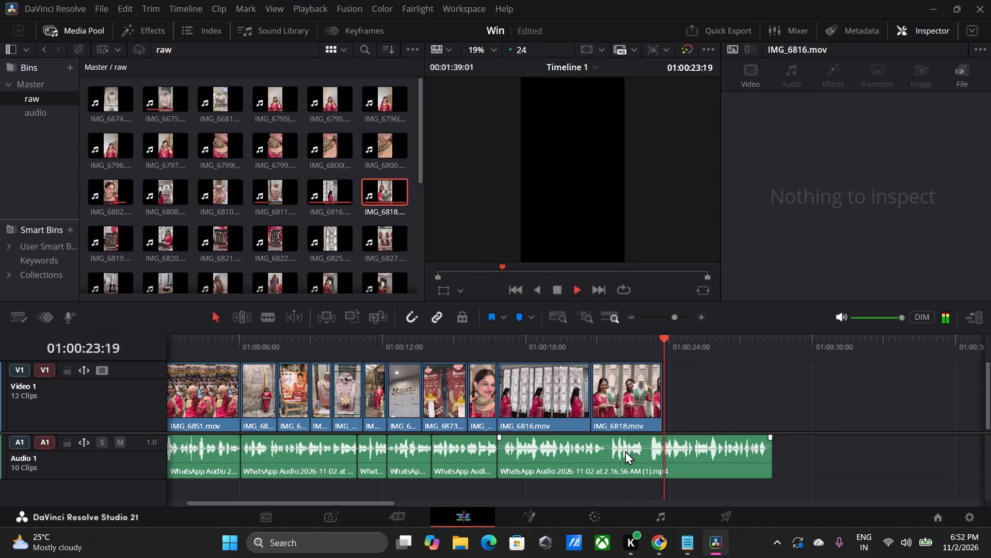
Add the video of IMG_6674.MOV to Video 1 directly after IMG_6818.mov and play it against the voice-over.
{"action": "key", "text": "space"}
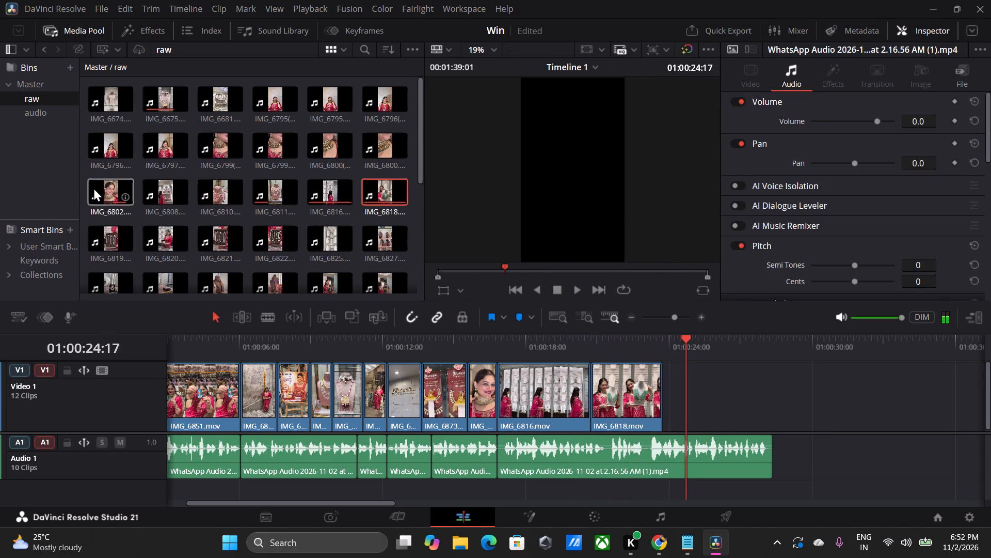
{"action": "double_click", "coordinate": [110, 95]}
{"action": "left_click_drag", "start_coordinate": [565, 241], "coordinate": [667, 406]}
{"action": "left_click", "coordinate": [591, 345]}
{"action": "key", "text": "space"}
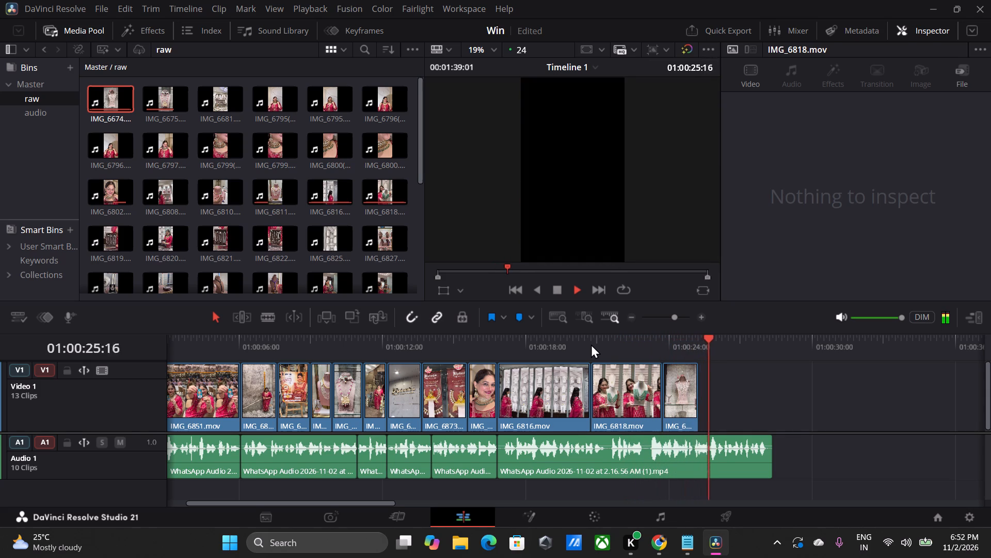
{"action": "key", "text": "space"}
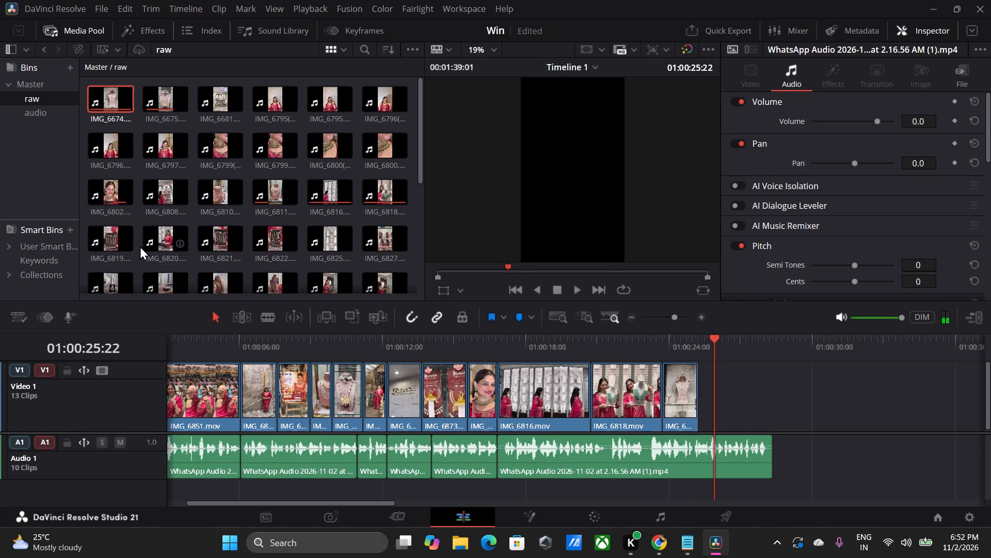
Add the video of IMG_6820.mov to Video 1 directly after IMG_6674.MOV and play back from IMG_6818.mov.
{"action": "double_click", "coordinate": [154, 237]}
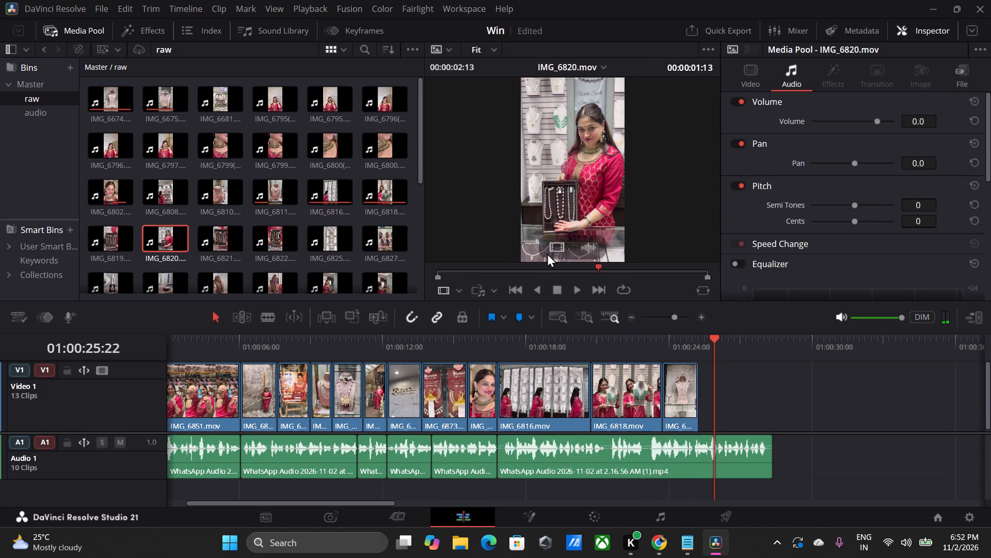
{"action": "left_click_drag", "start_coordinate": [551, 253], "coordinate": [698, 391]}
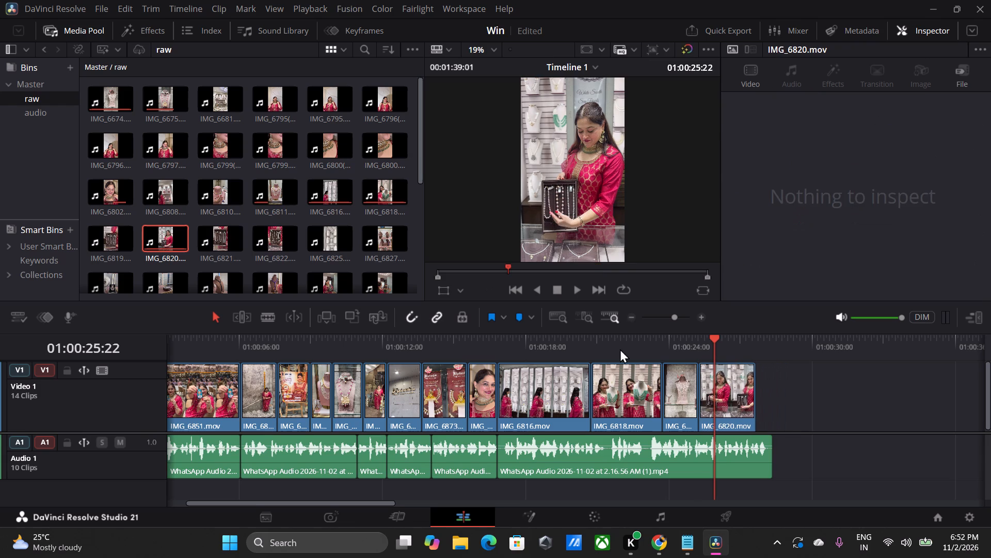
{"action": "left_click", "coordinate": [637, 349]}
{"action": "key", "text": "space"}
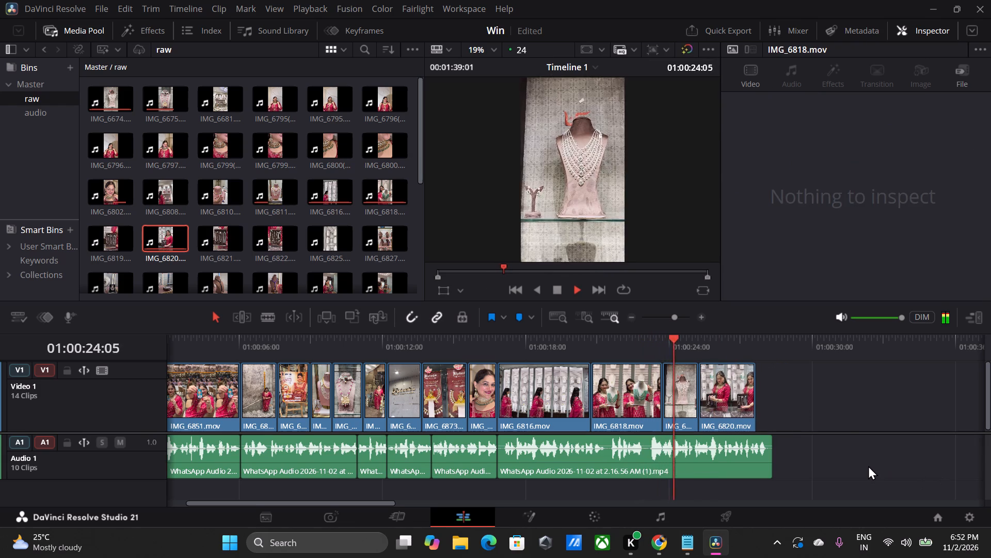
{"action": "key", "text": "space"}
Split the voice-over at 01:00:22:21 and 01:00:23:05 under IMG_6818.mov and delete the pause between the cuts.
{"action": "scroll", "coordinate": [728, 462], "scroll_direction": "up", "scroll_amount": 1, "text": "alt"}
{"action": "scroll", "coordinate": [728, 461], "scroll_direction": "down", "scroll_amount": 1, "text": "alt"}
{"action": "scroll", "coordinate": [728, 461], "scroll_direction": "up", "scroll_amount": 1, "text": "alt"}
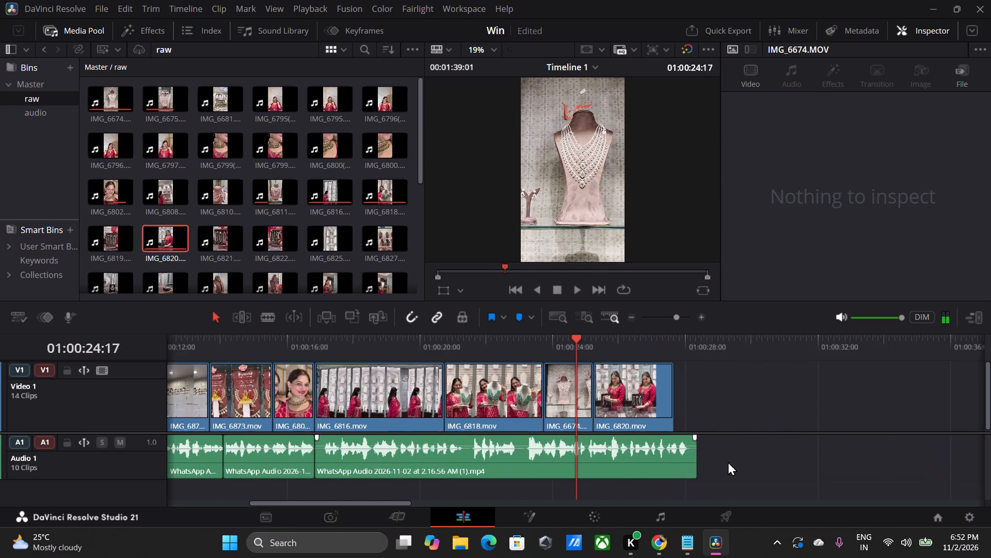
{"action": "scroll", "coordinate": [728, 461], "scroll_direction": "up", "scroll_amount": 4, "text": "alt"}
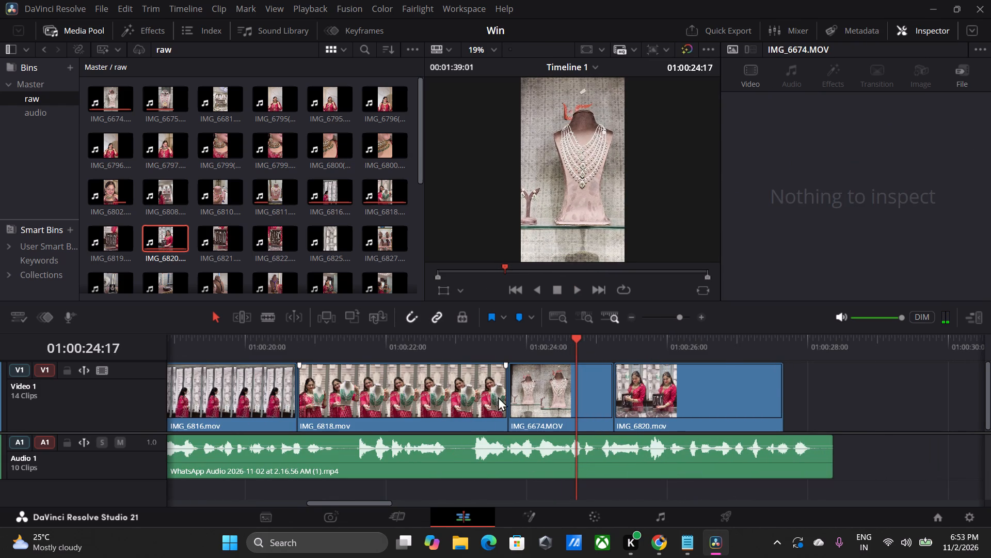
{"action": "scroll", "coordinate": [515, 439], "scroll_direction": "up", "scroll_amount": 3, "text": "alt"}
{"action": "left_click", "coordinate": [382, 350]}
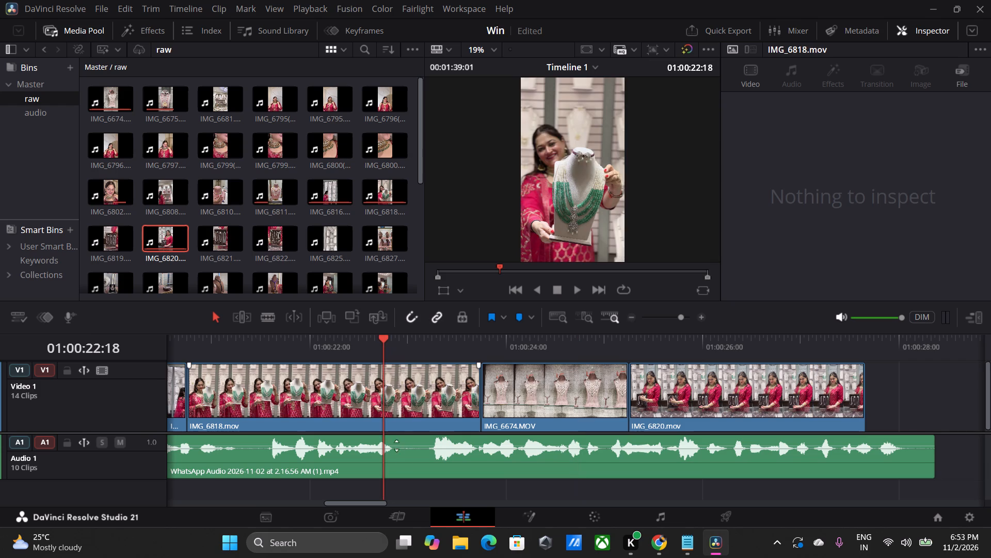
{"action": "left_click", "coordinate": [397, 451]}
{"action": "left_click_drag", "start_coordinate": [385, 339], "coordinate": [395, 344]}
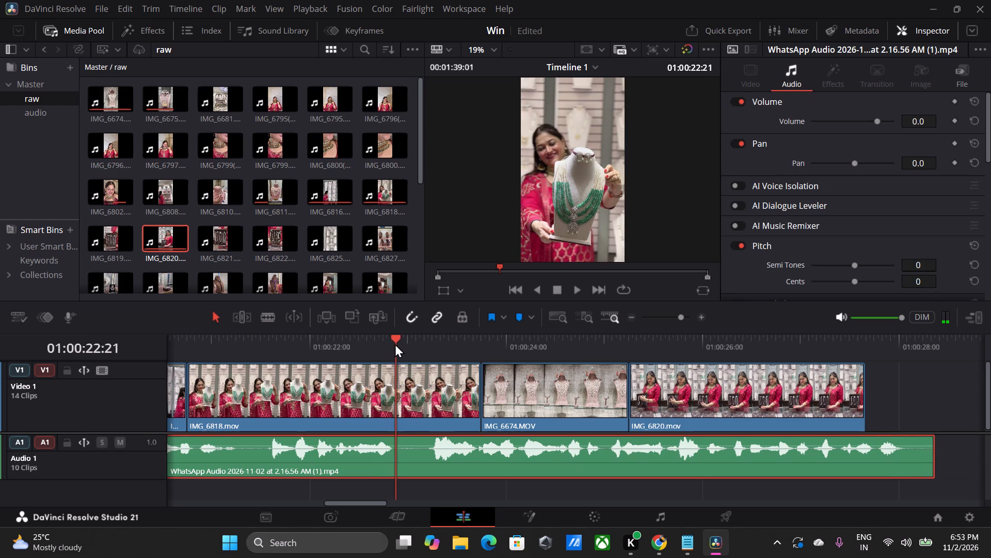
{"action": "key", "text": "ctrl+b"}
{"action": "left_click", "coordinate": [428, 444]}
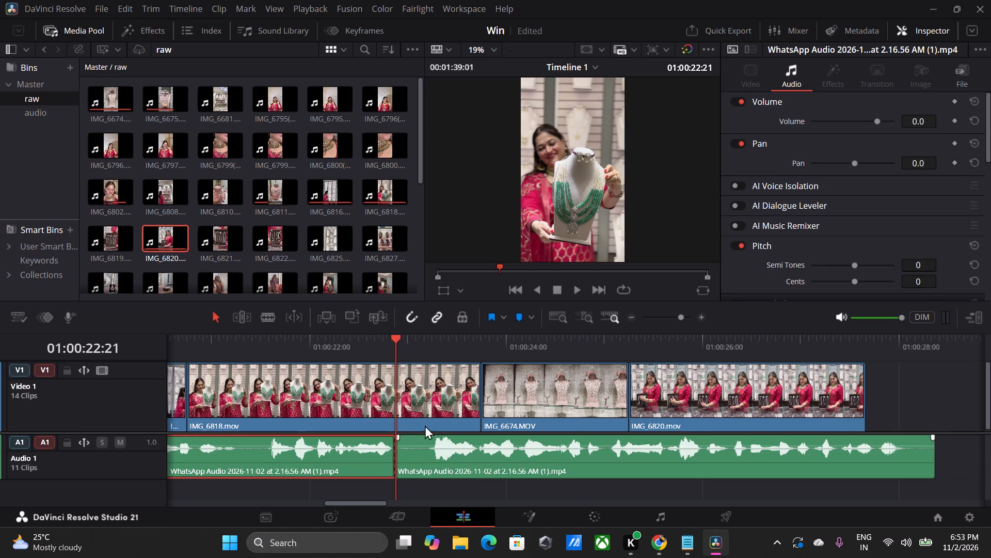
{"action": "left_click_drag", "start_coordinate": [399, 340], "coordinate": [429, 355]}
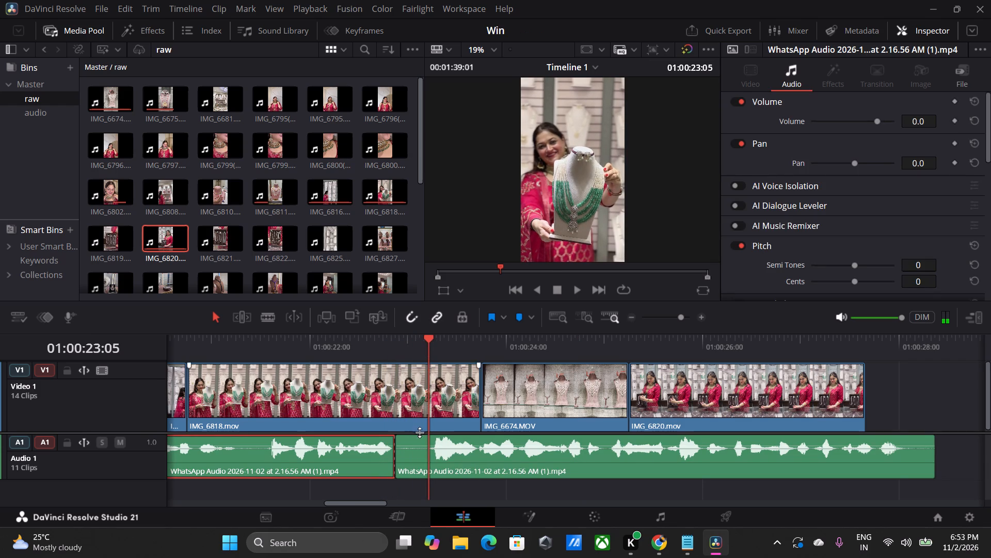
{"action": "left_click", "coordinate": [420, 432]}
{"action": "left_click", "coordinate": [420, 440]}
{"action": "key", "text": "ctrl+v"}
{"action": "key", "text": "ctrl+b"}
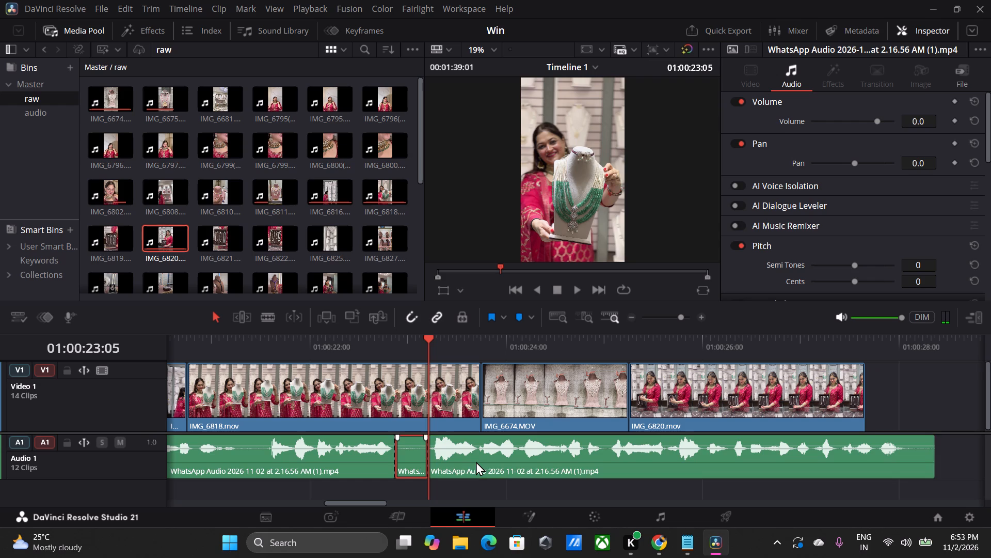
{"action": "key", "text": "BackSpace"}
Close the Audio 1 gap between 01:00:22:21 and 01:00:23:05, rippling both tracks.
{"action": "scroll", "coordinate": [413, 452], "scroll_direction": "up", "scroll_amount": 2}
{"action": "left_click", "coordinate": [413, 451]}
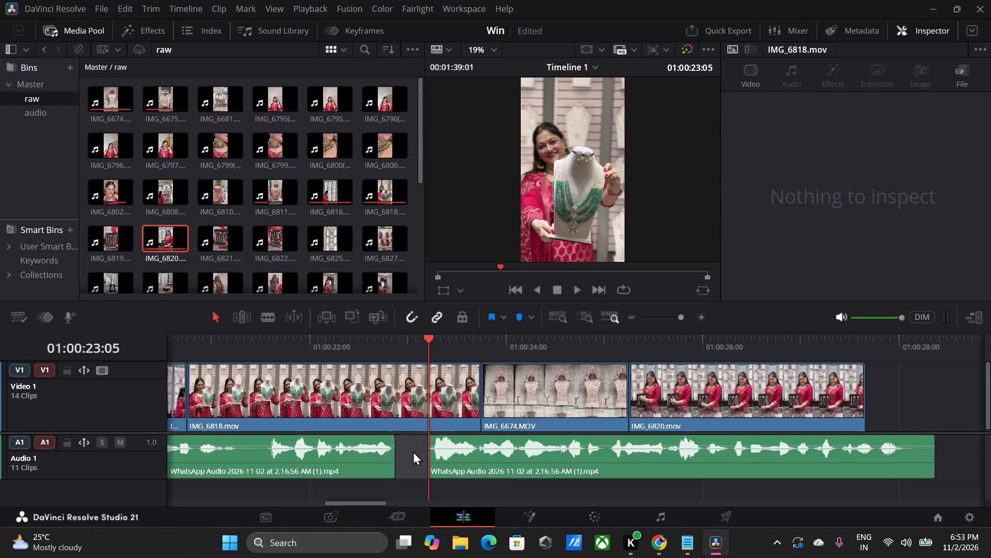
{"action": "key", "text": "BackSpace"}
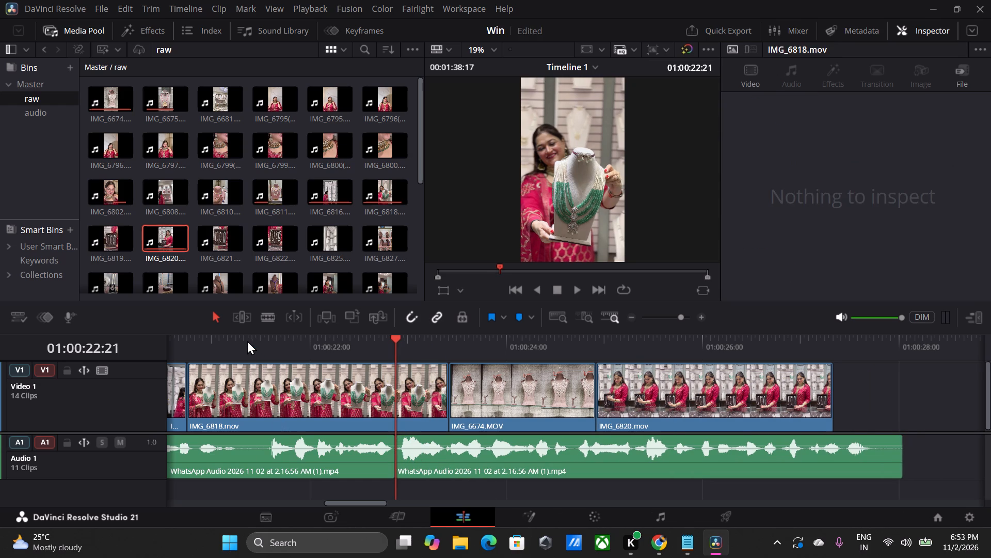
Play from 01:00:21:01, split the voice-over at 01:00:21:07 and both tracks at 01:00:21:14, and delete the audio between the cuts.
{"action": "left_click", "coordinate": [247, 340]}
{"action": "left_click_drag", "start_coordinate": [247, 338], "coordinate": [214, 334]}
{"action": "key", "text": "space"}
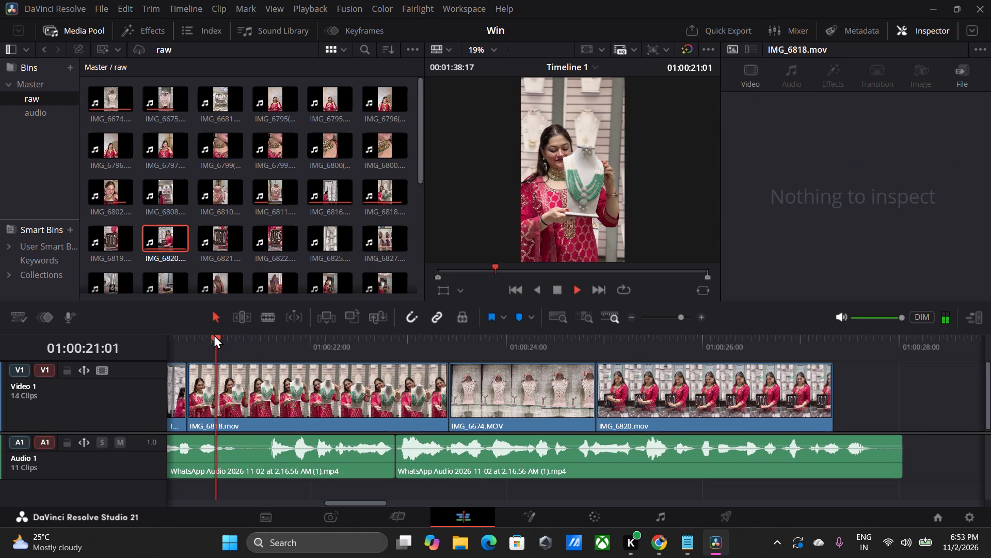
{"action": "key", "text": "space"}
{"action": "left_click", "coordinate": [224, 338]}
{"action": "left_click_drag", "start_coordinate": [227, 338], "coordinate": [237, 342]}
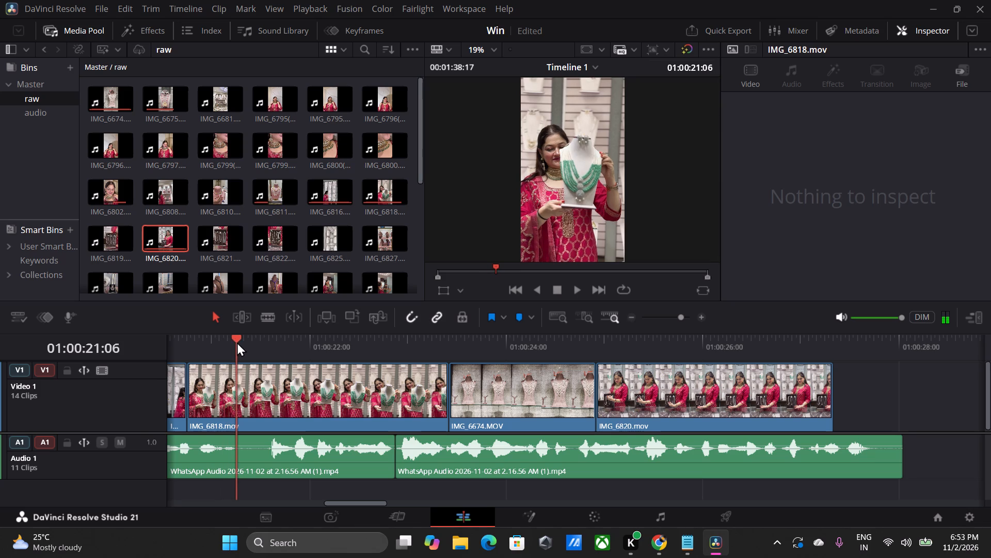
{"action": "left_click_drag", "start_coordinate": [237, 342], "coordinate": [239, 343]}
{"action": "left_click", "coordinate": [252, 455]}
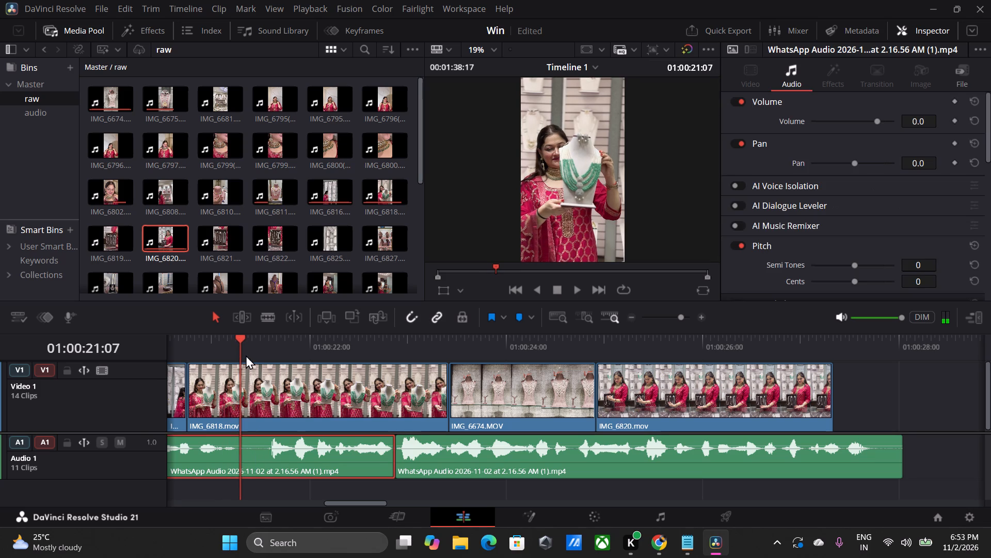
{"action": "key", "text": "ctrl+b"}
{"action": "left_click_drag", "start_coordinate": [239, 342], "coordinate": [266, 357]}
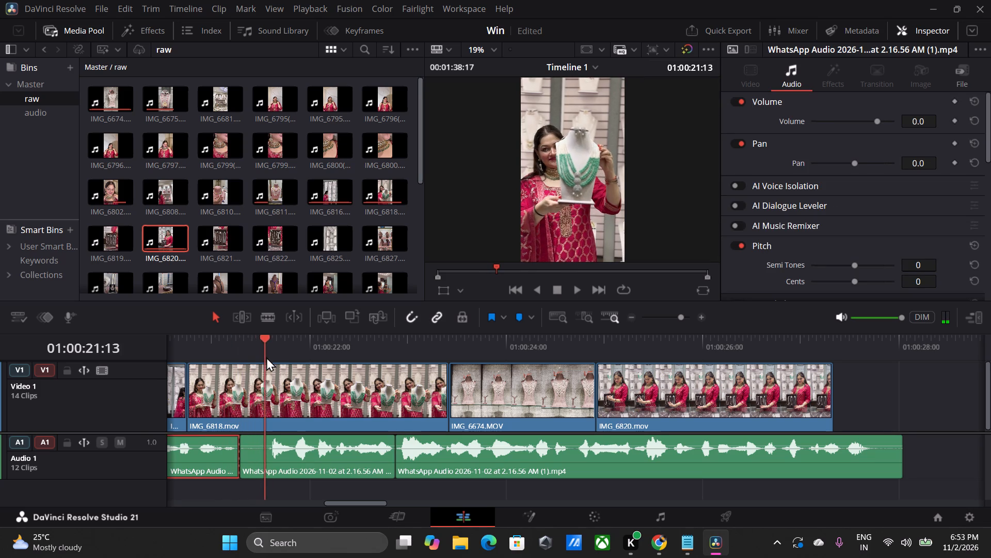
{"action": "left_click_drag", "start_coordinate": [266, 357], "coordinate": [267, 358]}
{"action": "key", "text": "ctrl+b"}
{"action": "left_click", "coordinate": [260, 449]}
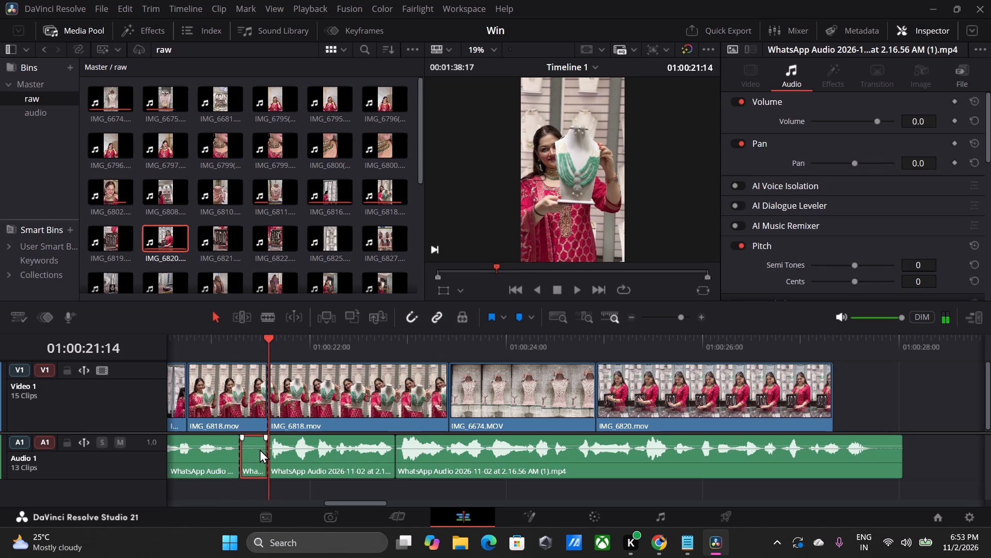
{"action": "key", "text": "BackSpace"}
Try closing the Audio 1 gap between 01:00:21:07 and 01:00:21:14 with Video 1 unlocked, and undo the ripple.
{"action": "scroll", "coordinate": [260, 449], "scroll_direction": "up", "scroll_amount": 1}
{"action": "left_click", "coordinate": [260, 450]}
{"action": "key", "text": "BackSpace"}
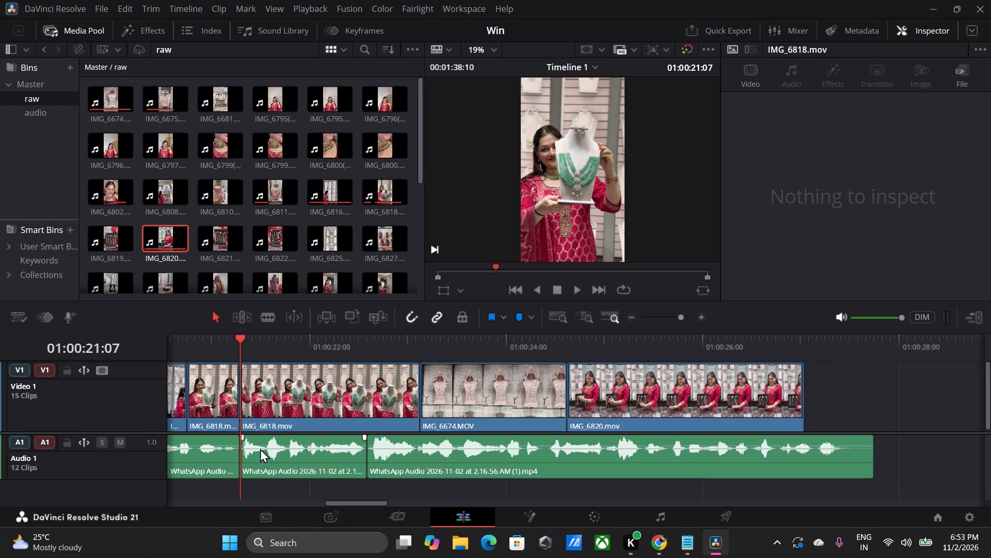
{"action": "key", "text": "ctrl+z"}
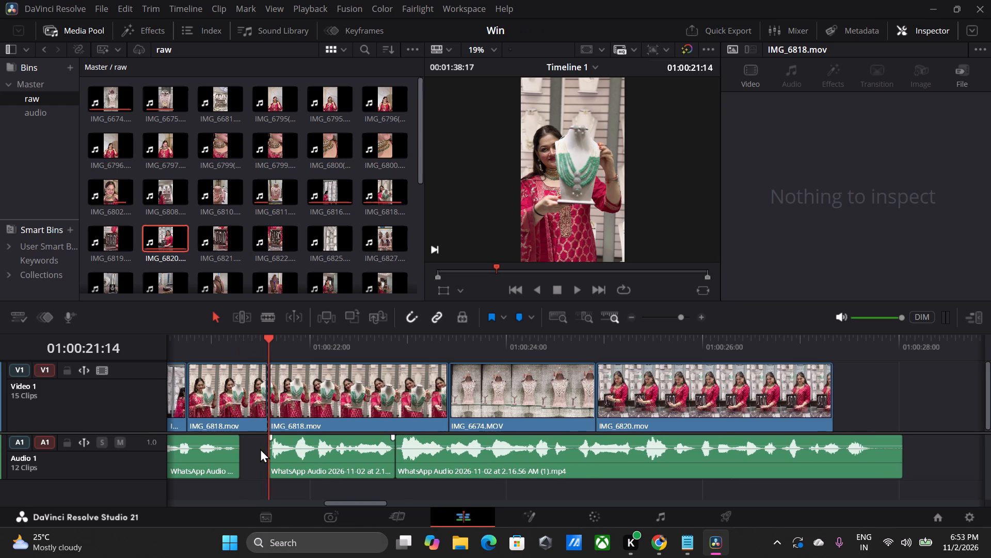
Lock Video 1 and close the Audio 1 gap between 01:00:21:07 and 01:00:21:14.
{"action": "left_click", "coordinate": [255, 450]}
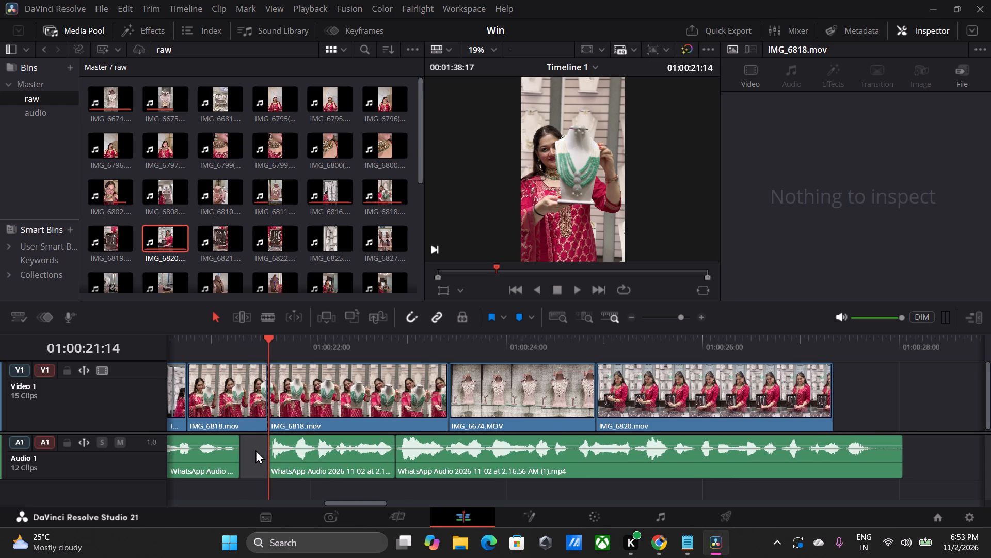
{"action": "double_click", "coordinate": [255, 450]}
{"action": "left_click", "coordinate": [255, 450]}
{"action": "left_click", "coordinate": [60, 371]}
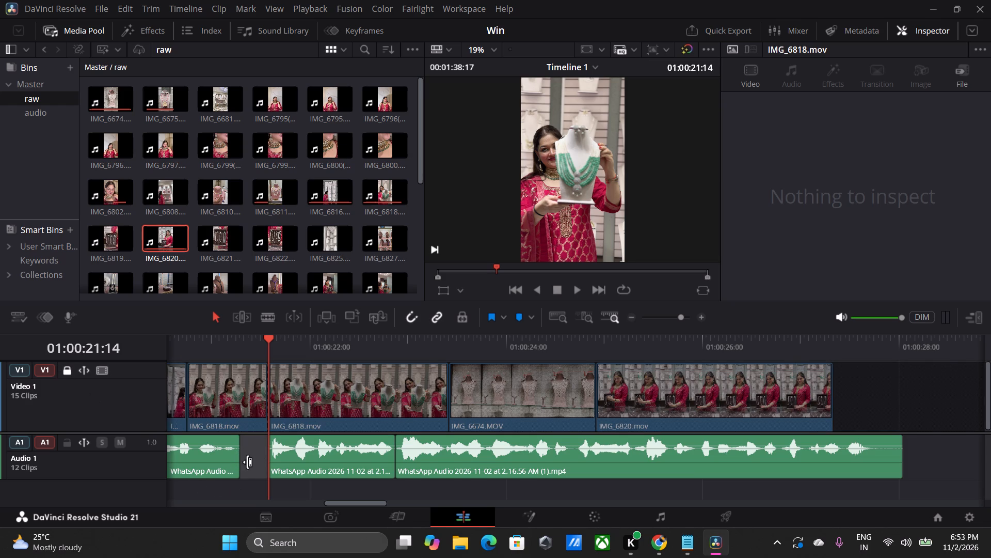
{"action": "left_click", "coordinate": [247, 462]}
{"action": "left_click", "coordinate": [251, 462]}
{"action": "key", "text": "BackSpace"}
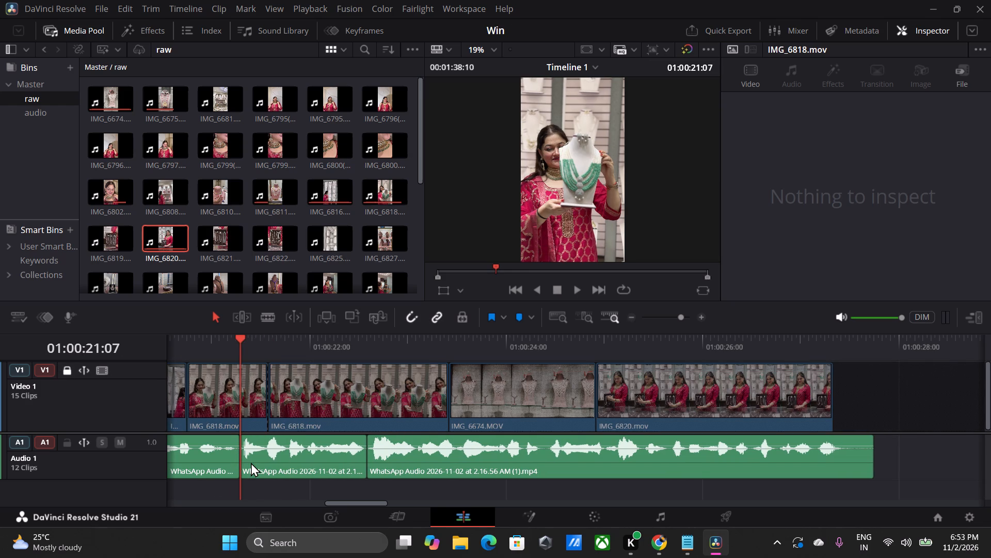
Split the voice-over on Audio 1 at 01:00:17:02 and delete the short piece between 01:00:16:20 and the cut.
{"action": "scroll", "coordinate": [251, 462], "scroll_direction": "down", "scroll_amount": 1, "text": "ctrl"}
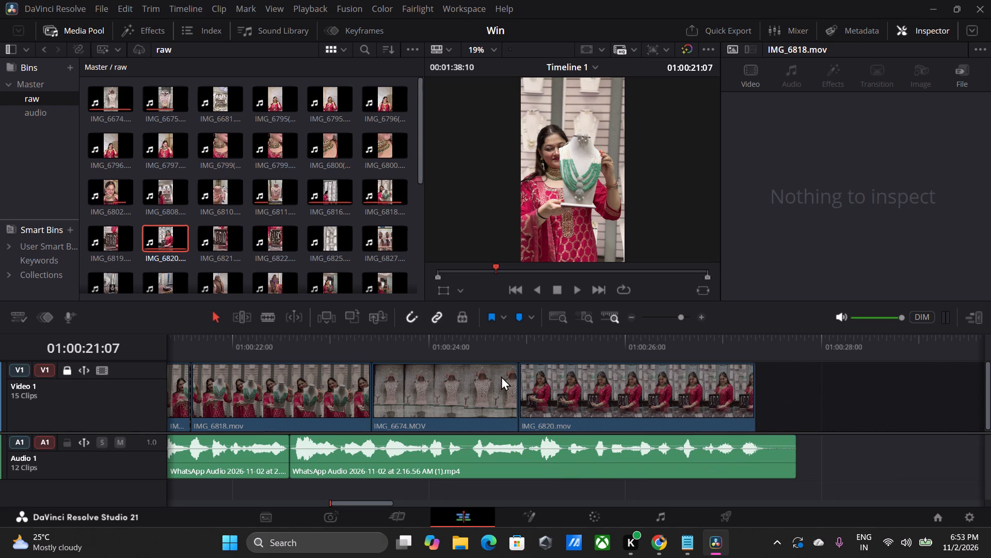
{"action": "scroll", "coordinate": [636, 426], "scroll_direction": "down", "scroll_amount": 4, "text": "alt"}
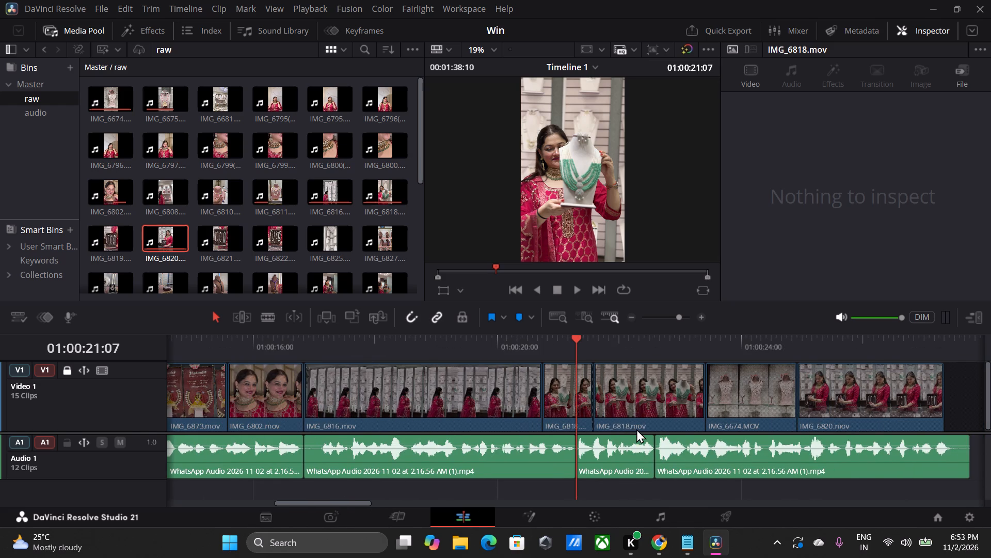
{"action": "scroll", "coordinate": [315, 462], "scroll_direction": "up", "scroll_amount": 3, "text": "alt"}
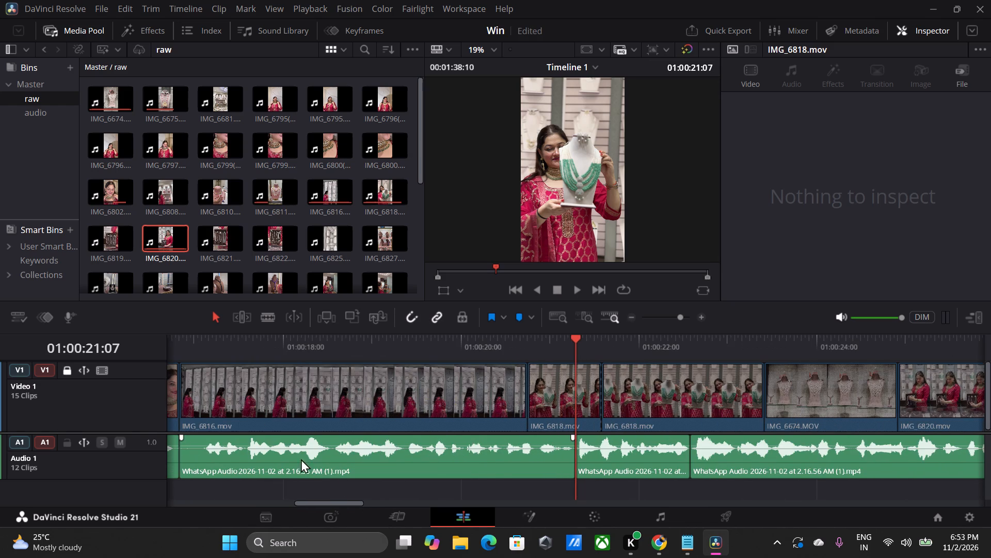
{"action": "scroll", "coordinate": [275, 455], "scroll_direction": "up", "scroll_amount": 3, "text": "ctrl"}
{"action": "scroll", "coordinate": [275, 455], "scroll_direction": "down", "scroll_amount": 3, "text": "ctrl"}
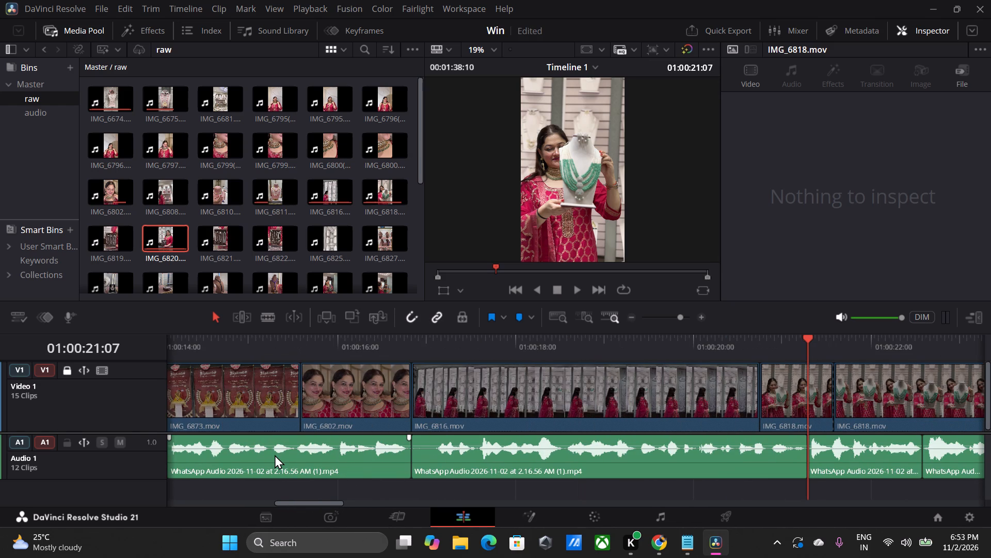
{"action": "scroll", "coordinate": [275, 455], "scroll_direction": "up", "scroll_amount": 2, "text": "ctrl"}
{"action": "left_click", "coordinate": [344, 336]}
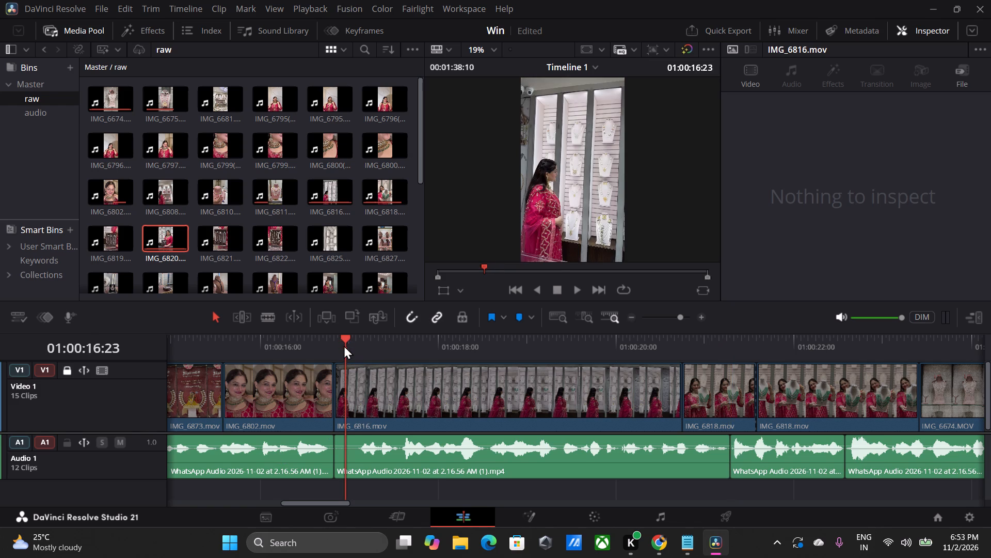
{"action": "left_click_drag", "start_coordinate": [345, 343], "coordinate": [356, 351]}
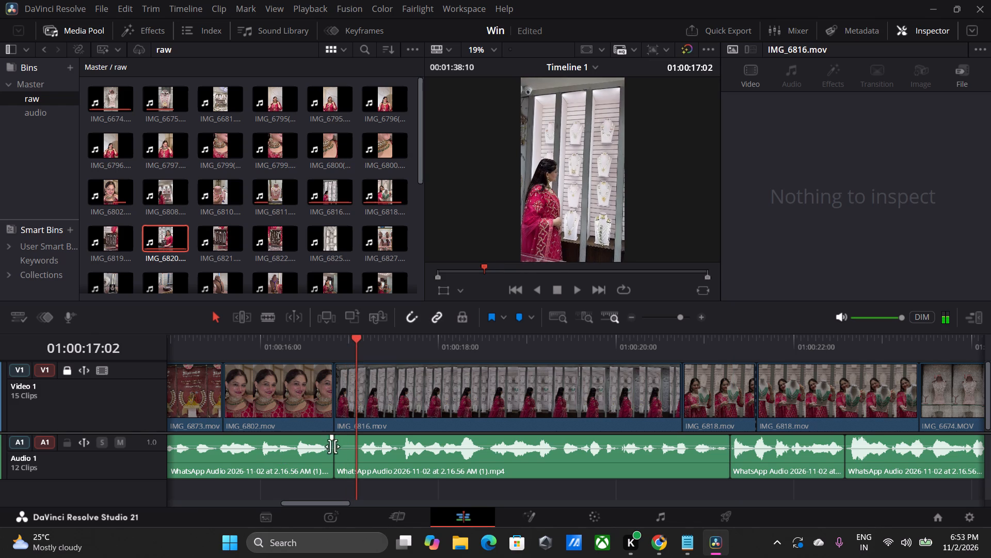
{"action": "left_click", "coordinate": [343, 451]}
{"action": "left_click", "coordinate": [350, 459]}
{"action": "key", "text": "ctrl+b"}
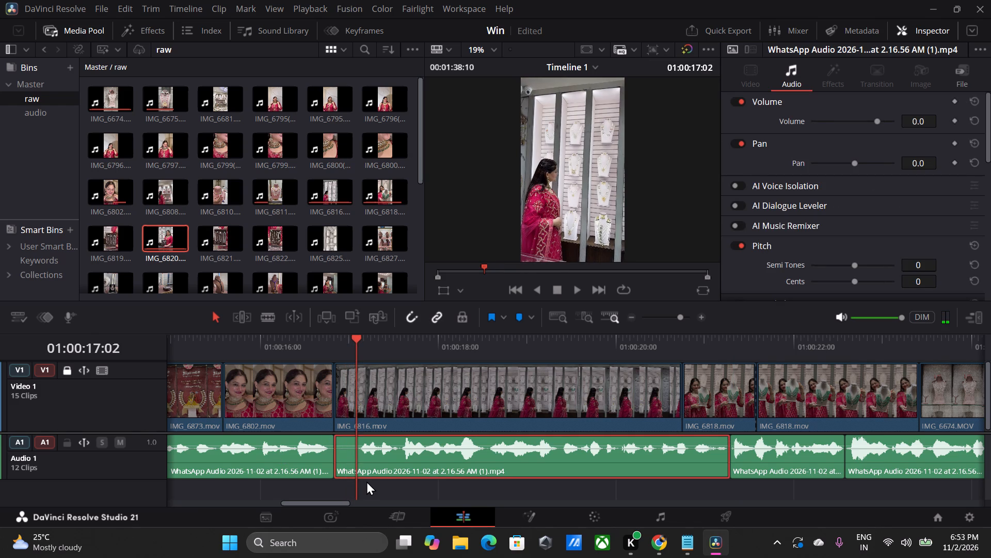
{"action": "key", "text": "BackSpace"}
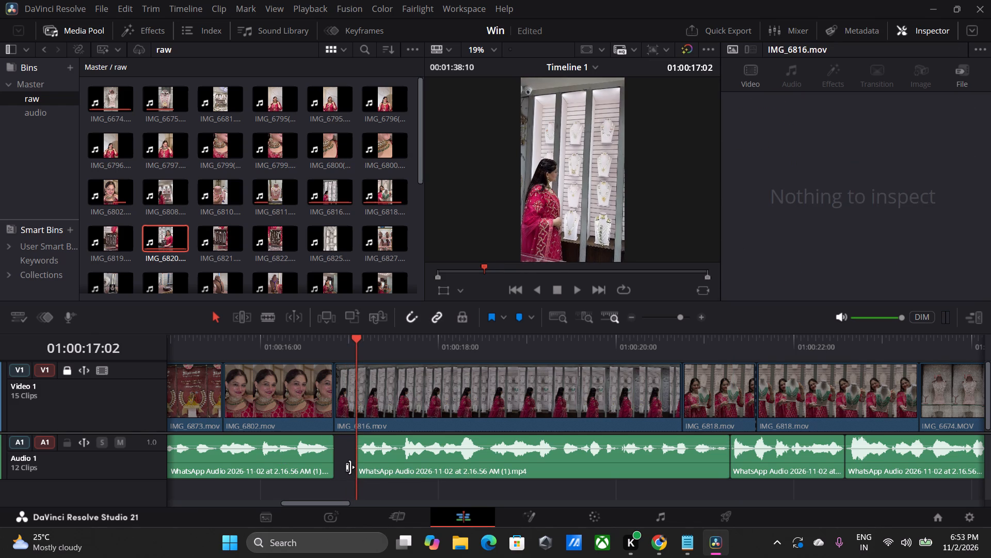
Close the Audio 1 gap between 01:00:16:20 and 01:00:17:02, and unlock Video 1.
{"action": "left_click", "coordinate": [344, 463]}
{"action": "key", "text": "BackSpace"}
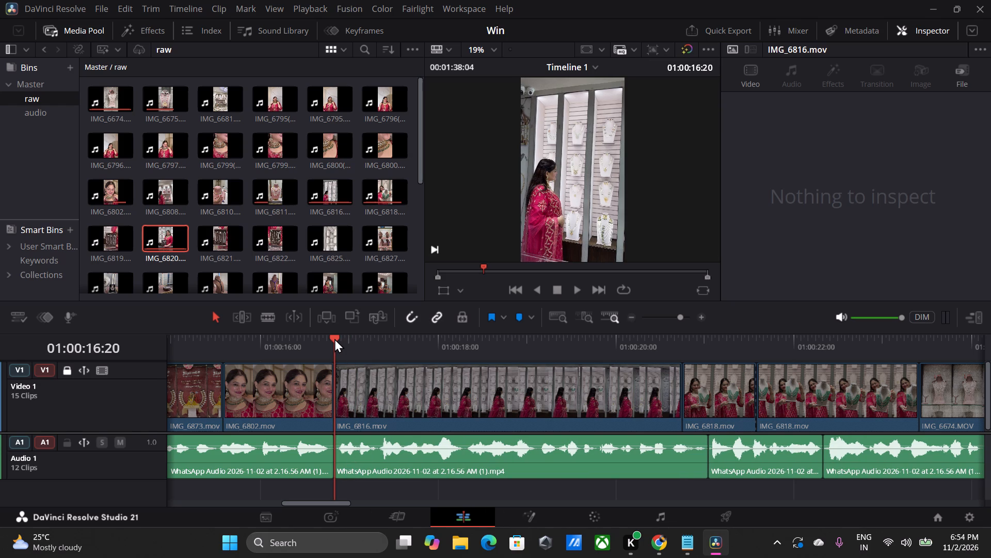
{"action": "scroll", "coordinate": [334, 338], "scroll_direction": "down", "scroll_amount": 4, "text": "alt"}
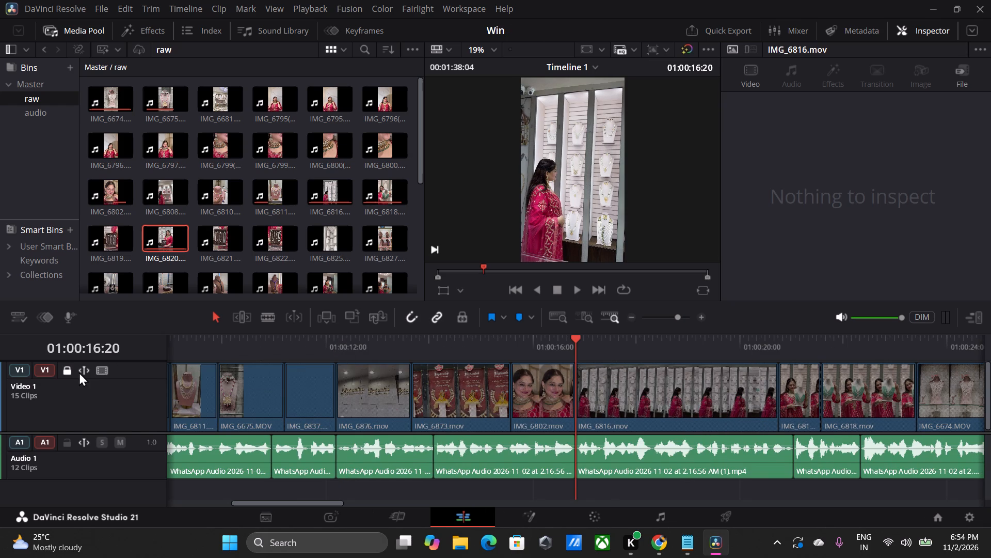
{"action": "left_click", "coordinate": [68, 373]}
Play the timeline from 01:00:00:00 to the end of the footage to check the pictures against the voice-over.
{"action": "left_click_drag", "start_coordinate": [190, 352], "coordinate": [98, 353]}
{"action": "key", "text": "space"}
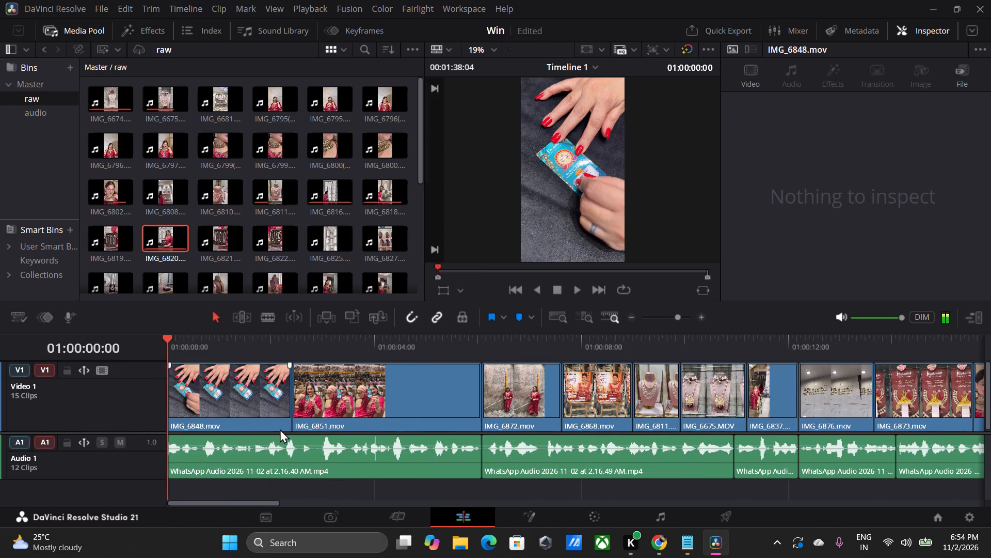
{"action": "key", "text": "space"}
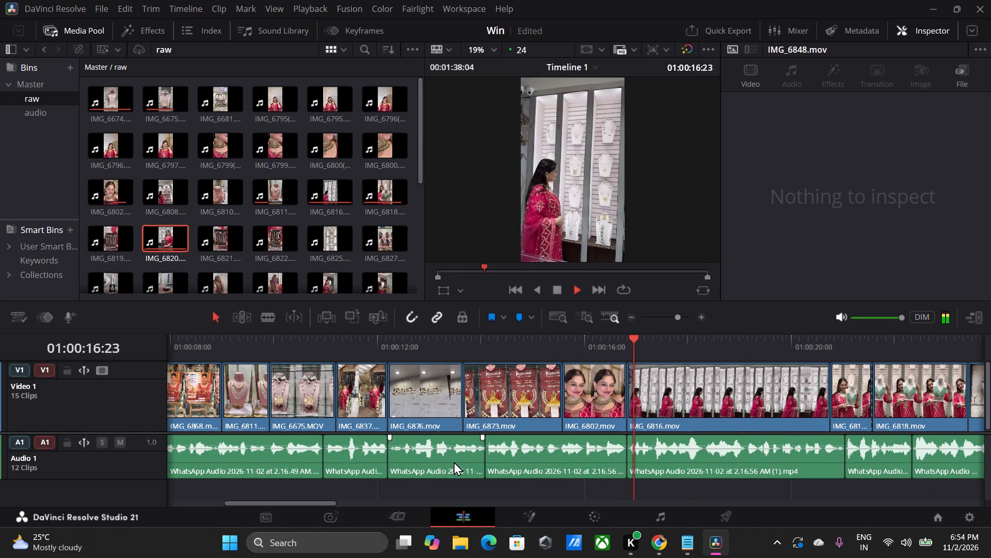
{"action": "key", "text": "space"}
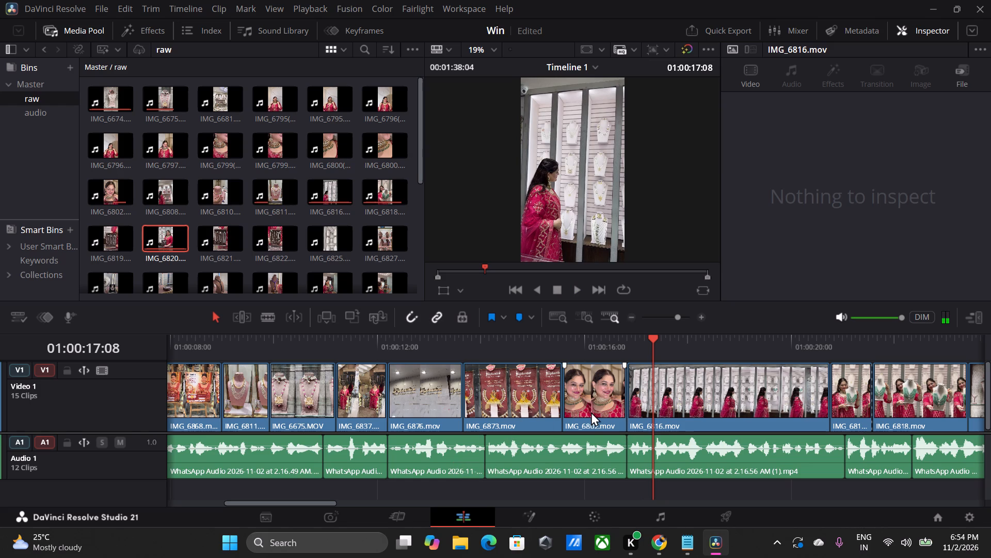
{"action": "left_click", "coordinate": [473, 340]}
{"action": "key", "text": "space"}
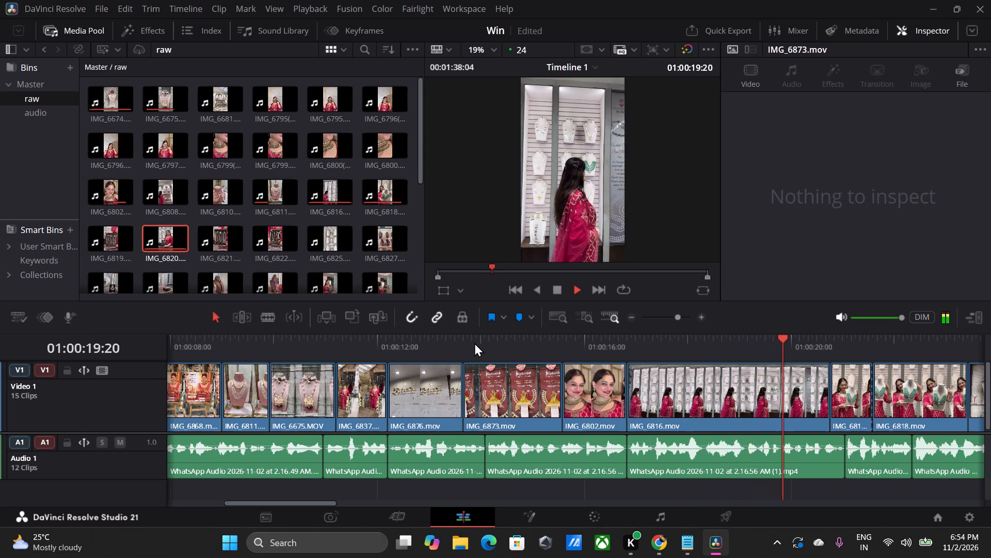
{"action": "key", "text": "space"}
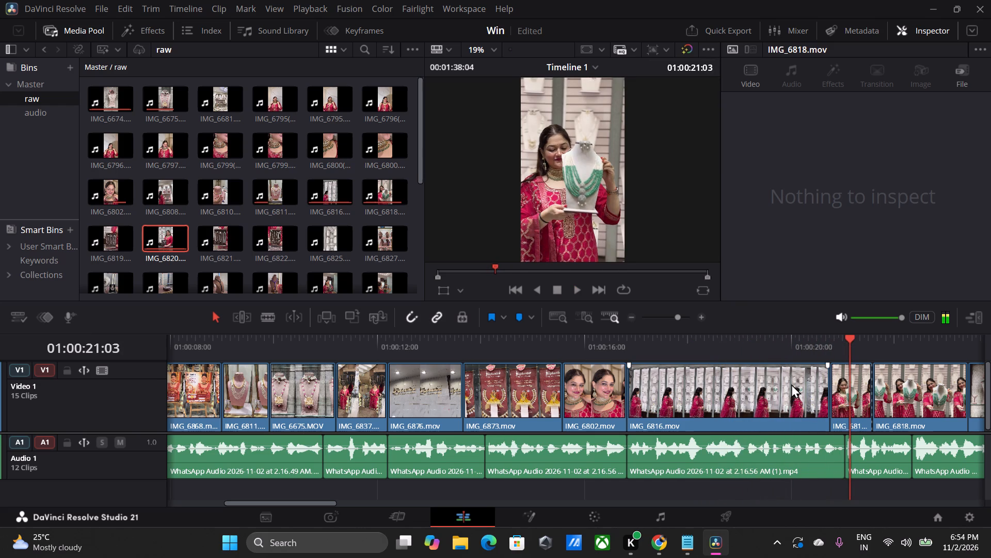
{"action": "key", "text": "space"}
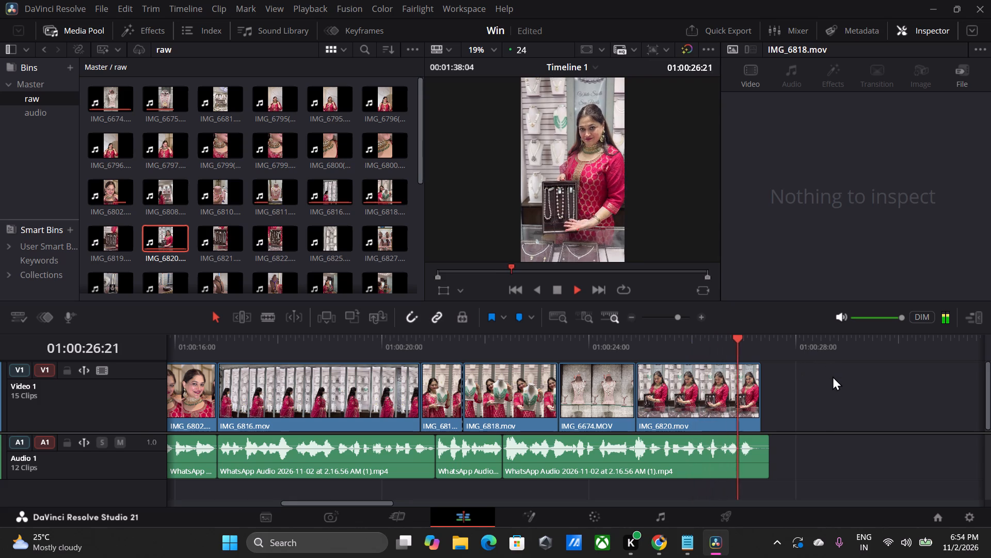
{"action": "key", "text": "space"}
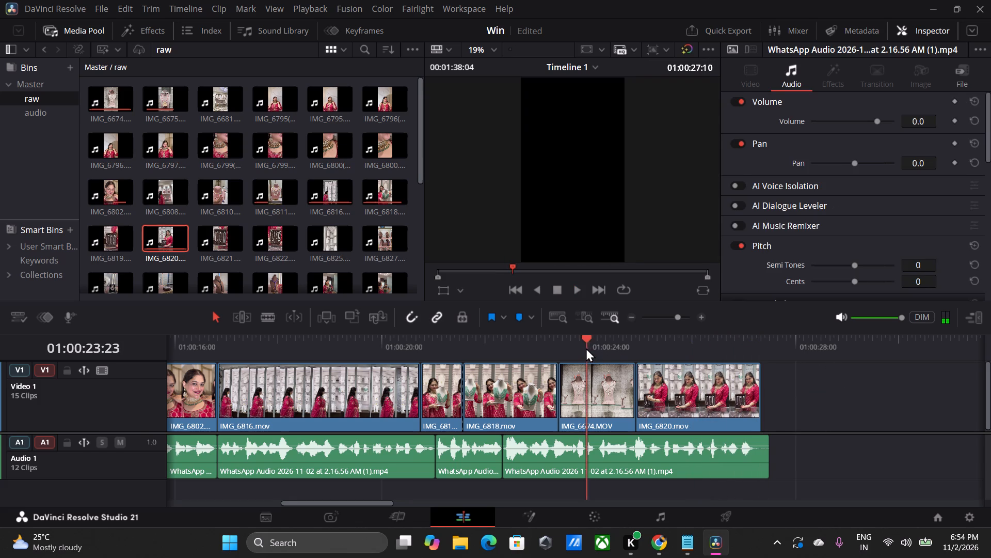
Replay the IMG_6816.mov section into the first IMG_6818.mov clip to find where the picture should change with the voice-over.
{"action": "left_click", "coordinate": [586, 348]}
{"action": "left_click_drag", "start_coordinate": [574, 347], "coordinate": [496, 342]}
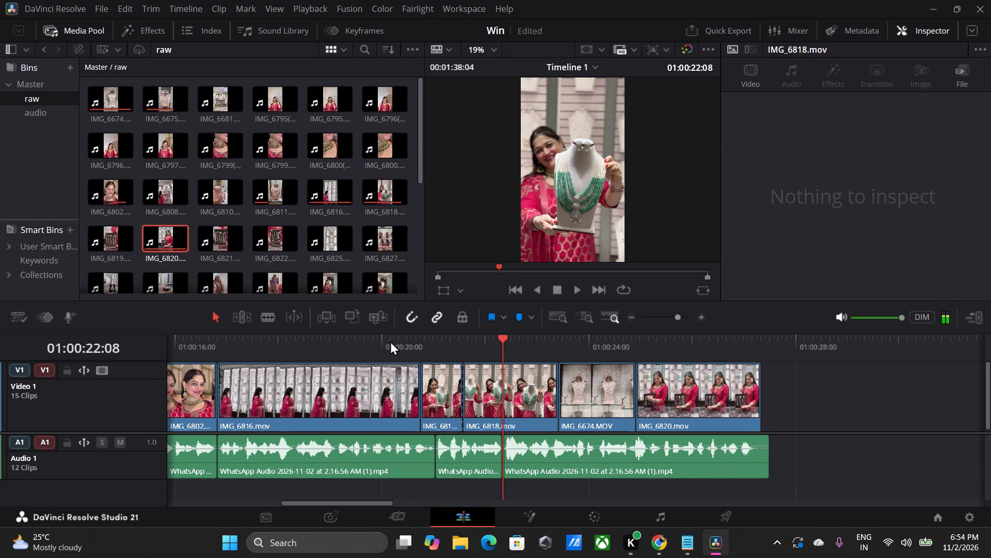
{"action": "left_click", "coordinate": [390, 341]}
{"action": "key", "text": "space"}
{"action": "key", "text": "space"}
{"action": "left_click", "coordinate": [252, 334]}
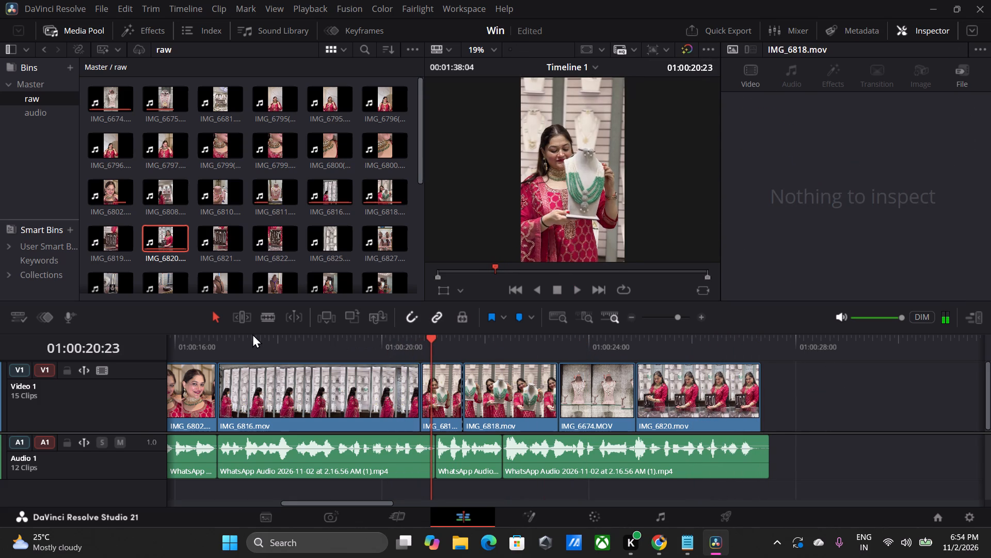
{"action": "key", "text": "space"}
{"action": "key", "text": "space"}
{"action": "left_click", "coordinate": [238, 340]}
{"action": "key", "text": "space"}
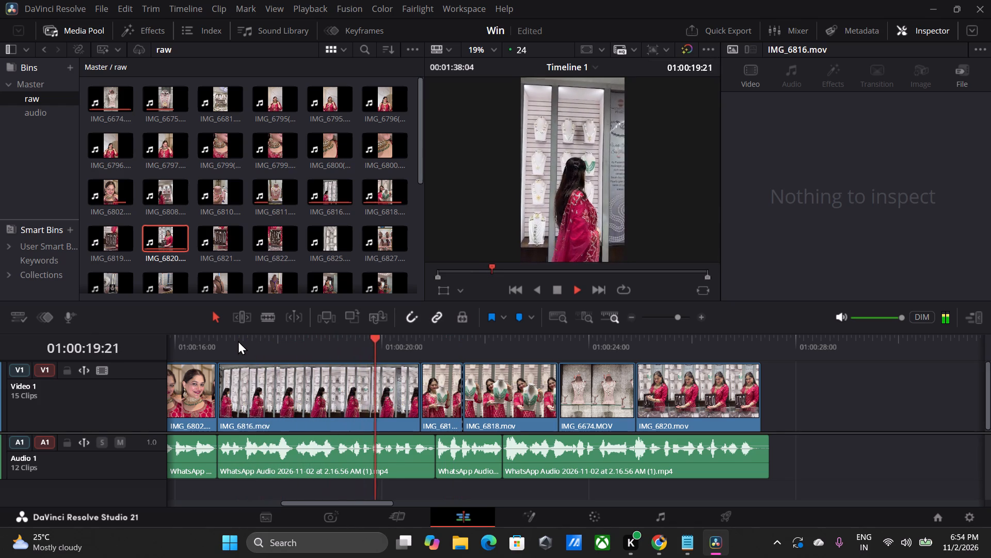
{"action": "key", "text": "space"}
{"action": "key", "text": "space"}
{"action": "key", "text": "space"}
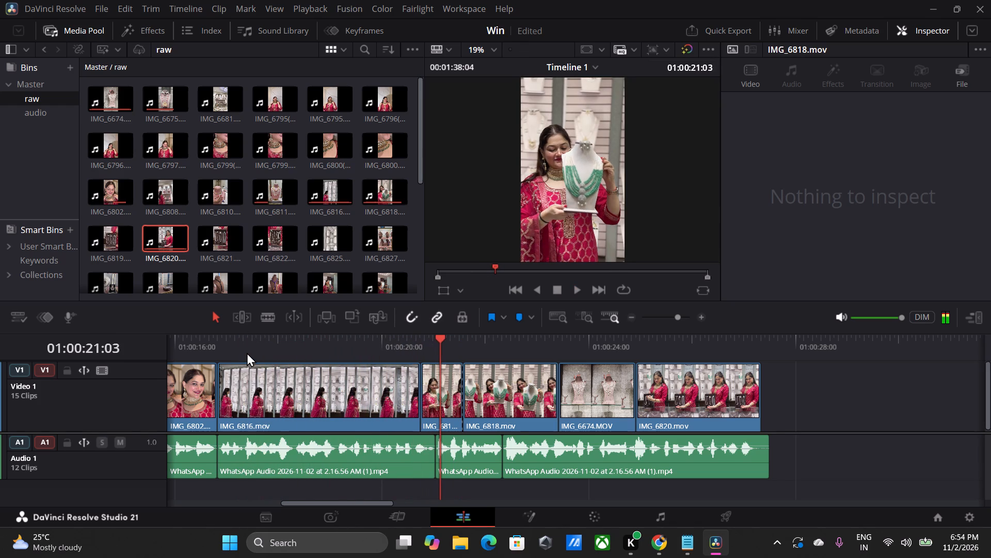
{"action": "left_click", "coordinate": [225, 340]}
{"action": "key", "text": "space"}
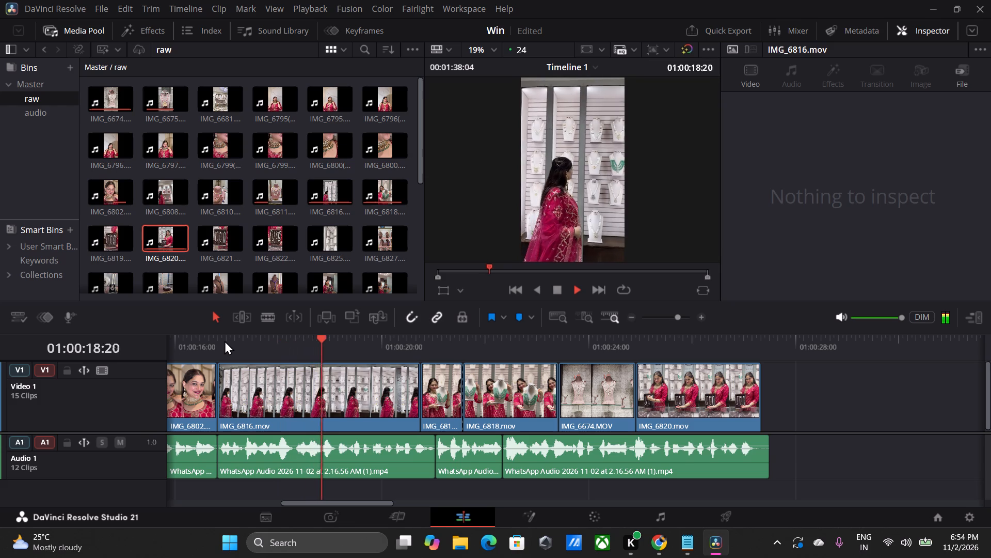
{"action": "key", "text": "space"}
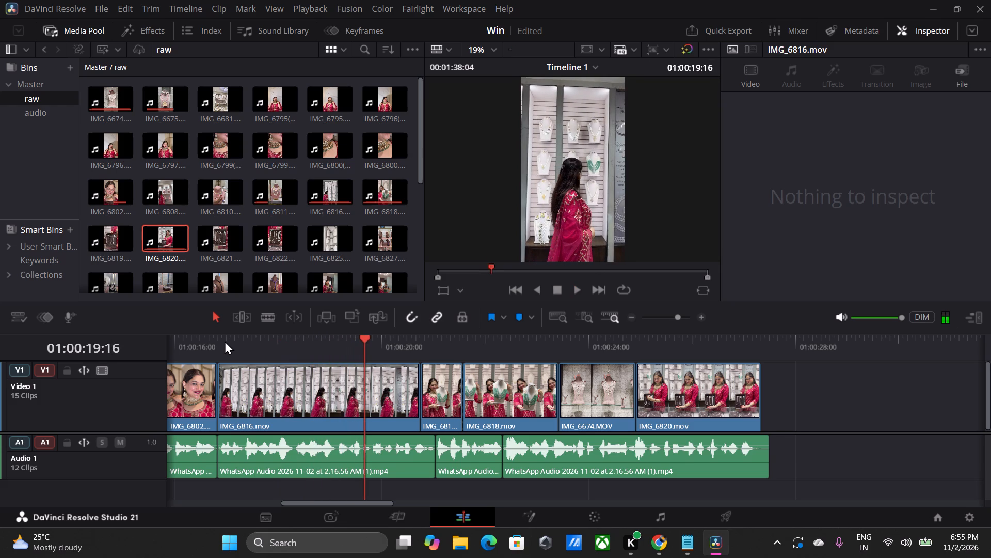
{"action": "left_click", "coordinate": [225, 340]}
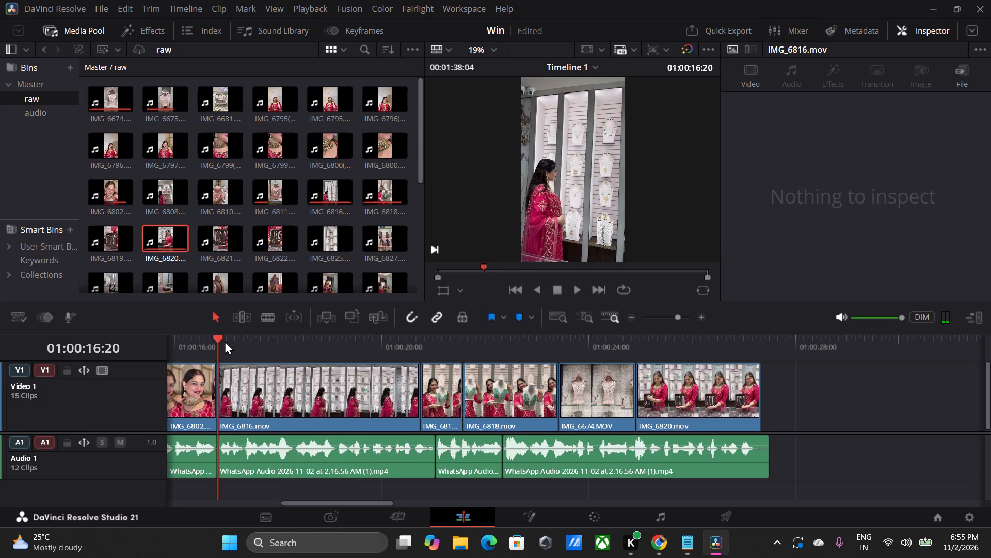
{"action": "key", "text": "space"}
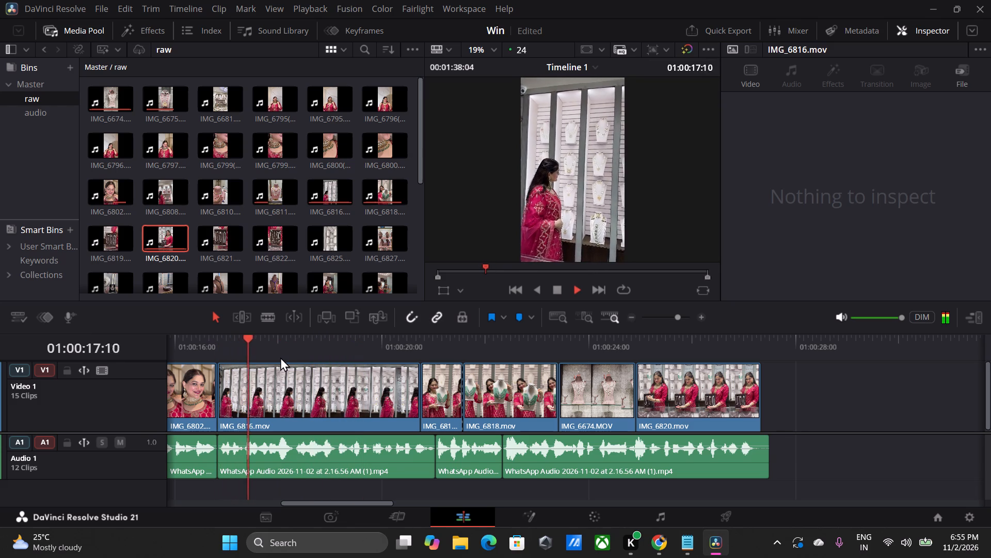
{"action": "key", "text": "space"}
{"action": "key", "text": "space"}
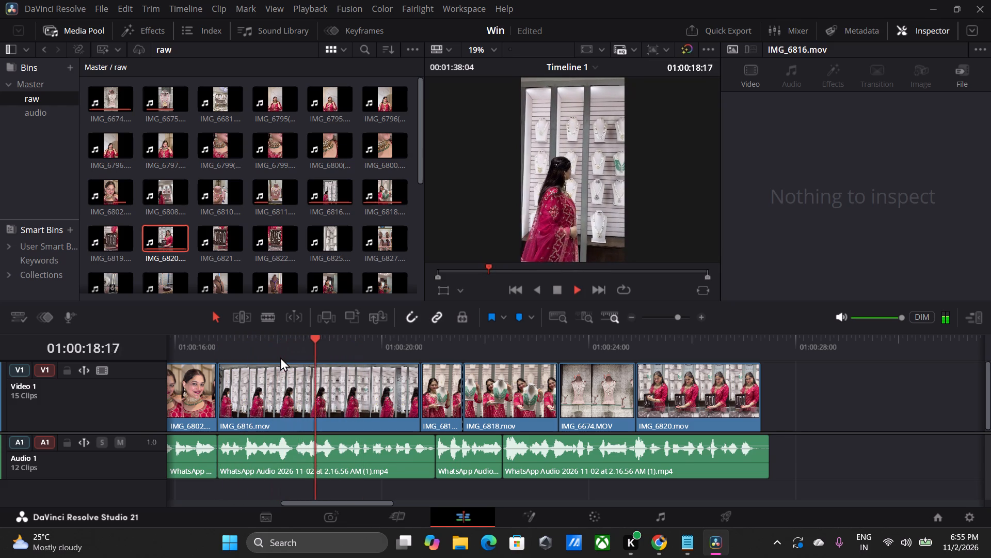
{"action": "key", "text": "space"}
{"action": "key", "text": "space"}
{"action": "key", "text": "space"}
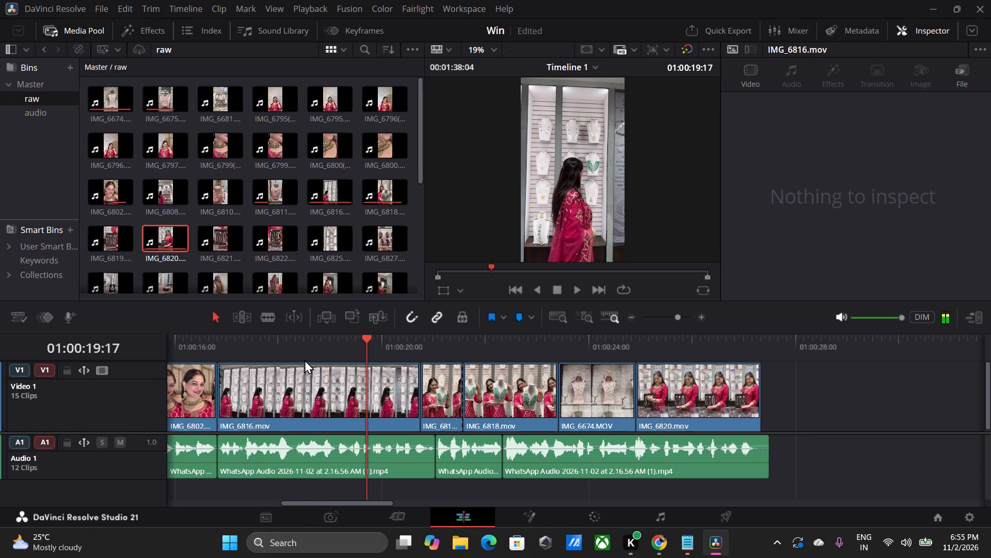
Split IMG_6816.mov on Video 1 at 01:00:19:03 and delete the part after the cut.
{"action": "left_click_drag", "start_coordinate": [367, 342], "coordinate": [337, 350]}
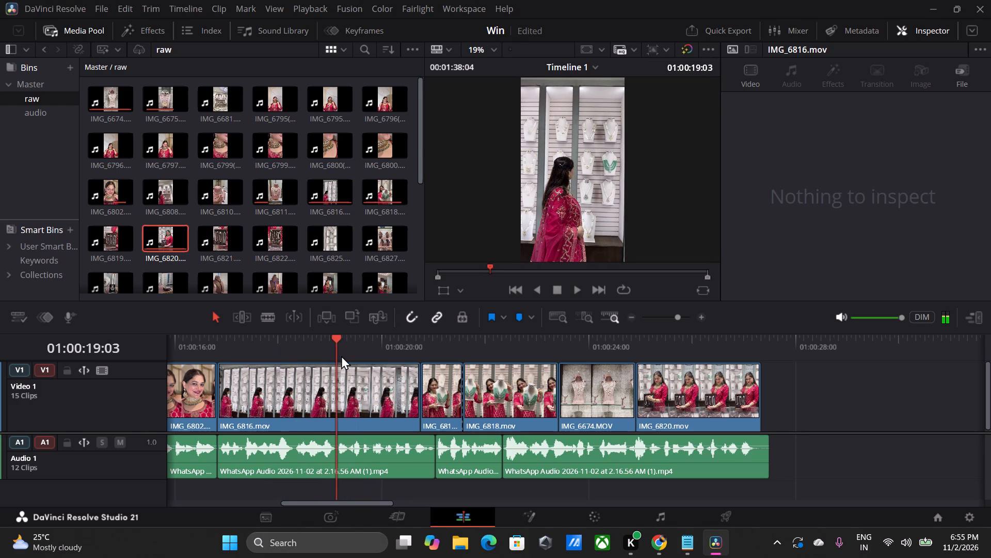
{"action": "left_click", "coordinate": [346, 370]}
{"action": "key", "text": "ctrl+b"}
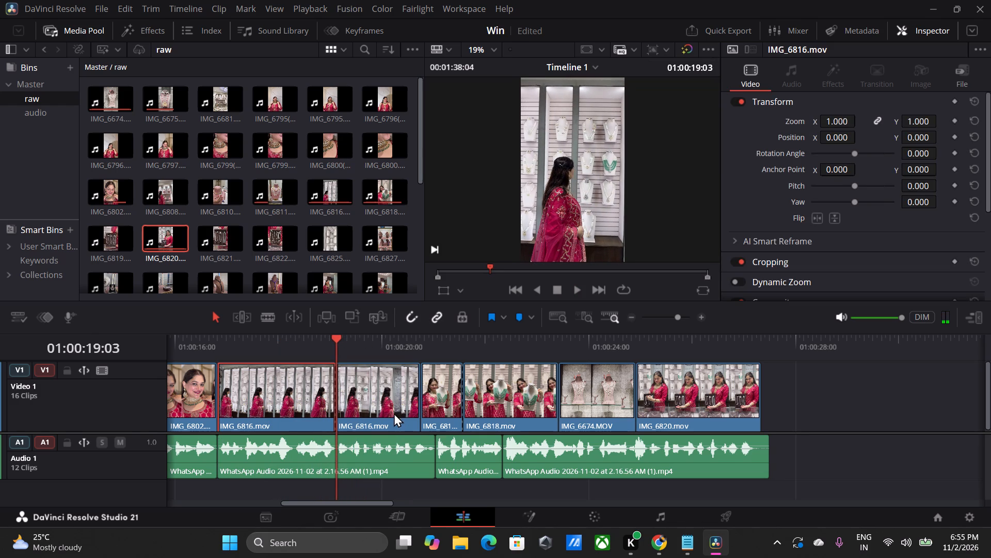
{"action": "left_click", "coordinate": [393, 409]}
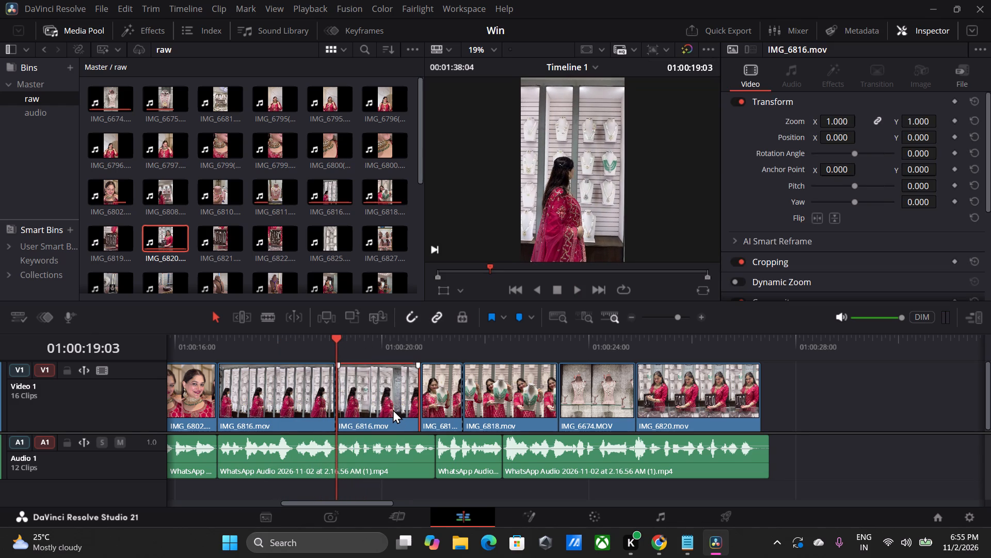
{"action": "key", "text": "BackSpace"}
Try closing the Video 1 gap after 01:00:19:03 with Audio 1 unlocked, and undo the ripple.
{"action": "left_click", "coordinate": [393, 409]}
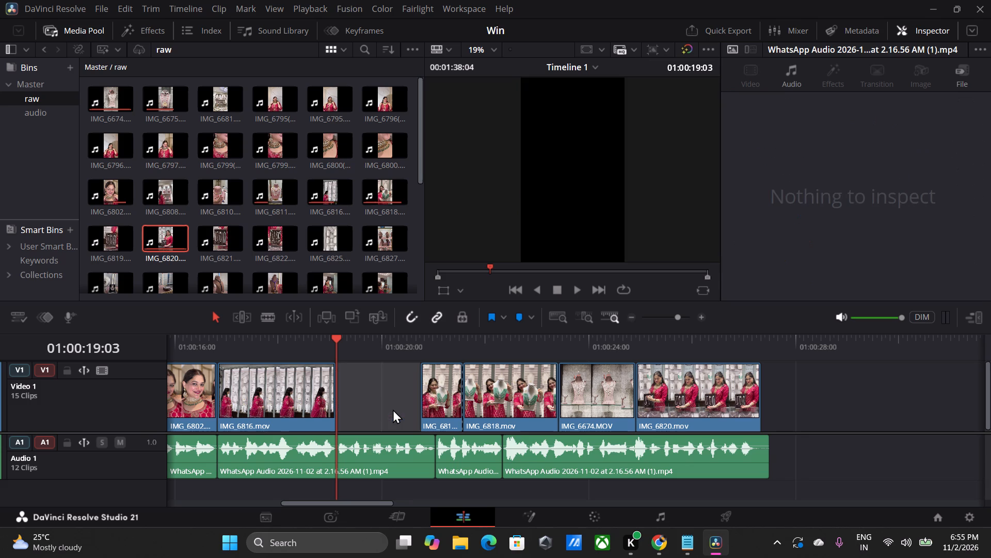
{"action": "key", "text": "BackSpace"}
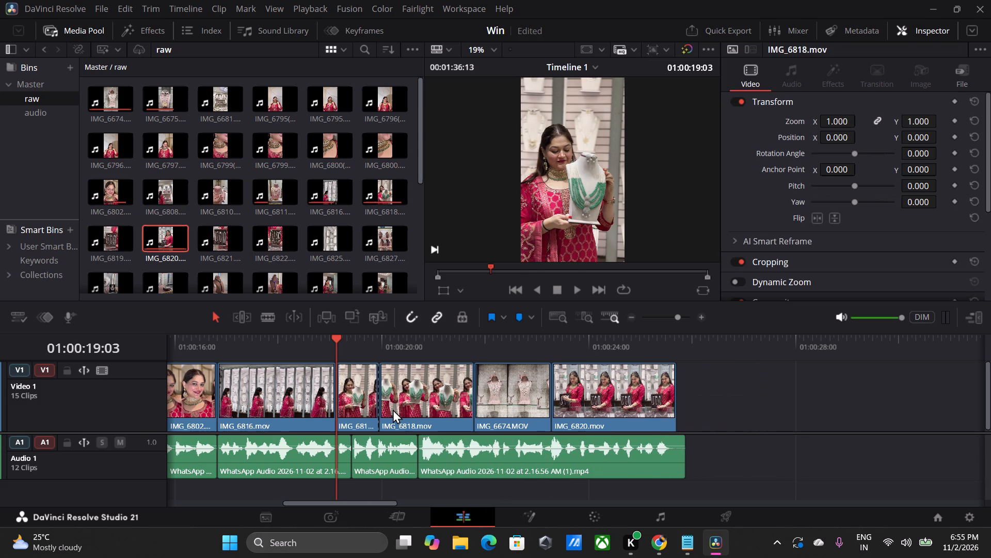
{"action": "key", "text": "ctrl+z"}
Lock Audio 1 and close the Video 1 gap between 01:00:19:03 and the first IMG_6818.mov clip.
{"action": "double_click", "coordinate": [58, 443]}
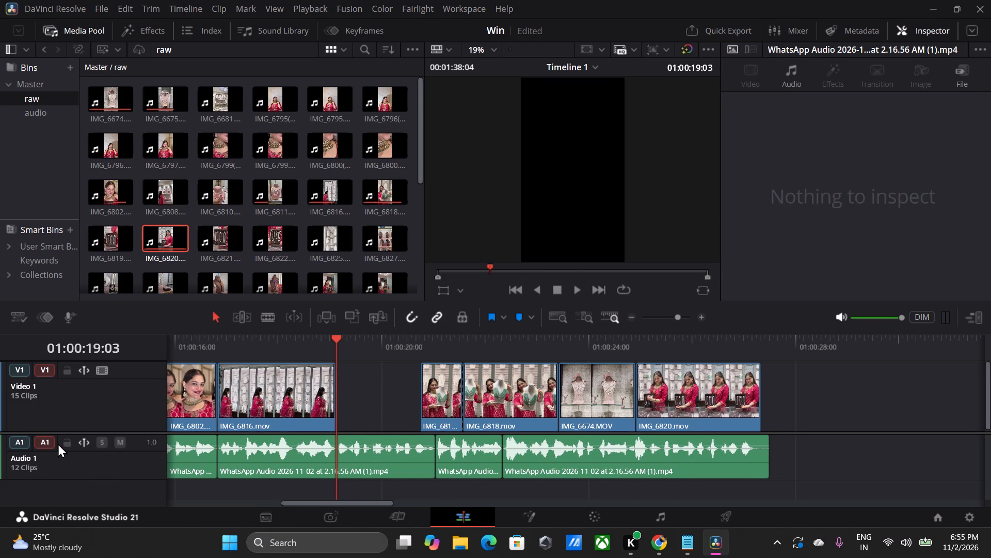
{"action": "left_click", "coordinate": [63, 443]}
{"action": "left_click", "coordinate": [412, 405]}
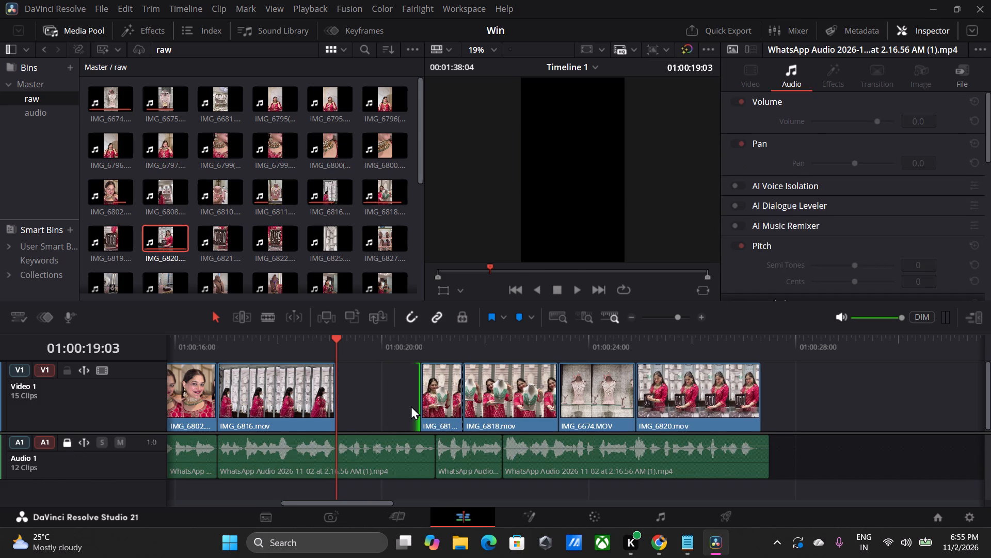
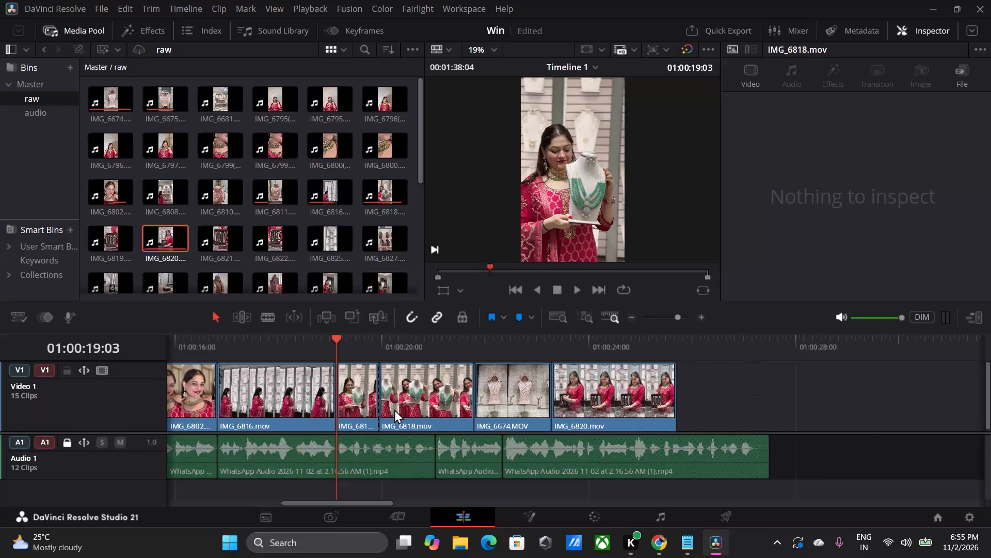
Replay from 01:00:17:20, and move IMG_6820.mov and IMG_6674.MOV further along Video 1 to open space after the second IMG_6818.mov clip.
{"action": "left_click_drag", "start_coordinate": [293, 353], "coordinate": [270, 353]}
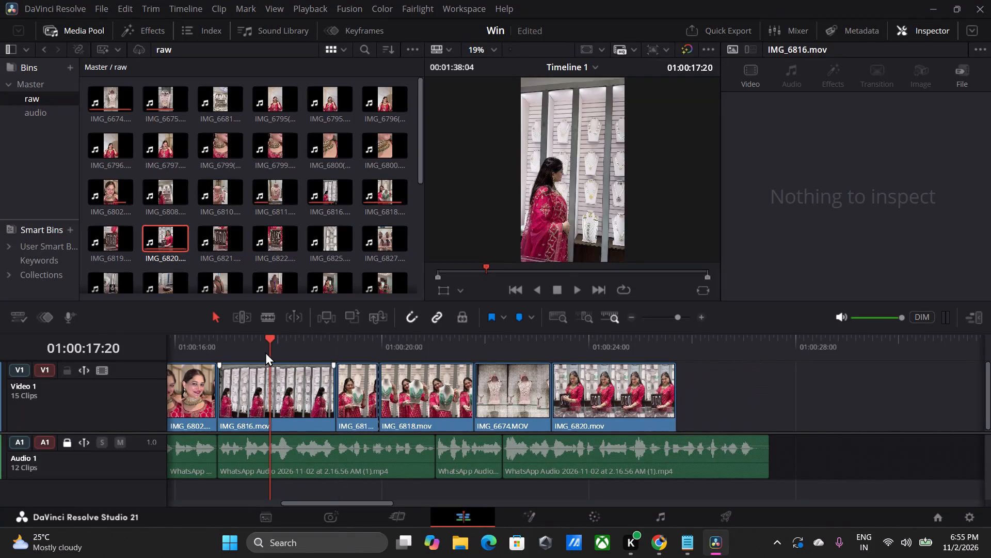
{"action": "key", "text": "space"}
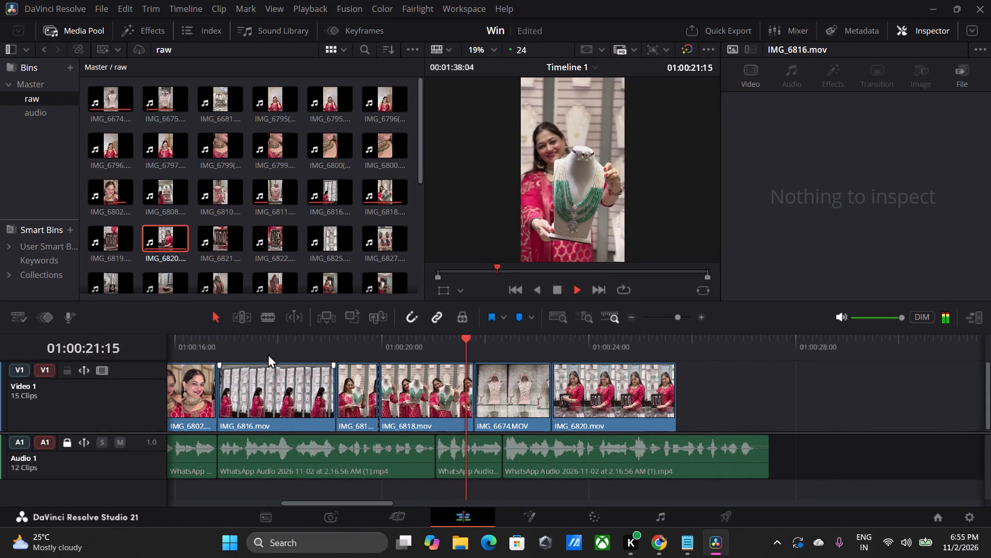
{"action": "key", "text": "space"}
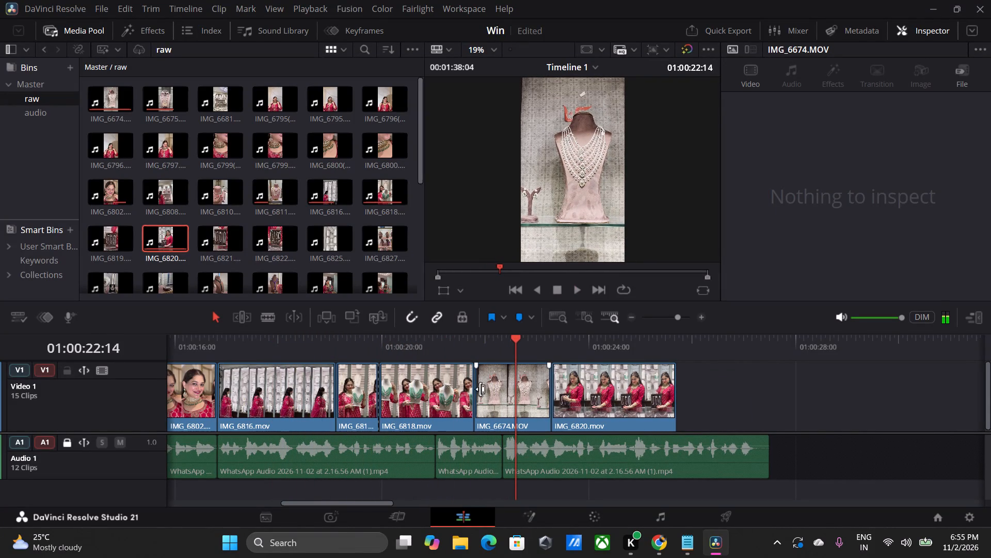
{"action": "left_click_drag", "start_coordinate": [473, 394], "coordinate": [459, 394]}
{"action": "left_click_drag", "start_coordinate": [616, 392], "coordinate": [717, 395]}
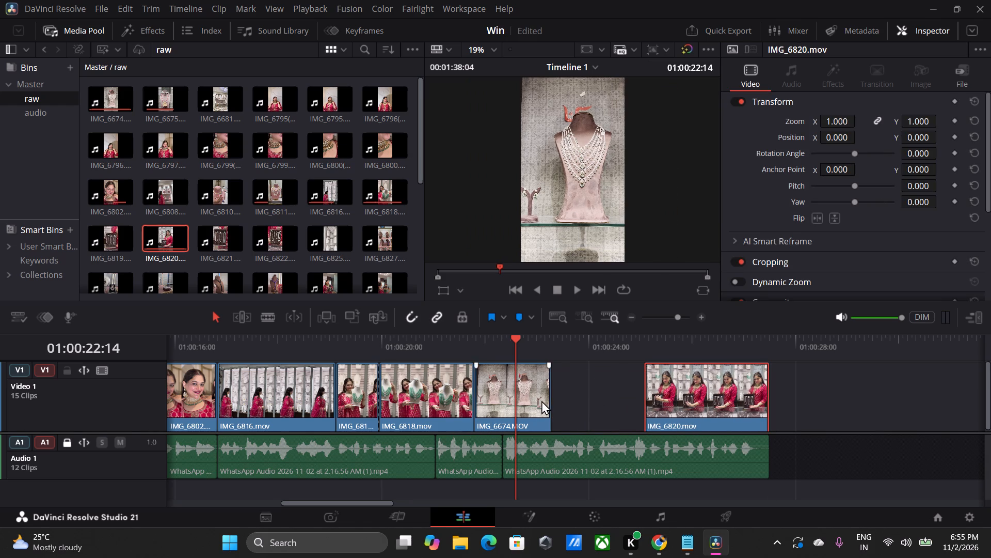
{"action": "left_click_drag", "start_coordinate": [541, 400], "coordinate": [604, 396]}
Delete the short first IMG_6818.mov clip on Video 1, close its gap, and replay the join with IMG_6816.mov.
{"action": "left_click", "coordinate": [443, 351]}
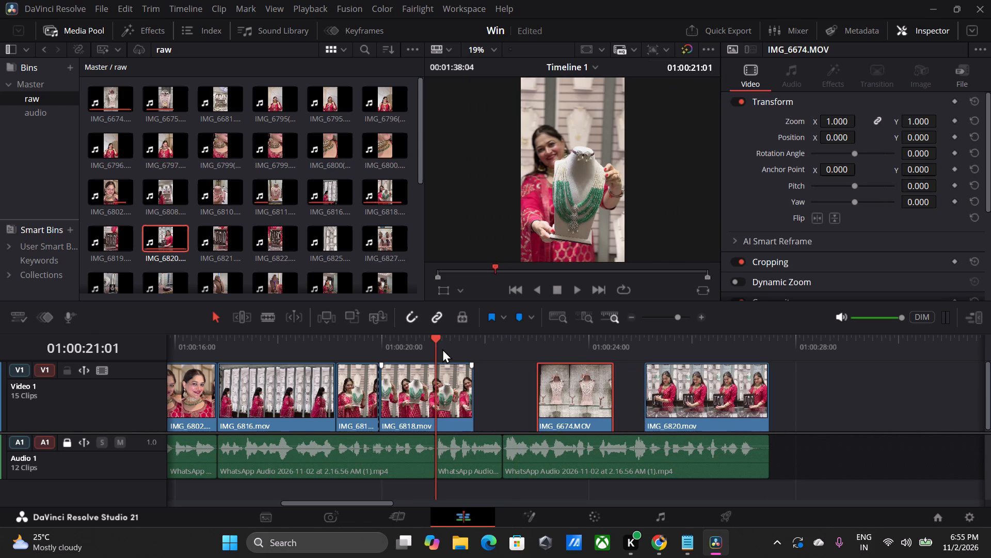
{"action": "left_click", "coordinate": [323, 335]}
{"action": "key", "text": "space"}
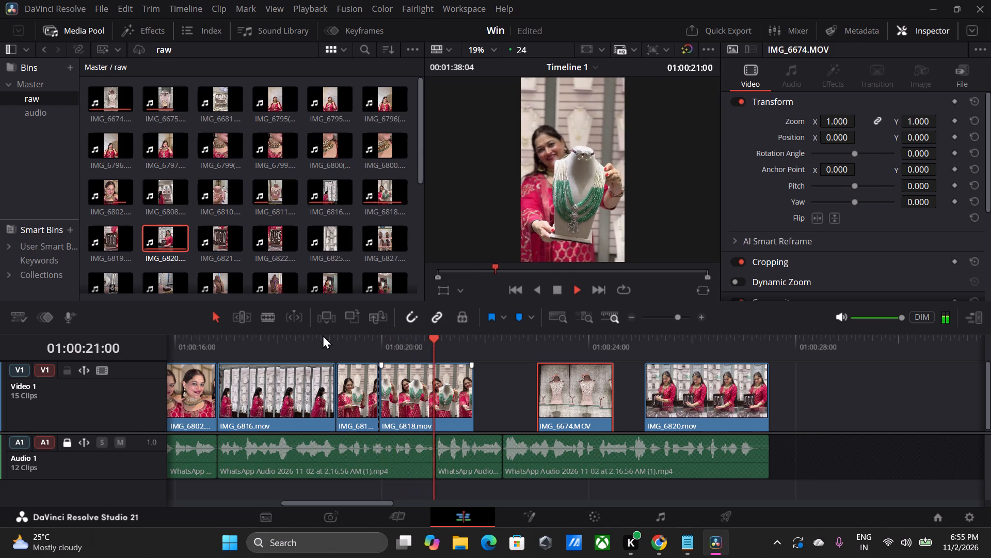
{"action": "key", "text": "space"}
{"action": "left_click", "coordinate": [448, 405]}
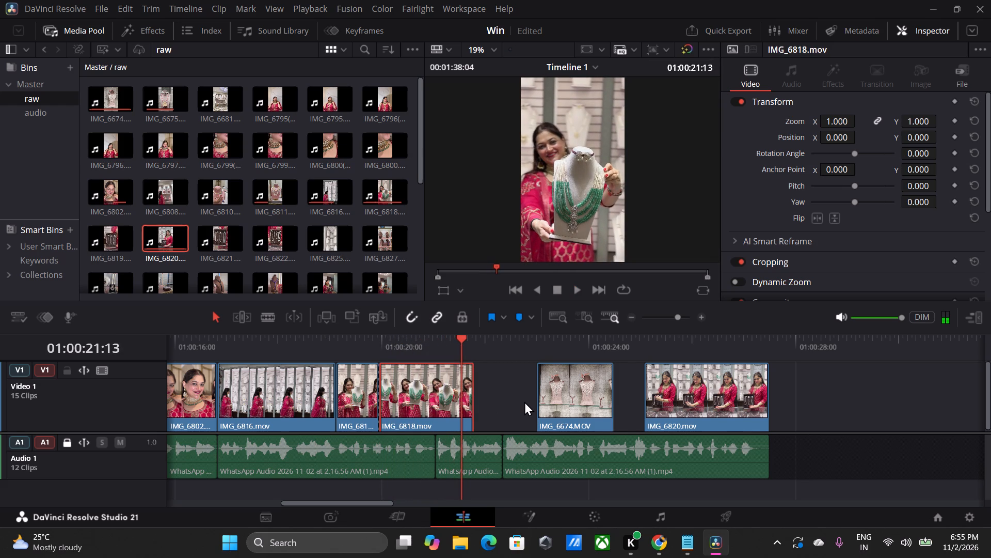
{"action": "left_click", "coordinate": [359, 397]}
{"action": "key", "text": "BackSpace"}
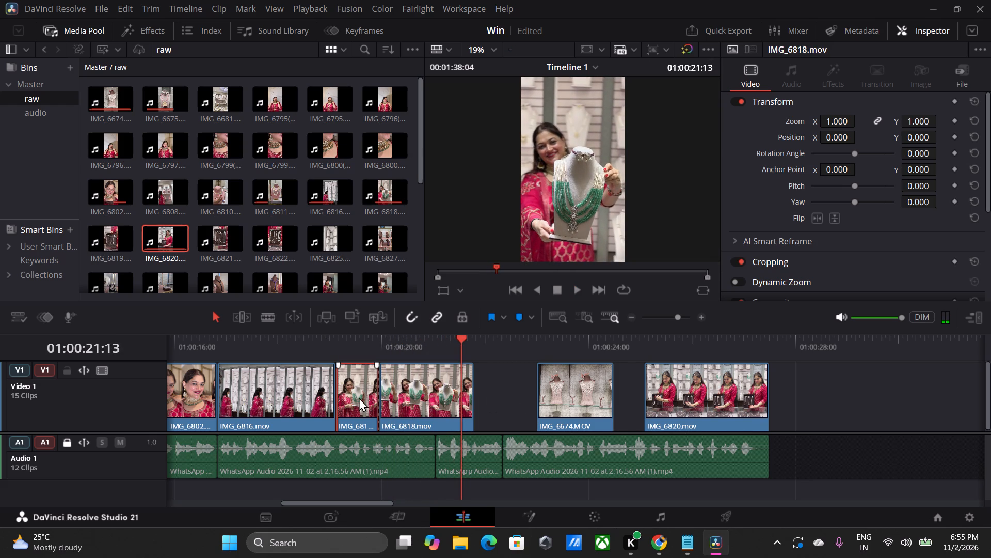
{"action": "left_click", "coordinate": [359, 397]}
{"action": "key", "text": "BackSpace"}
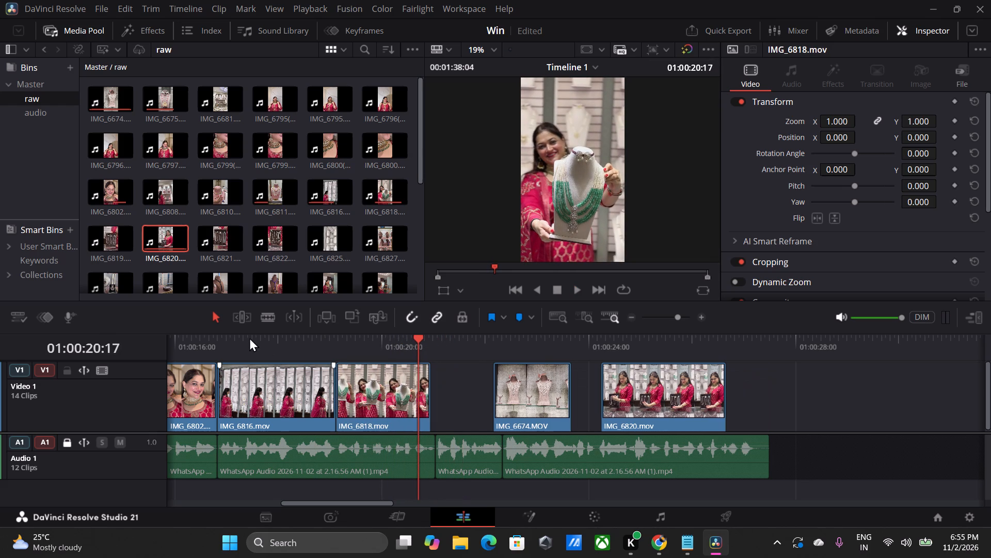
{"action": "left_click", "coordinate": [239, 343]}
{"action": "key", "text": "space"}
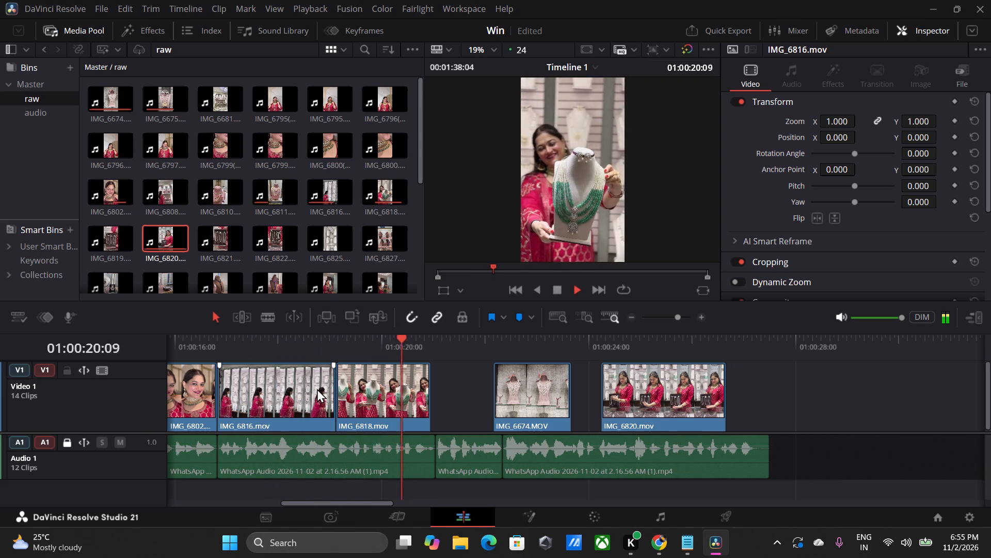
{"action": "key", "text": "space"}
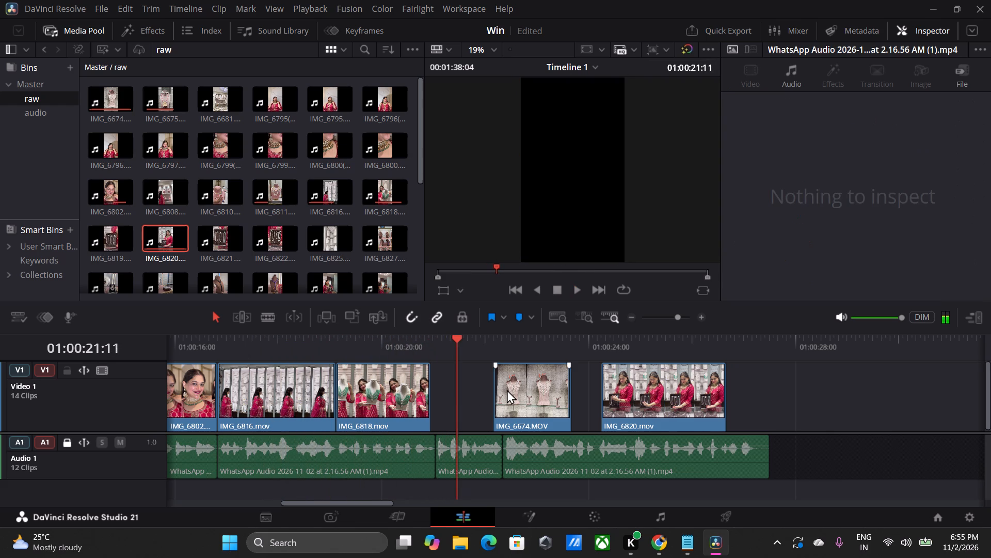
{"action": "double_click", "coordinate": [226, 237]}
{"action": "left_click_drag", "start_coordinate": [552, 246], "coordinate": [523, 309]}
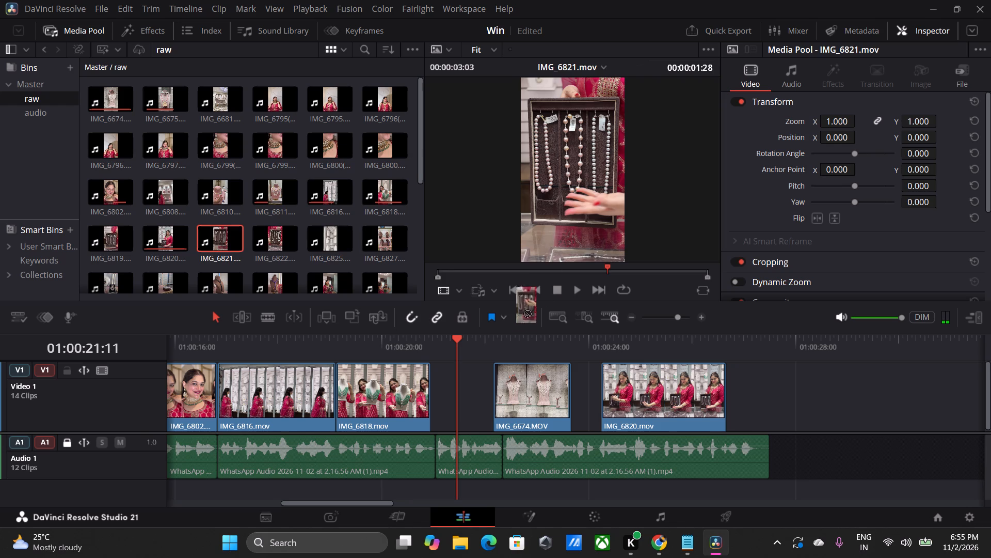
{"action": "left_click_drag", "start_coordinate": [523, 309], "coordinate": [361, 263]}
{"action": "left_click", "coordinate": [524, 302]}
Shift IMG_6820.mov and IMG_6674.MOV further along Video 1 to widen the empty space after IMG_6818.mov.
{"action": "left_click_drag", "start_coordinate": [664, 402], "coordinate": [810, 397]}
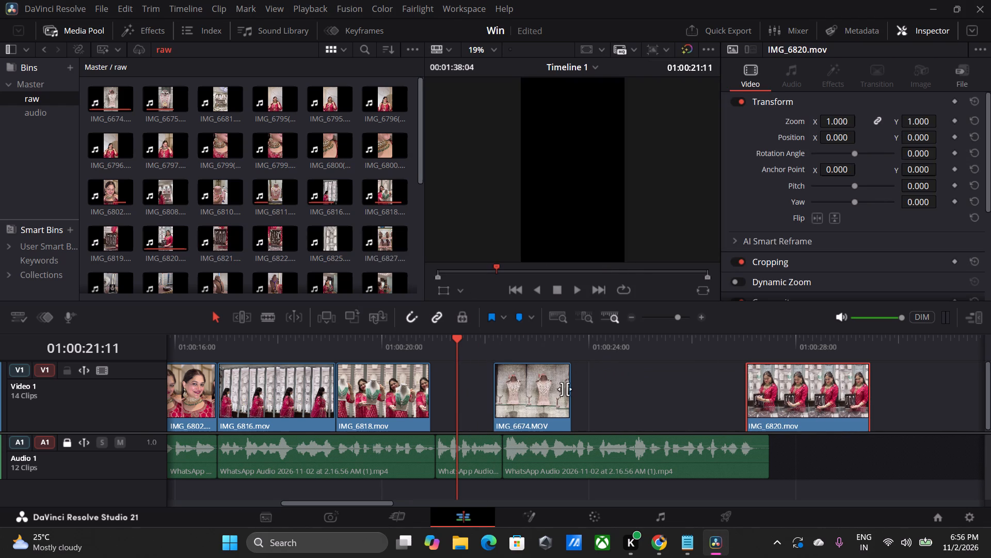
{"action": "left_click_drag", "start_coordinate": [554, 387], "coordinate": [724, 386]}
{"action": "left_click_drag", "start_coordinate": [786, 386], "coordinate": [876, 381]}
{"action": "left_click", "coordinate": [747, 388]}
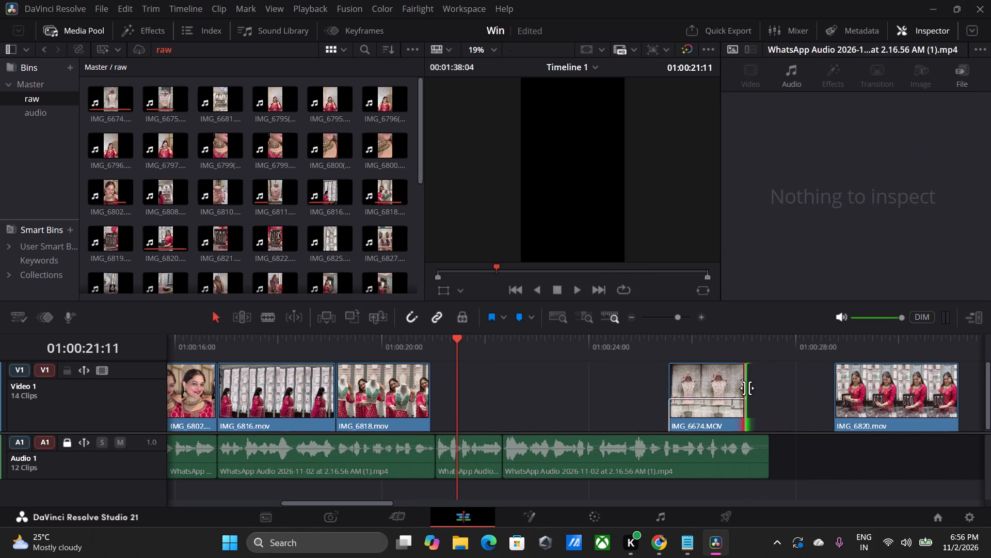
{"action": "left_click_drag", "start_coordinate": [690, 392], "coordinate": [753, 390]}
Place only the video of IMG_6822.mov on Video 1 after IMG_6818.mov and close the small gap between them.
{"action": "left_click", "coordinate": [266, 237]}
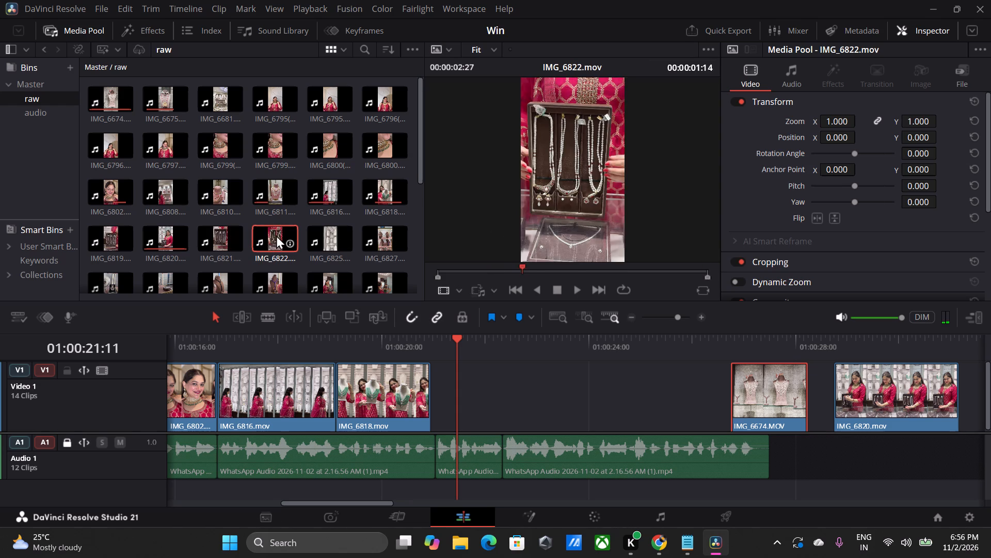
{"action": "double_click", "coordinate": [276, 235]}
{"action": "left_click_drag", "start_coordinate": [560, 247], "coordinate": [436, 391]}
{"action": "left_click", "coordinate": [411, 345]}
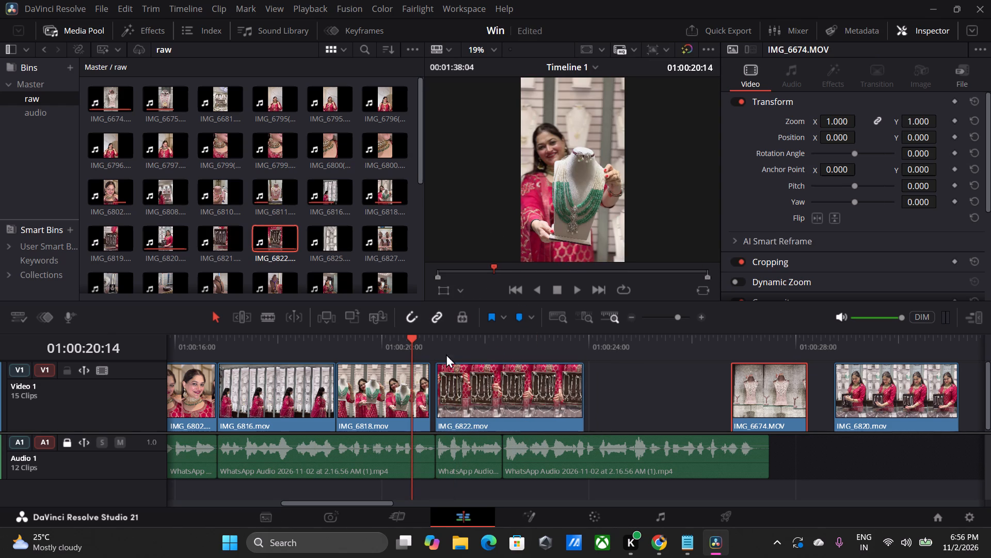
{"action": "left_click_drag", "start_coordinate": [457, 376], "coordinate": [494, 381]}
{"action": "left_click", "coordinate": [455, 390]}
{"action": "key", "text": "BackSpace"}
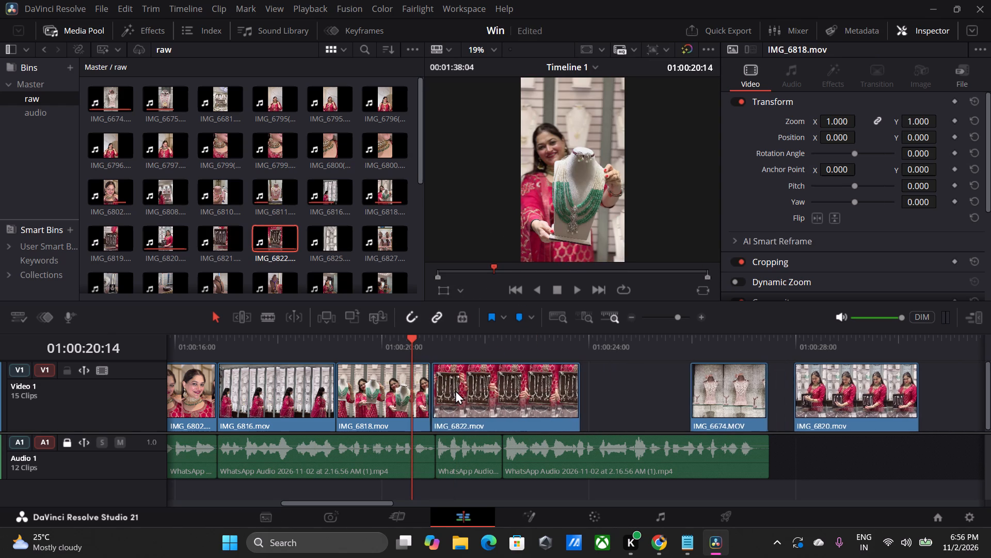
Play IMG_6822.mov against the voice-over, split it at 01:00:22:08 and delete the part after the cut.
{"action": "left_click", "coordinate": [378, 349]}
{"action": "key", "text": "space"}
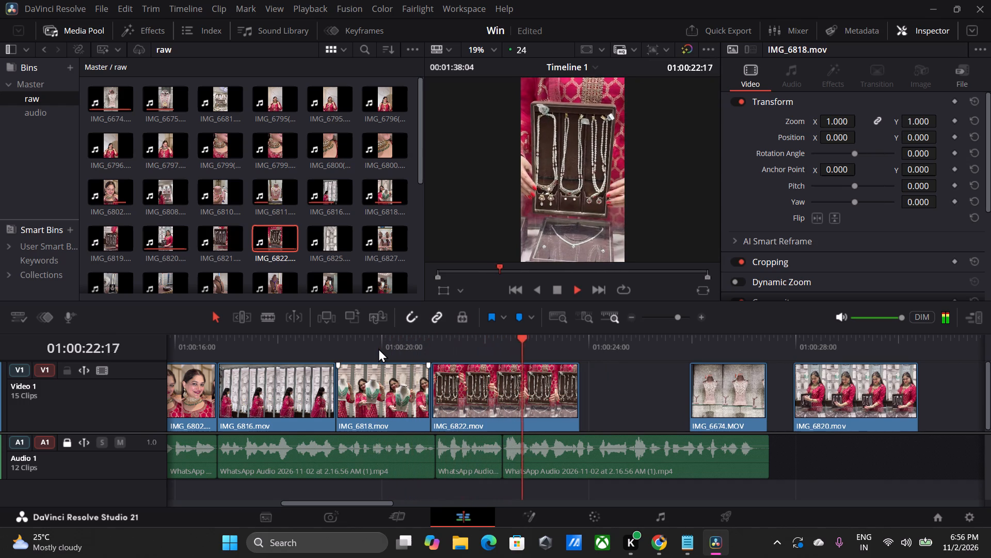
{"action": "key", "text": "space"}
{"action": "left_click", "coordinate": [494, 347]}
{"action": "key", "text": "space"}
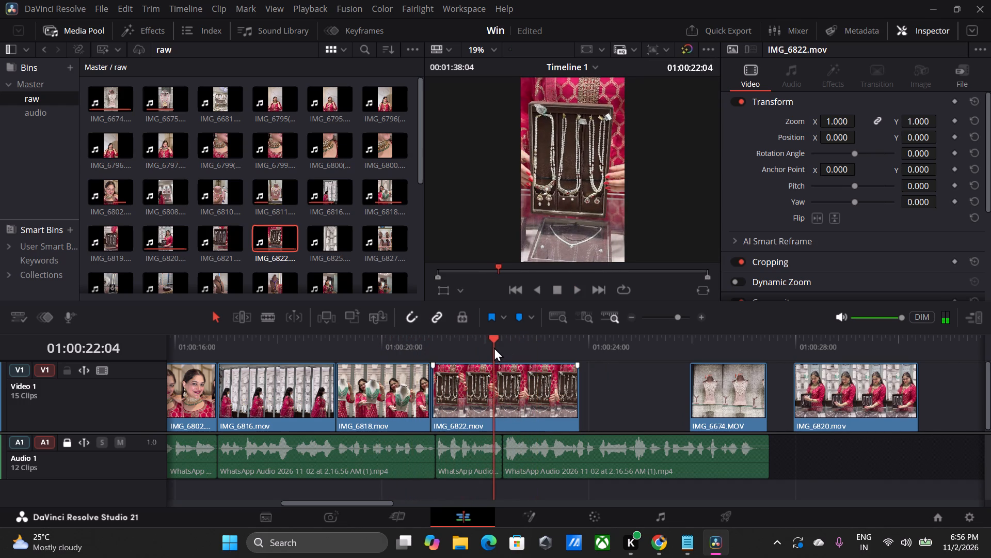
{"action": "key", "text": "space"}
{"action": "left_click_drag", "start_coordinate": [512, 343], "coordinate": [507, 345]}
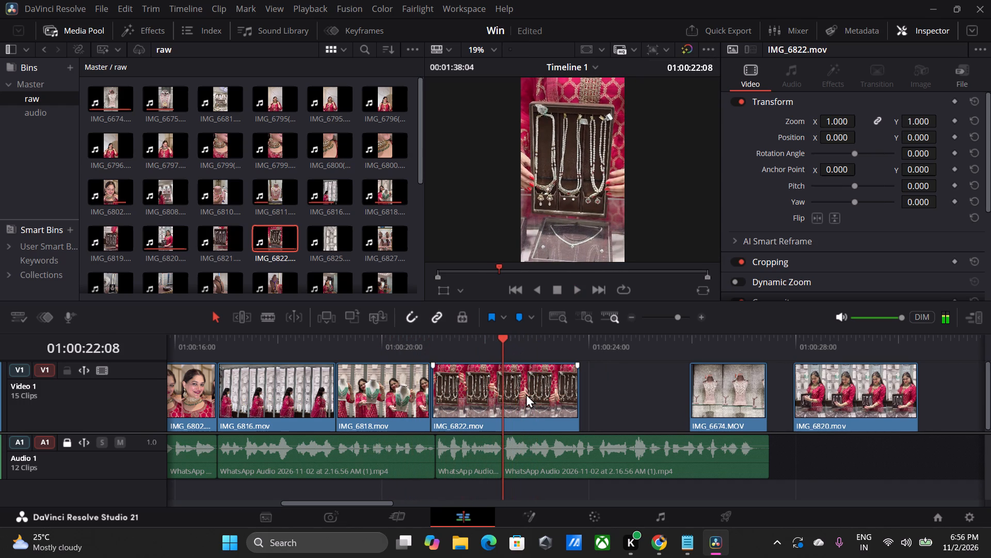
{"action": "left_click", "coordinate": [526, 394]}
{"action": "key", "text": "ctrl+b"}
{"action": "left_click", "coordinate": [556, 400]}
{"action": "key", "text": "BackSpace"}
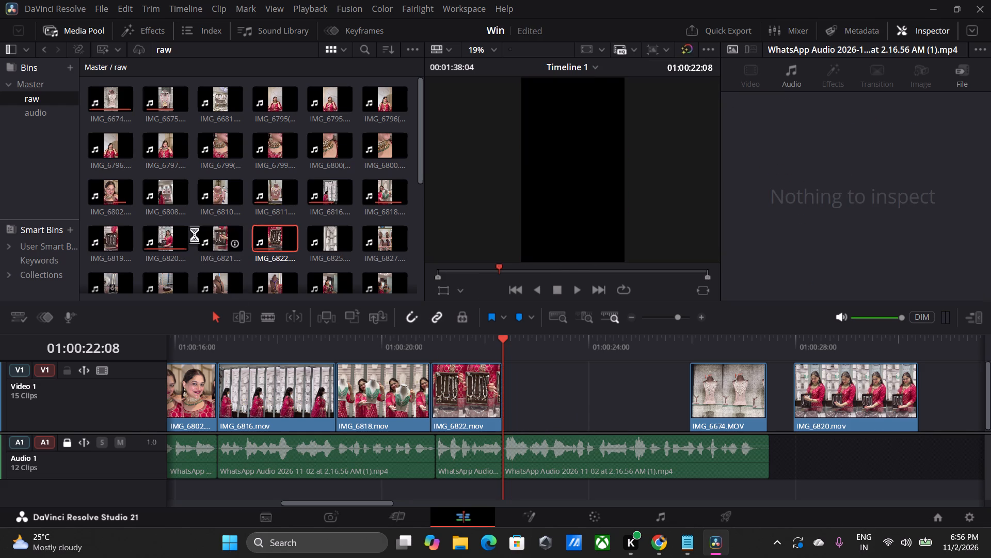
Place only the video of IMG_6821.mov on Video 1 at 01:00:22:08, directly after IMG_6822.mov.
{"action": "double_click", "coordinate": [210, 235]}
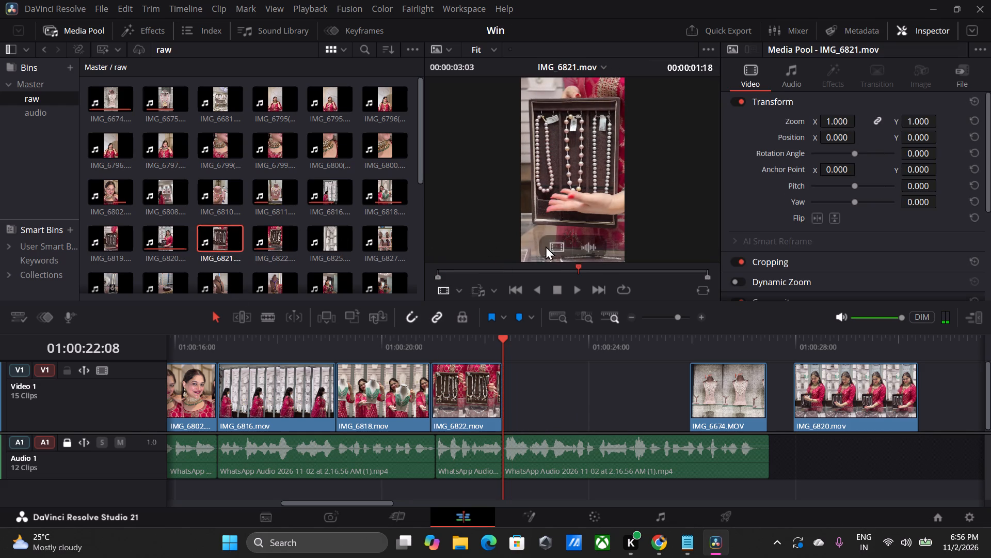
{"action": "left_click_drag", "start_coordinate": [552, 246], "coordinate": [504, 390]}
Play into IMG_6821.mov, delete IMG_6674.MOV from Video 1, and trim the end of IMG_6821.mov to 01:00:24:21.
{"action": "left_click", "coordinate": [475, 346]}
{"action": "key", "text": "space"}
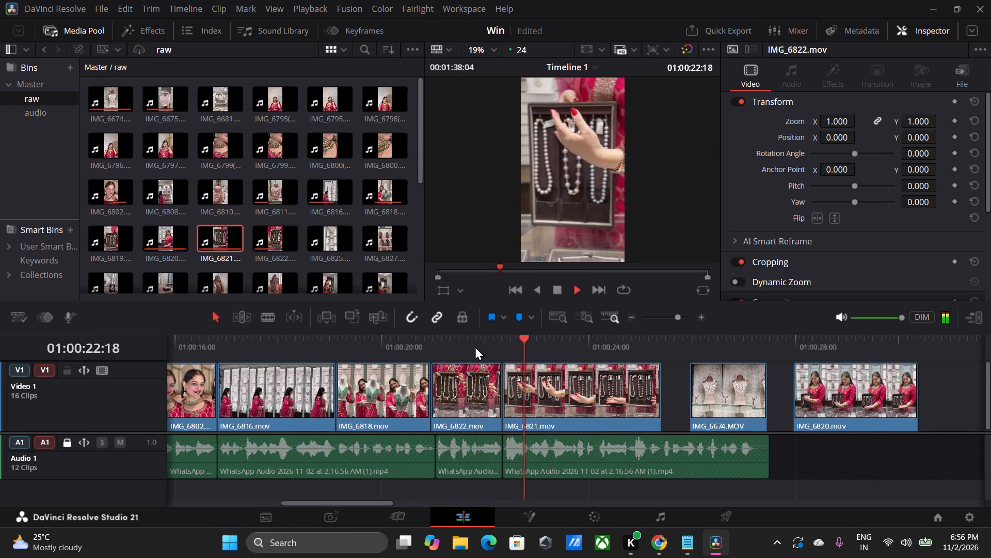
{"action": "key", "text": "space"}
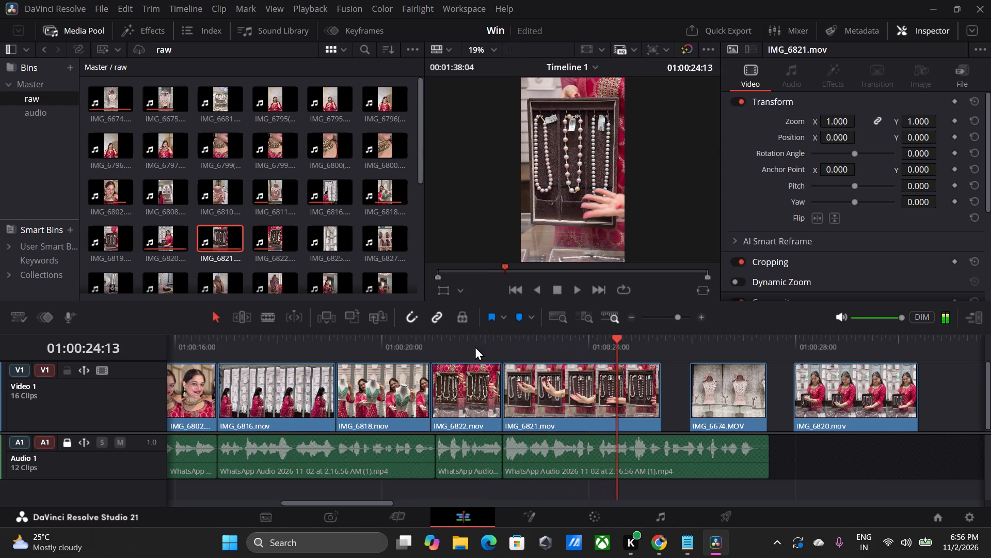
{"action": "key", "text": "space"}
{"action": "key", "text": "space"}
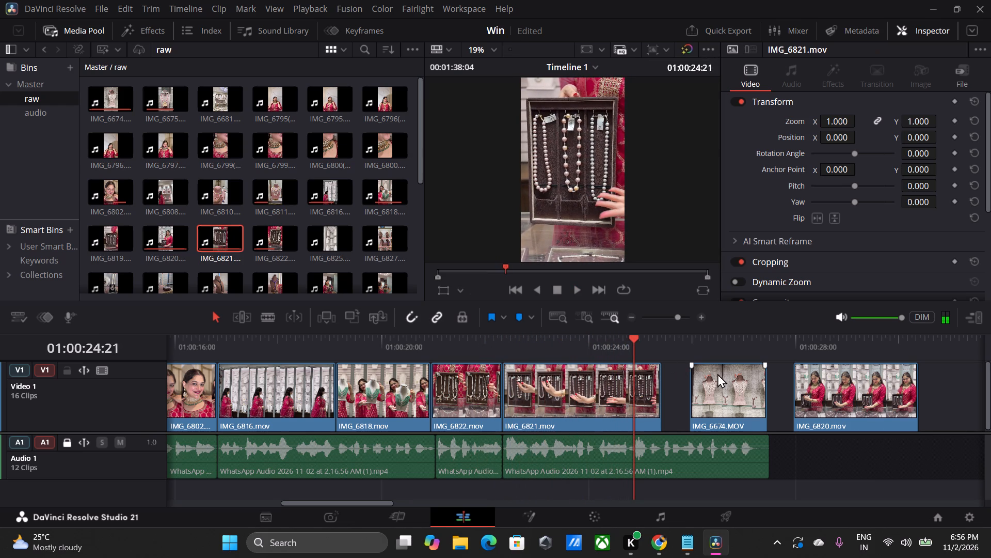
{"action": "left_click", "coordinate": [734, 383]}
{"action": "key", "text": "BackSpace"}
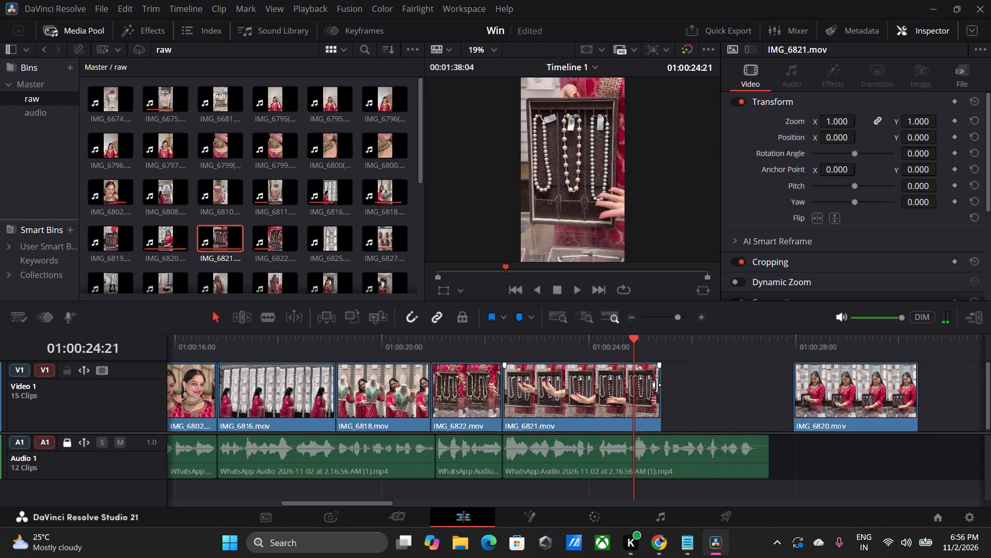
{"action": "left_click_drag", "start_coordinate": [662, 390], "coordinate": [637, 395]}
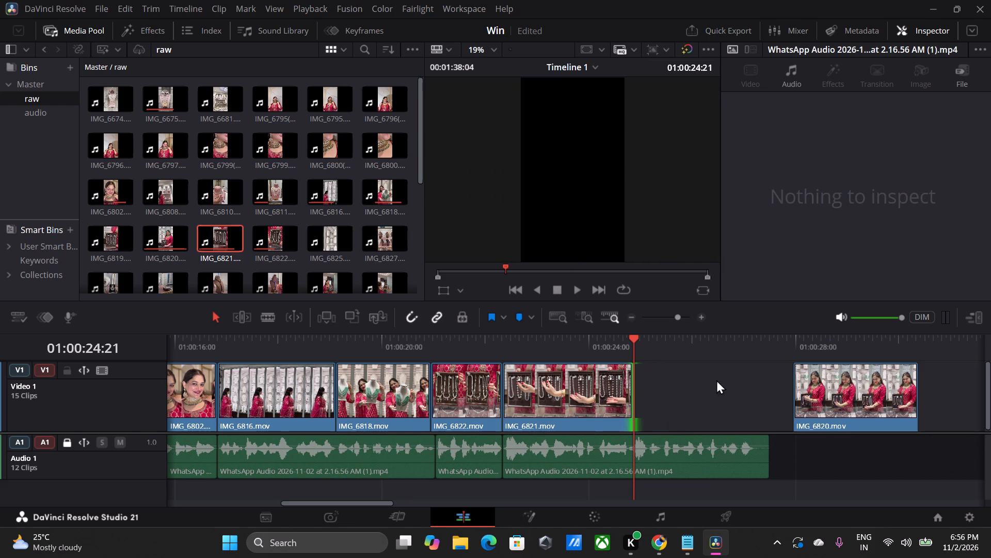
Trim the start of IMG_6820.mov to leave about 1.5 seconds, and close the gap so it follows IMG_6821.mov.
{"action": "left_click", "coordinate": [704, 376]}
{"action": "key", "text": "BackSpace"}
{"action": "left_click_drag", "start_coordinate": [651, 388], "coordinate": [651, 389]}
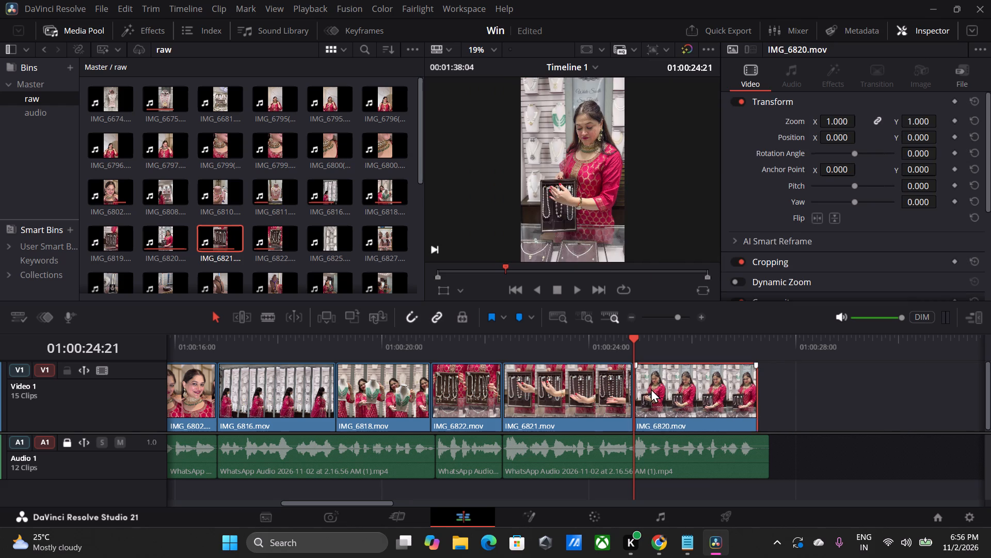
{"action": "left_click_drag", "start_coordinate": [651, 389], "coordinate": [692, 389]}
{"action": "left_click_drag", "start_coordinate": [673, 391], "coordinate": [706, 398]}
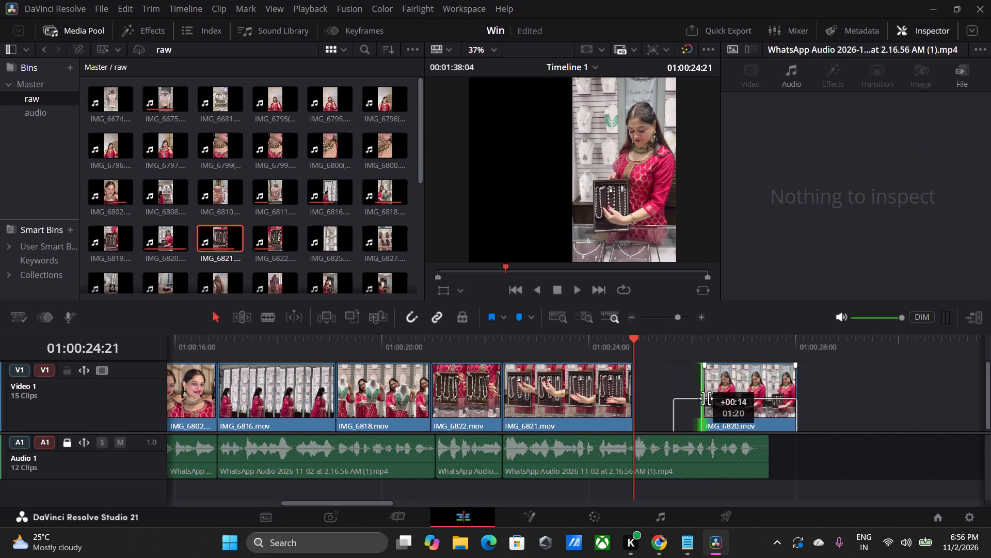
{"action": "left_click_drag", "start_coordinate": [706, 398], "coordinate": [722, 402]}
{"action": "left_click", "coordinate": [747, 398]}
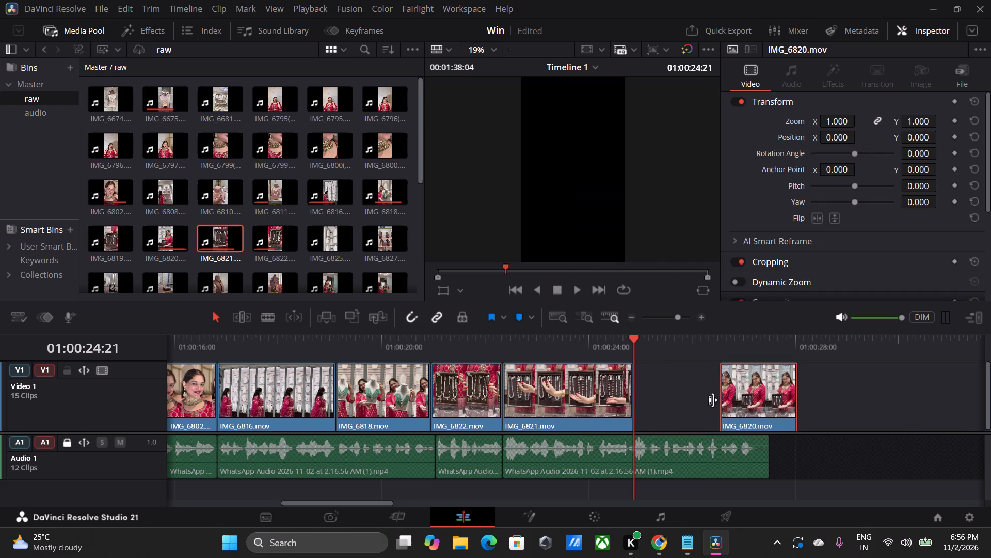
{"action": "left_click", "coordinate": [687, 401]}
{"action": "key", "text": "BackSpace"}
Replay from IMG_6818.mov past the end of IMG_6820.mov to check the new picture changes against the voice-over.
{"action": "left_click", "coordinate": [415, 345]}
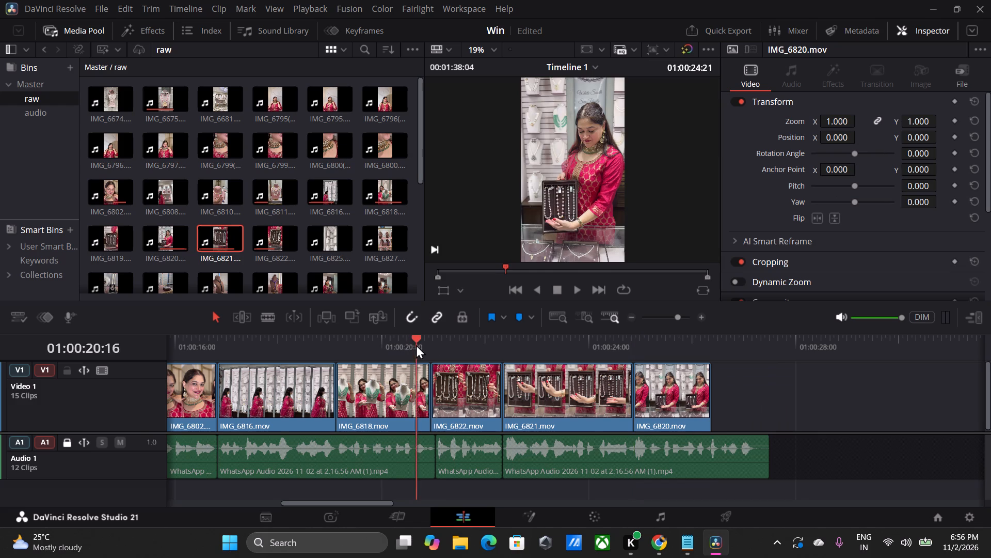
{"action": "key", "text": "space"}
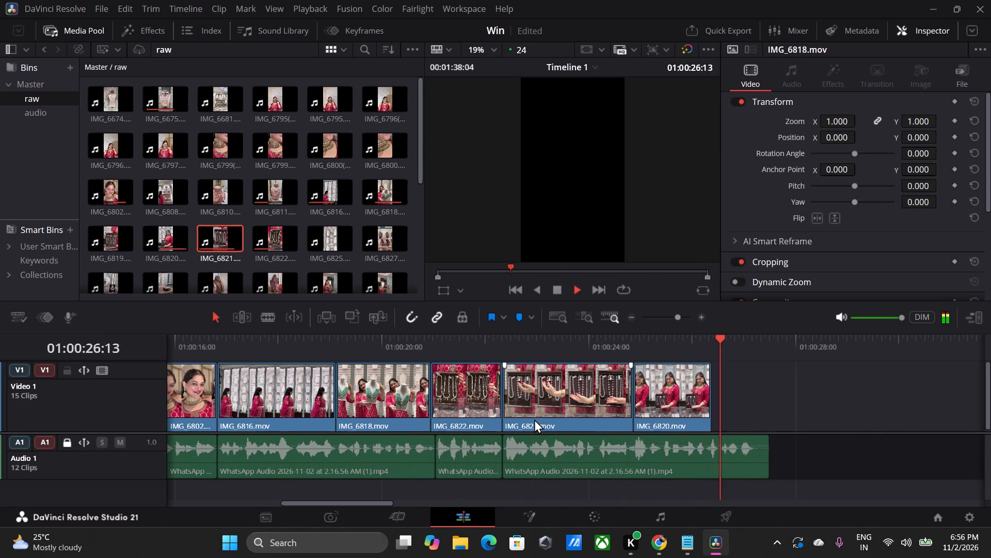
{"action": "key", "text": "space"}
{"action": "left_click", "coordinate": [599, 355]}
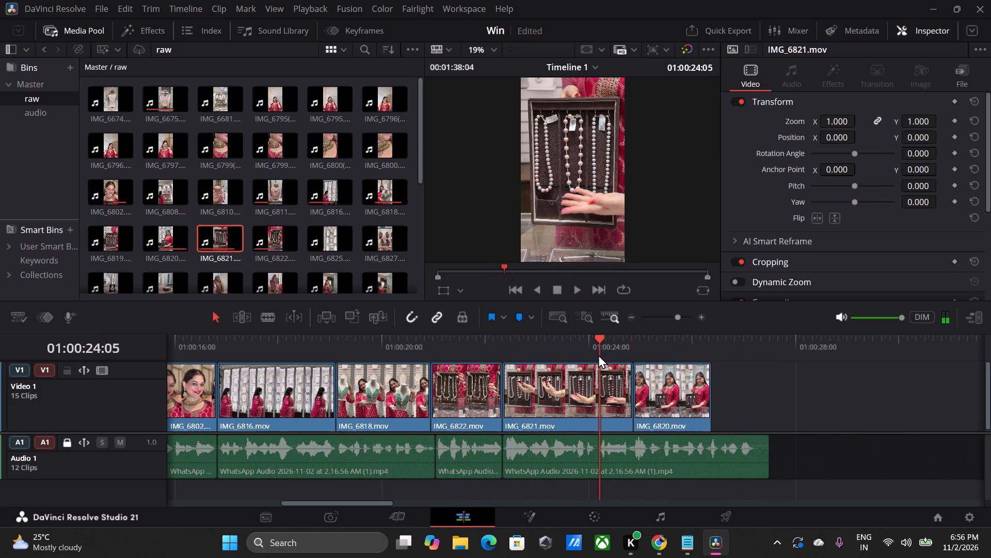
{"action": "key", "text": "space"}
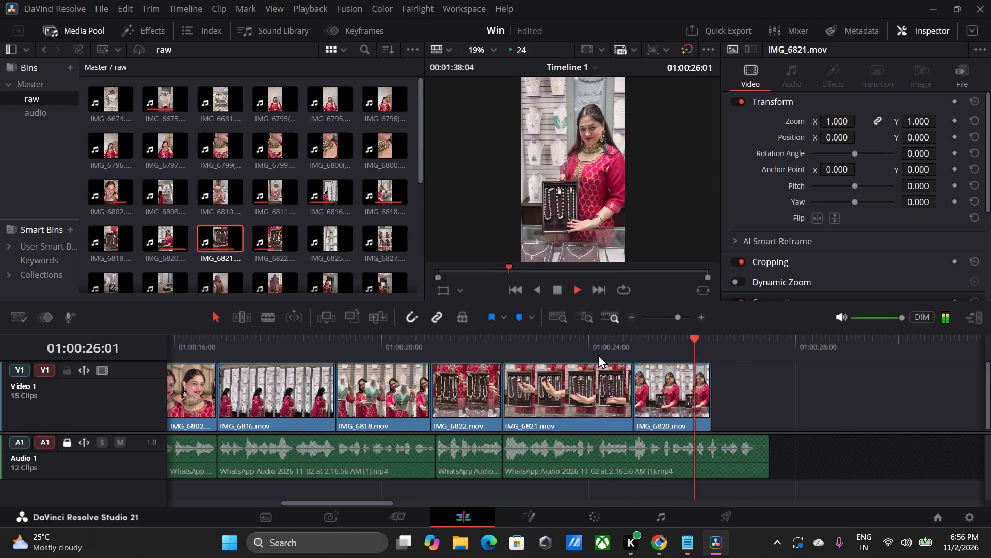
{"action": "key", "text": "space"}
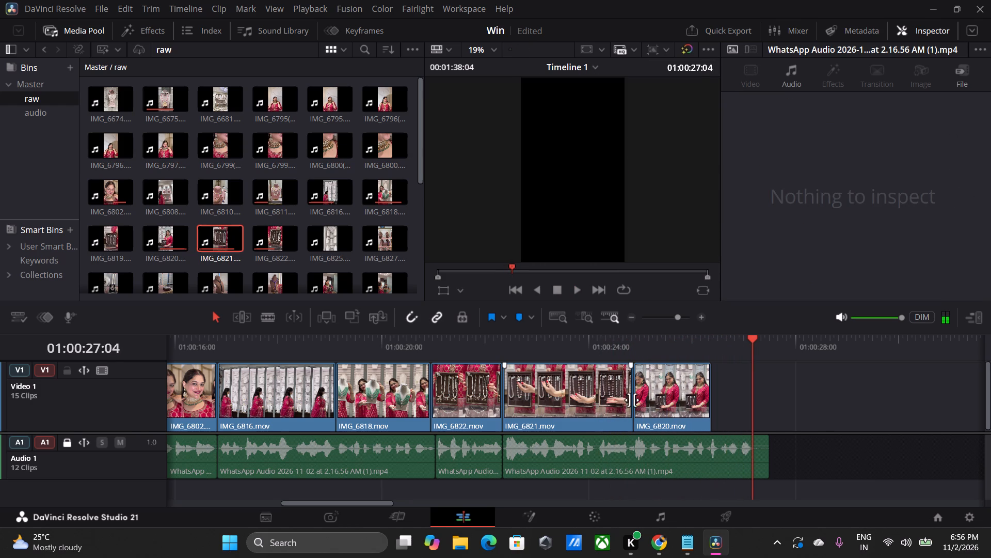
Roll the cut between IMG_6821.mov and IMG_6820.mov back to about 01:00:24:14 and play across it.
{"action": "left_click_drag", "start_coordinate": [633, 401], "coordinate": [618, 404]}
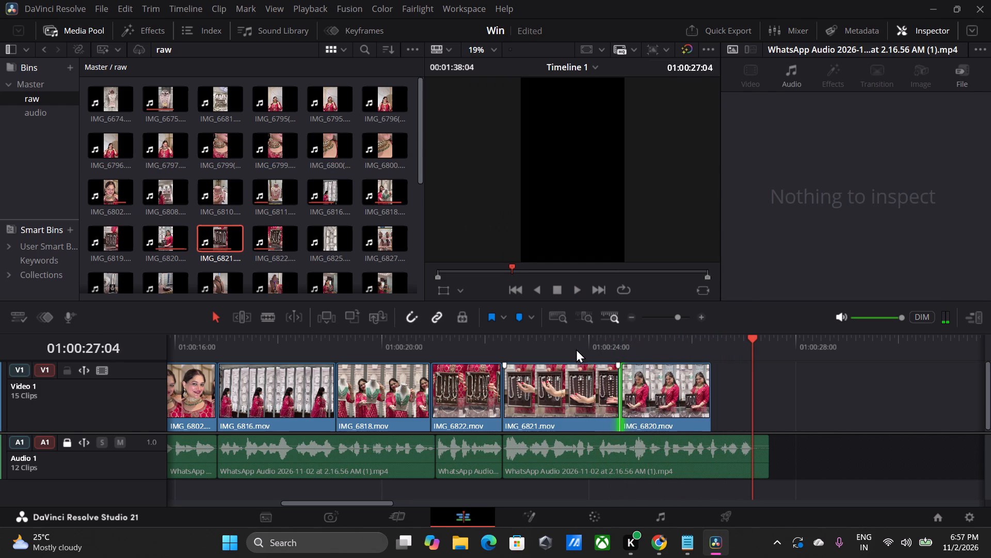
{"action": "left_click", "coordinate": [576, 348]}
{"action": "key", "text": "space"}
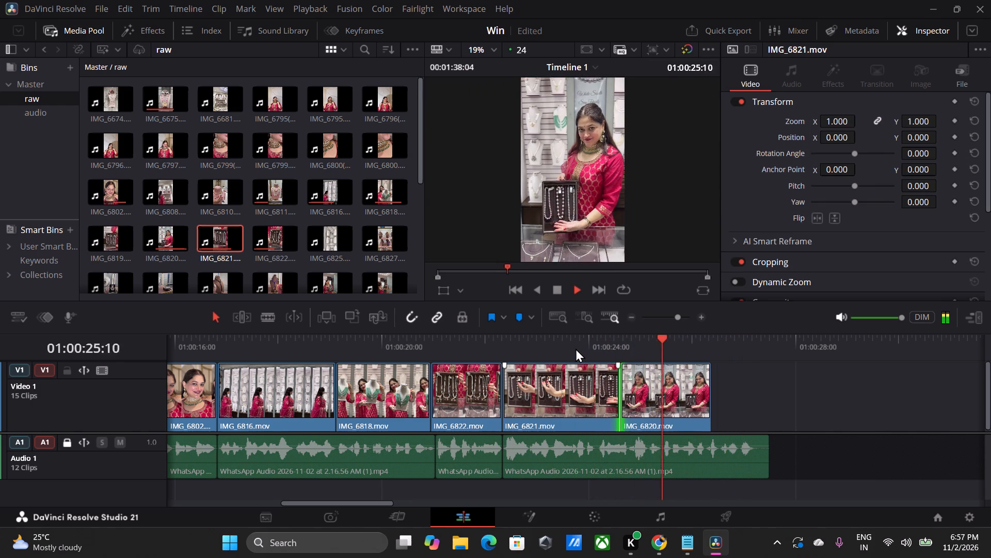
{"action": "key", "text": "space"}
Trim the start of IMG_6820.mov to leave about 1.25 seconds, and move it back directly after IMG_6821.mov.
{"action": "left_click_drag", "start_coordinate": [648, 397], "coordinate": [666, 401]}
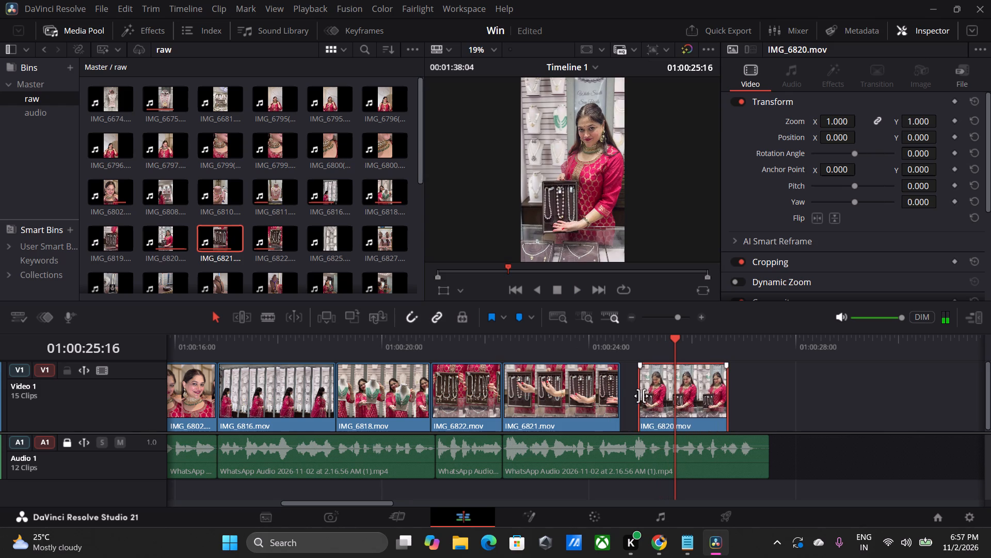
{"action": "left_click_drag", "start_coordinate": [637, 395], "coordinate": [644, 396]}
{"action": "left_click_drag", "start_coordinate": [638, 392], "coordinate": [651, 397]}
{"action": "left_click_drag", "start_coordinate": [640, 394], "coordinate": [653, 396]}
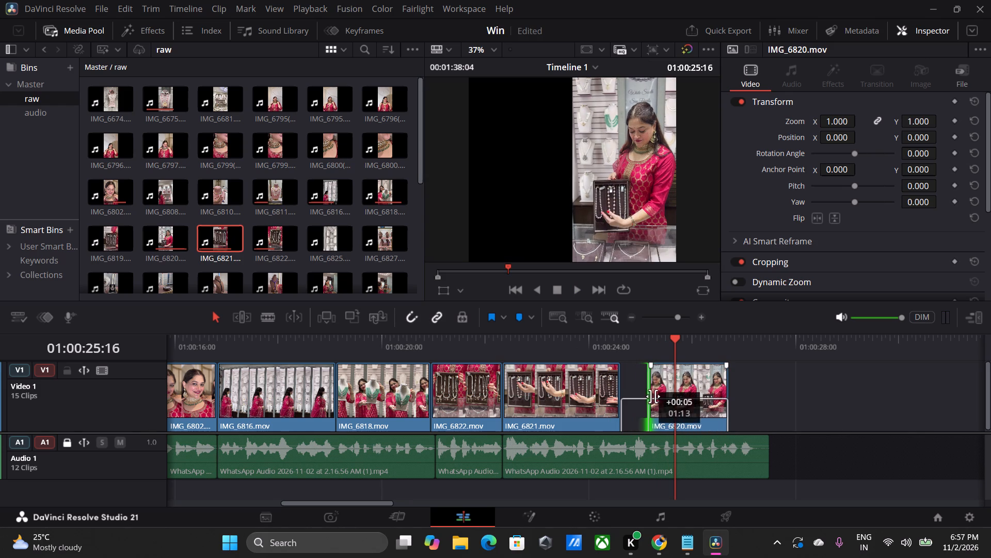
{"action": "left_click_drag", "start_coordinate": [653, 396], "coordinate": [664, 400]}
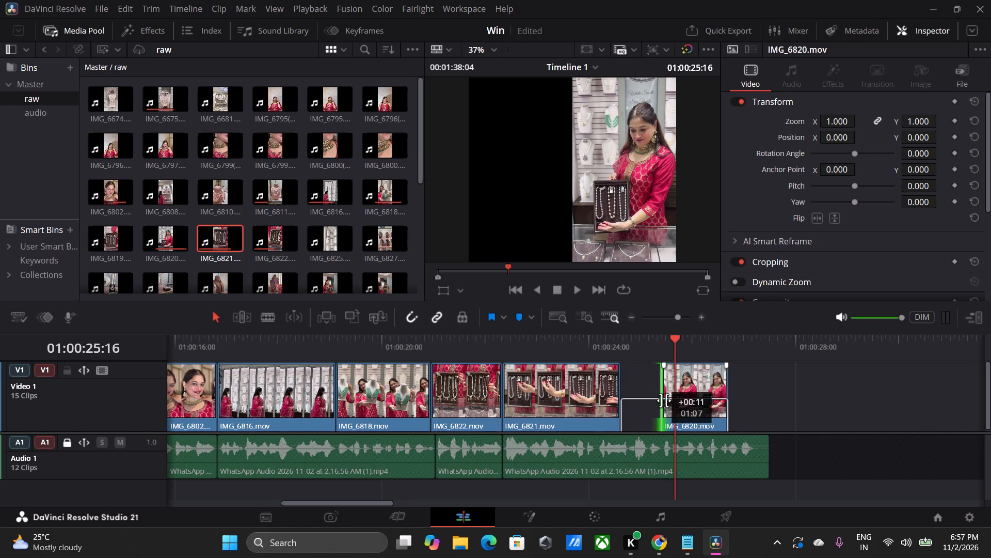
{"action": "left_click_drag", "start_coordinate": [664, 400], "coordinate": [665, 400]}
{"action": "left_click_drag", "start_coordinate": [685, 404], "coordinate": [648, 401]}
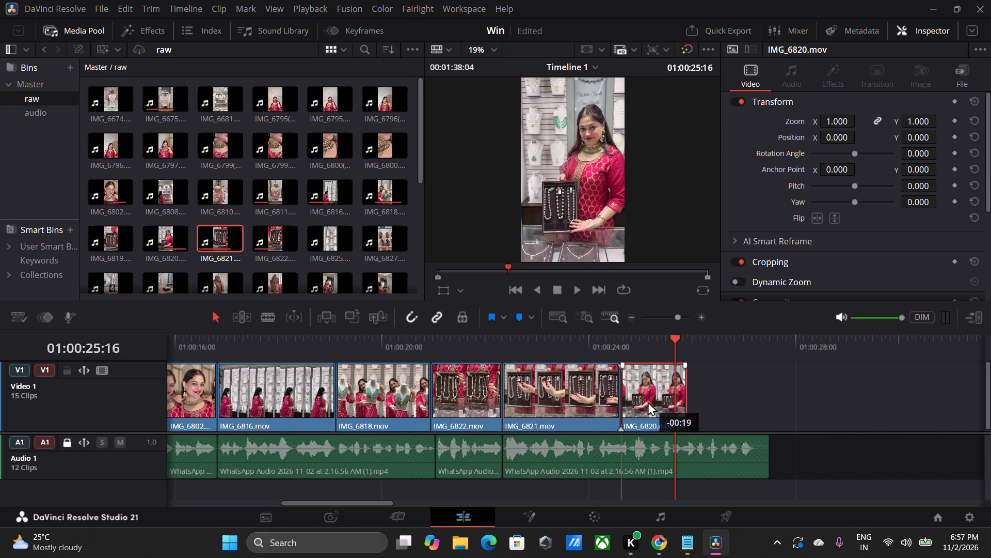
{"action": "left_click_drag", "start_coordinate": [648, 401], "coordinate": [645, 401]}
Replay from IMG_6822.mov past the end of IMG_6820.mov to check the shortened shots against the voice-over.
{"action": "left_click", "coordinate": [580, 353]}
{"action": "key", "text": "space"}
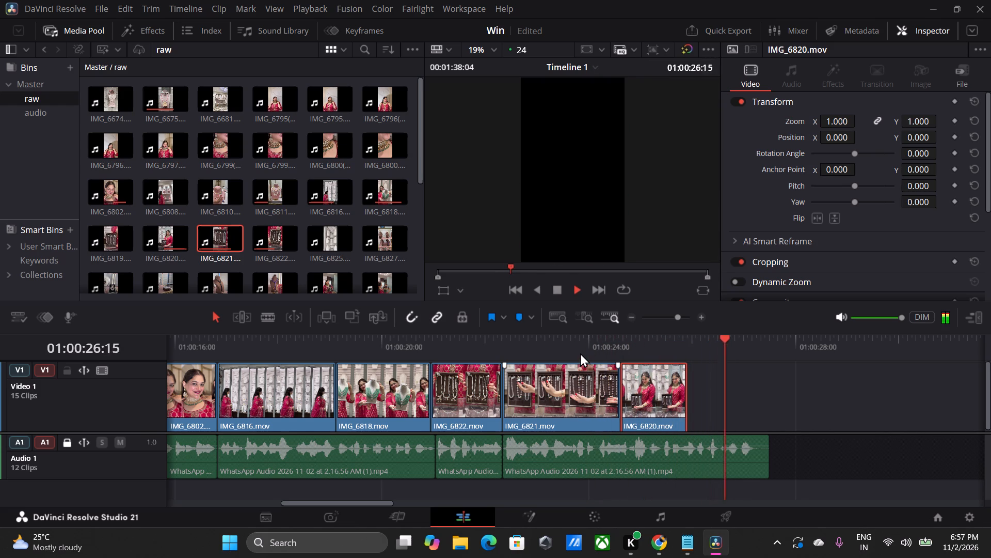
{"action": "key", "text": "space"}
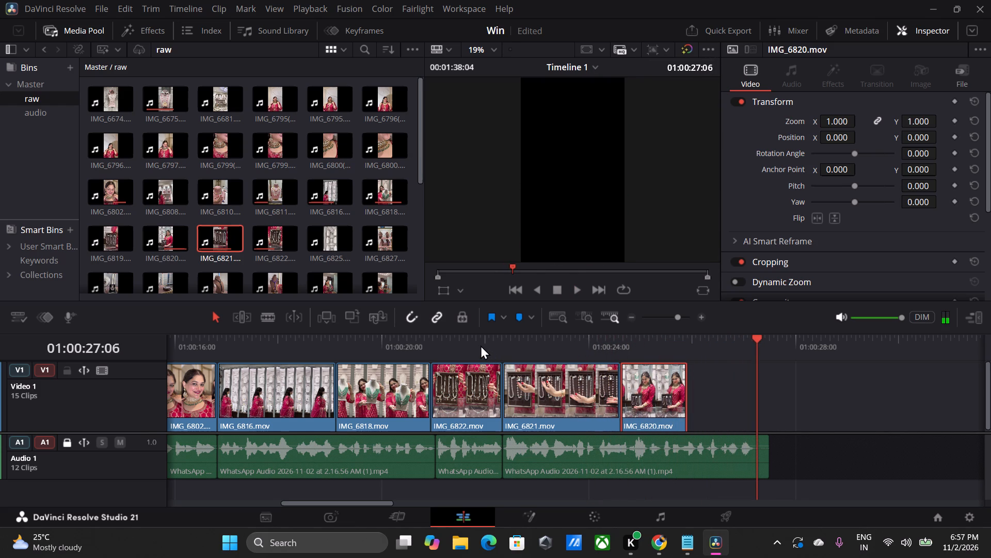
{"action": "left_click", "coordinate": [481, 345]}
{"action": "key", "text": "space"}
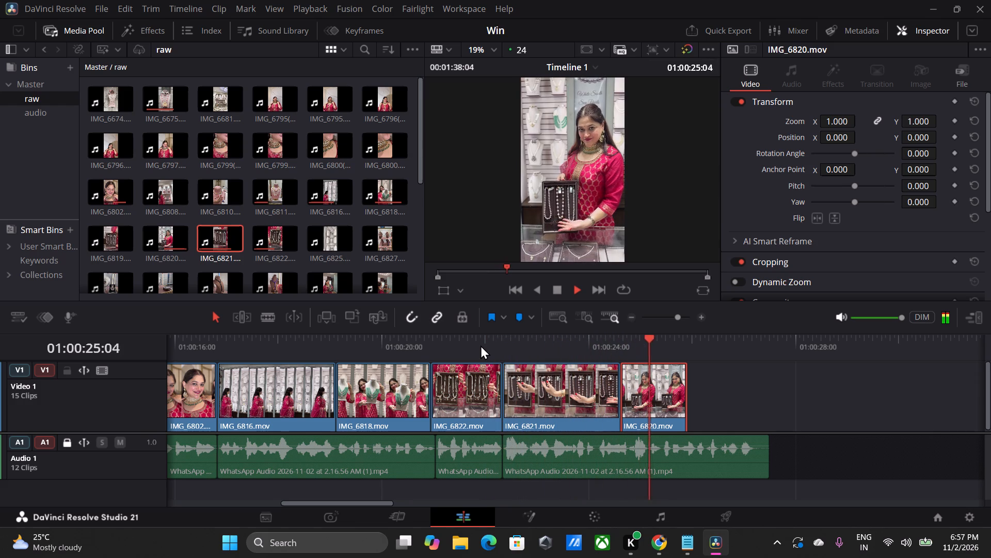
{"action": "key", "text": "space"}
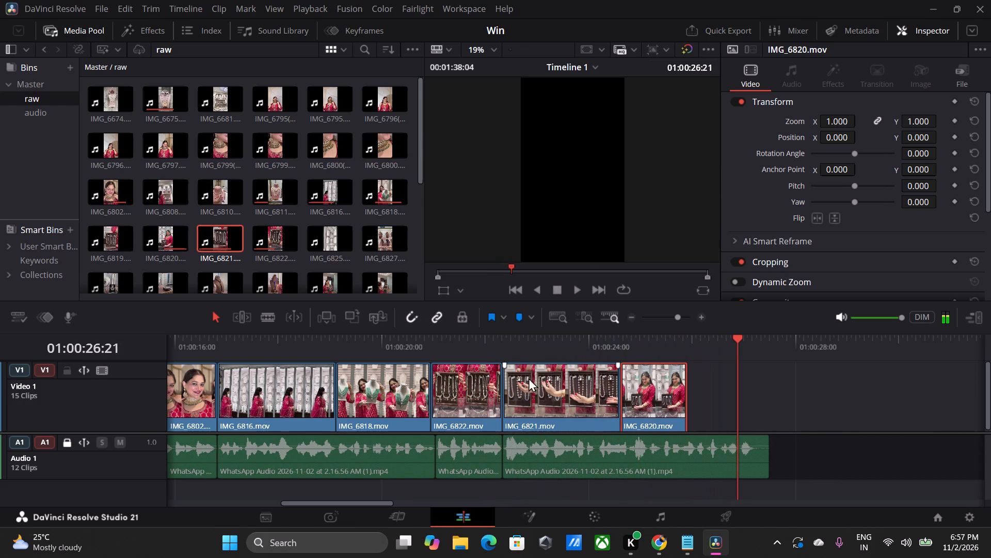
Move IMG_6821.mov and IMG_6820.mov together to about 01:00:28:00, and place only the video of IMG_6827.mov directly after IMG_6822.mov.
{"action": "left_click", "coordinate": [587, 406], "text": "ctrl"}
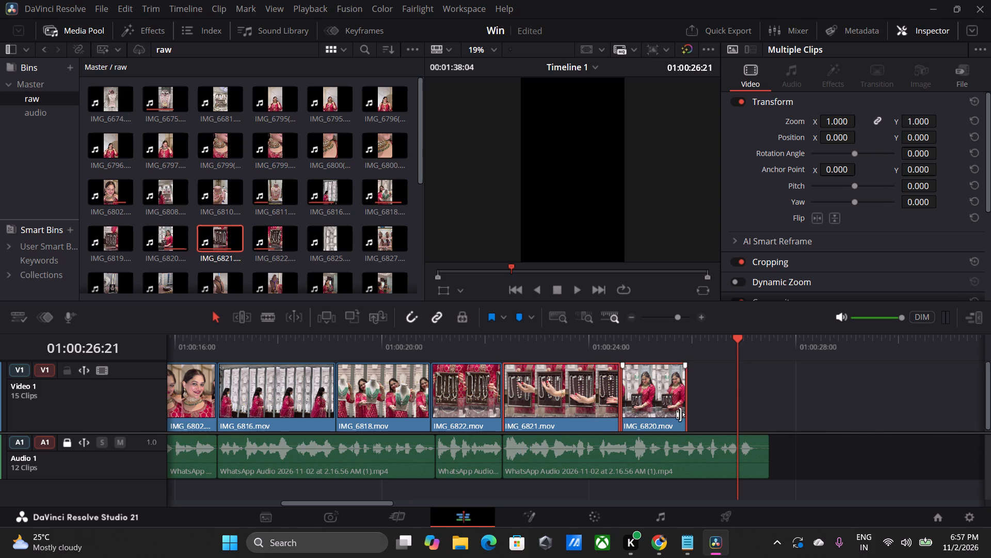
{"action": "left_click_drag", "start_coordinate": [601, 404], "coordinate": [899, 410]}
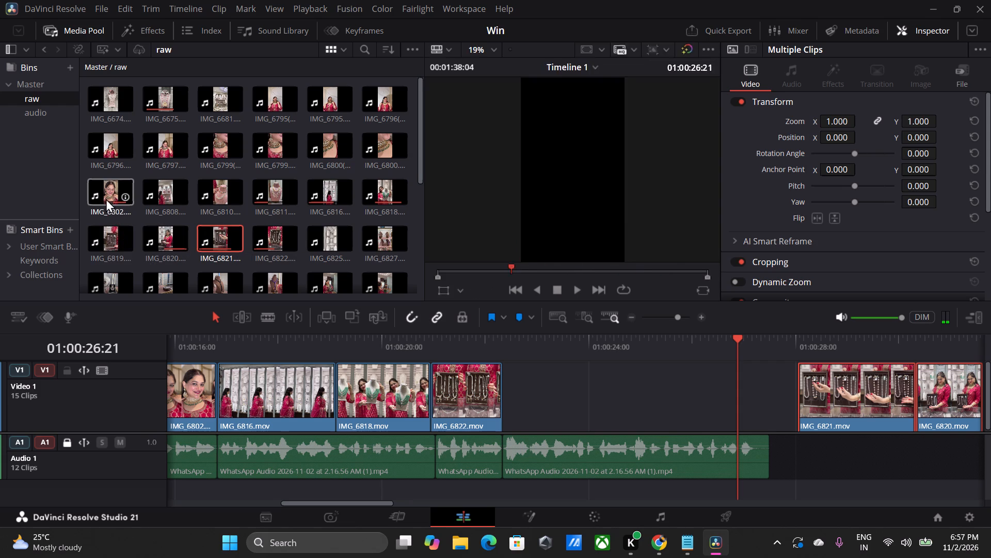
{"action": "double_click", "coordinate": [387, 238]}
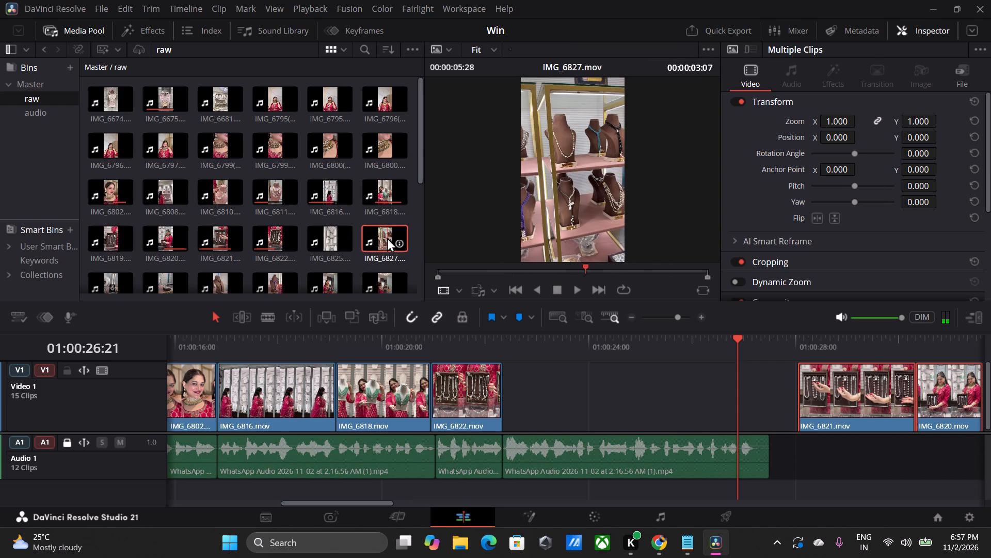
{"action": "left_click_drag", "start_coordinate": [559, 244], "coordinate": [507, 386]}
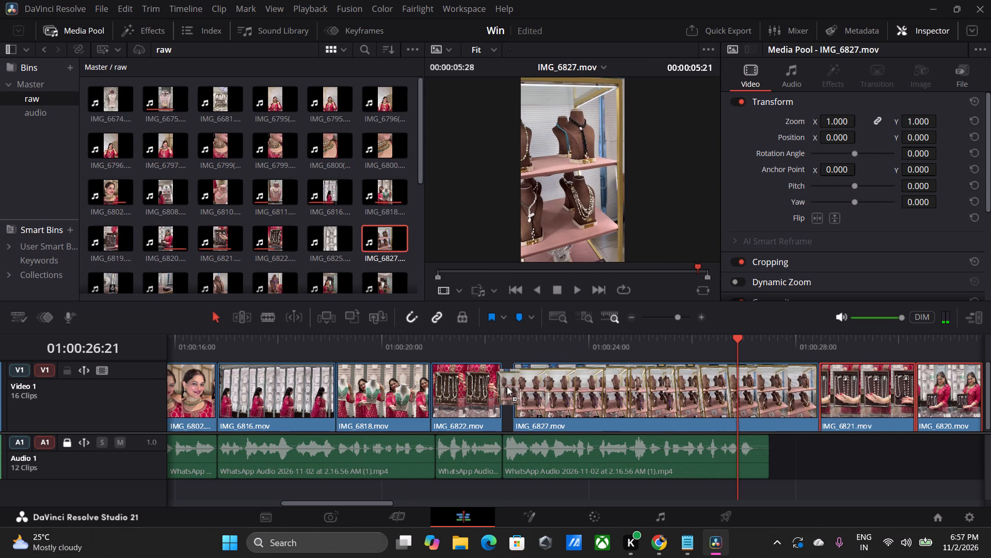
{"action": "left_click_drag", "start_coordinate": [507, 386], "coordinate": [500, 388]}
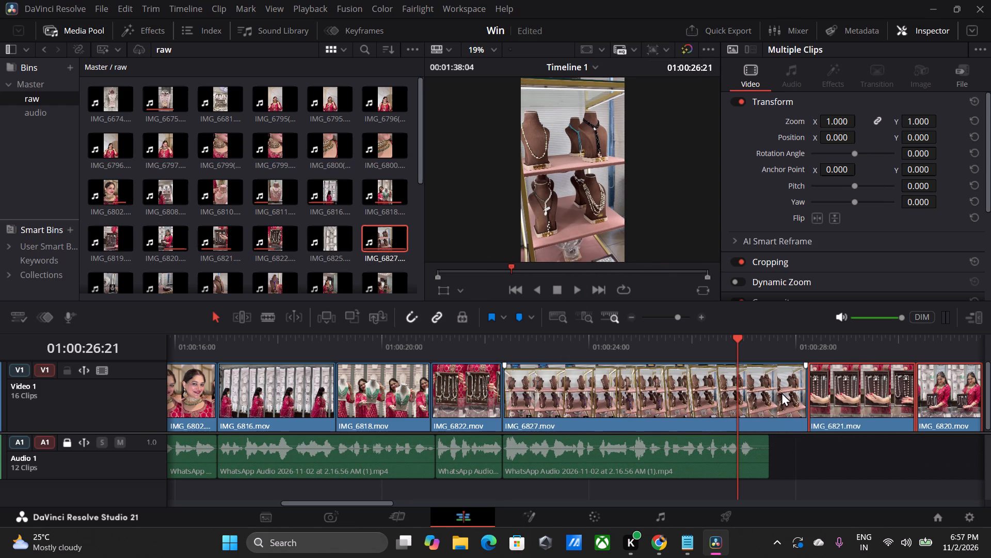
Split IMG_6827.mov at 01:00:24:09, delete its first part, and close the gap so the rest follows IMG_6822.mov.
{"action": "left_click", "coordinate": [508, 353]}
{"action": "key", "text": "space"}
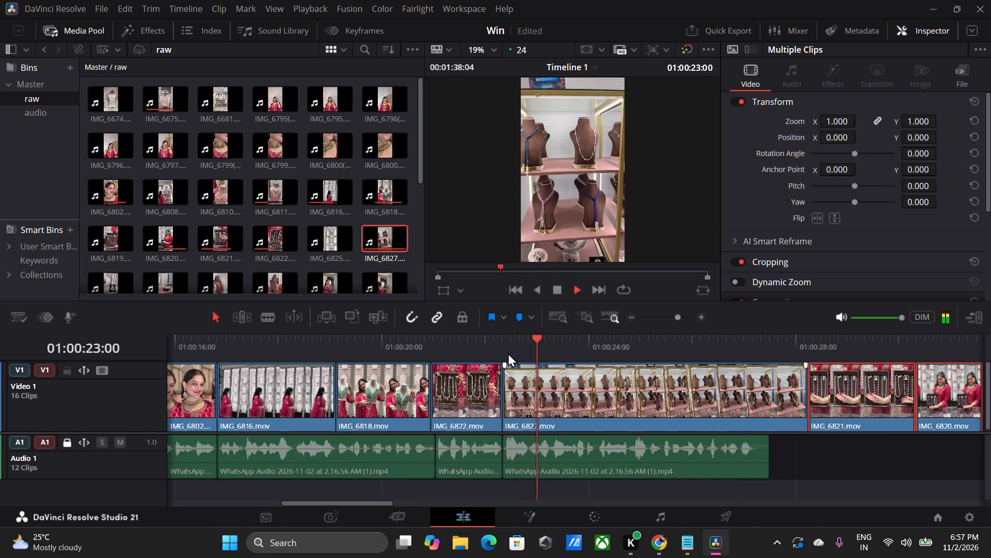
{"action": "key", "text": "space"}
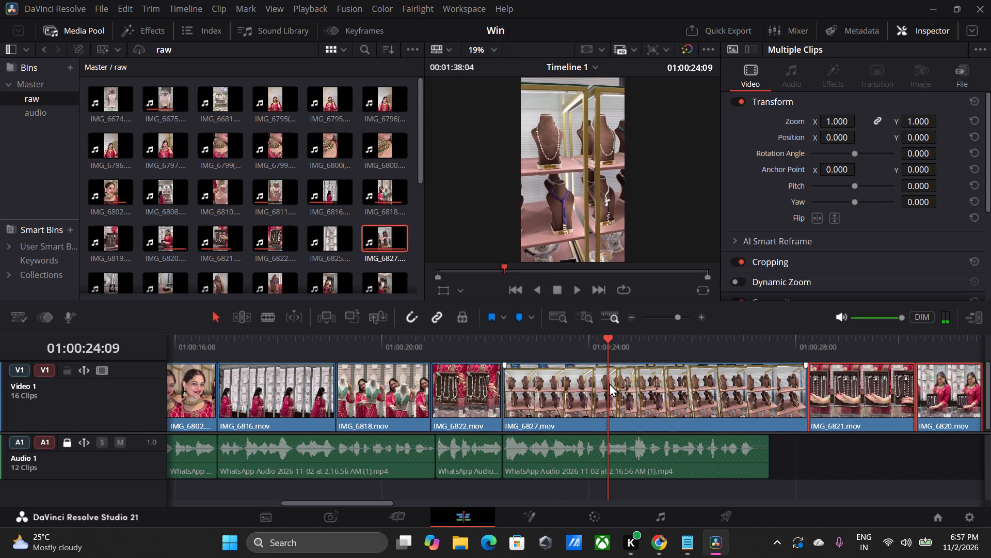
{"action": "key", "text": "ctrl+b"}
{"action": "left_click", "coordinate": [583, 389]}
{"action": "key", "text": "BackSpace"}
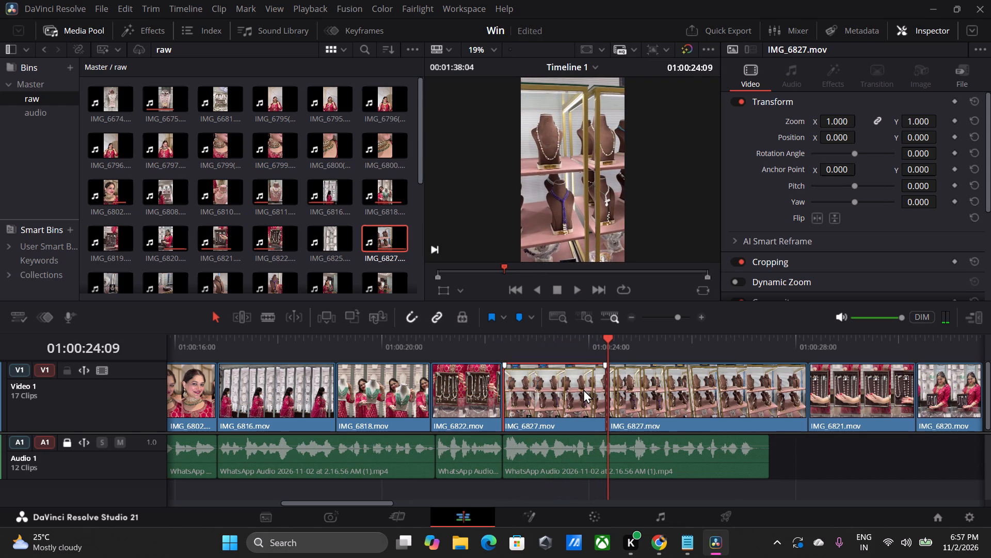
{"action": "left_click", "coordinate": [583, 389]}
{"action": "key", "text": "BackSpace"}
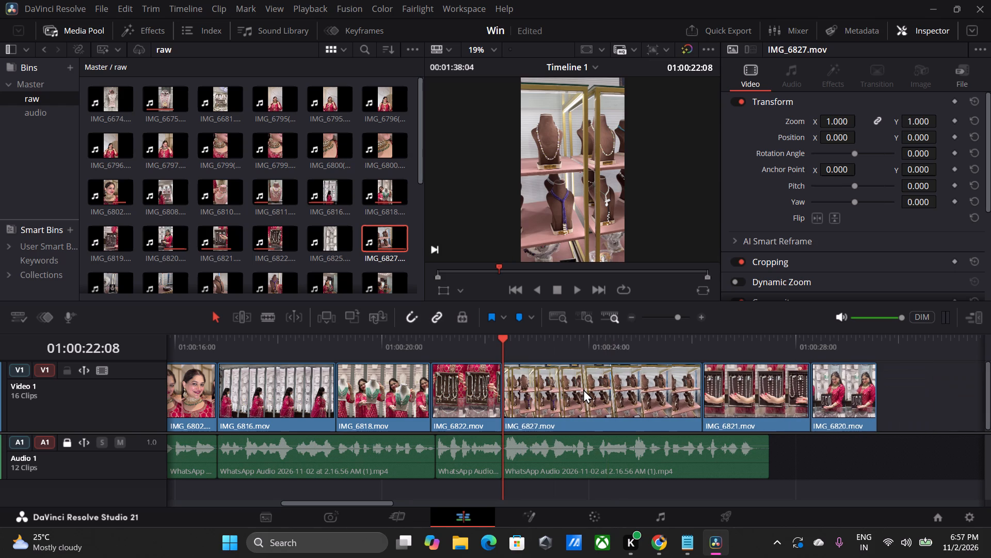
Play into IMG_6827.mov, split it at 01:00:23:23, delete the remainder, and close the gap up to IMG_6821.mov.
{"action": "key", "text": "space"}
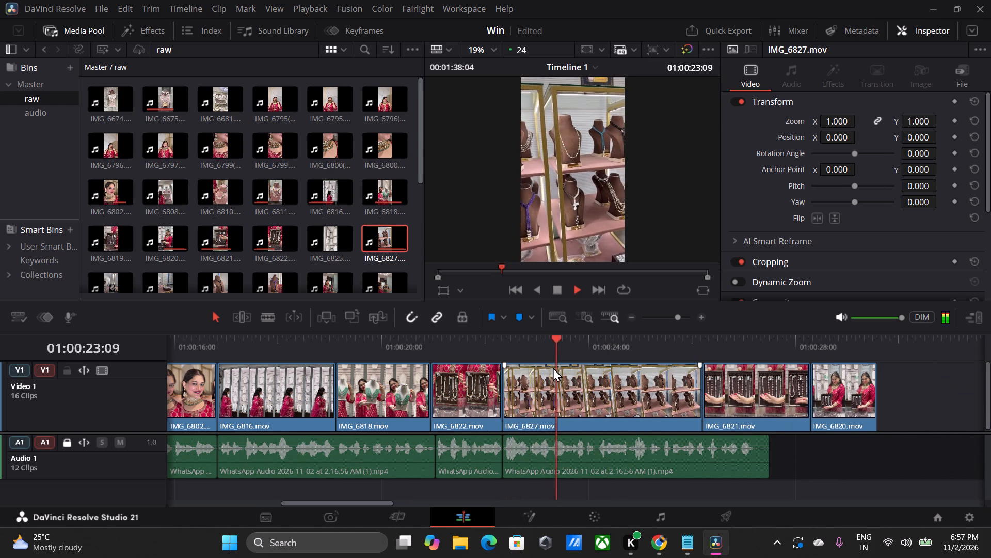
{"action": "key", "text": "space"}
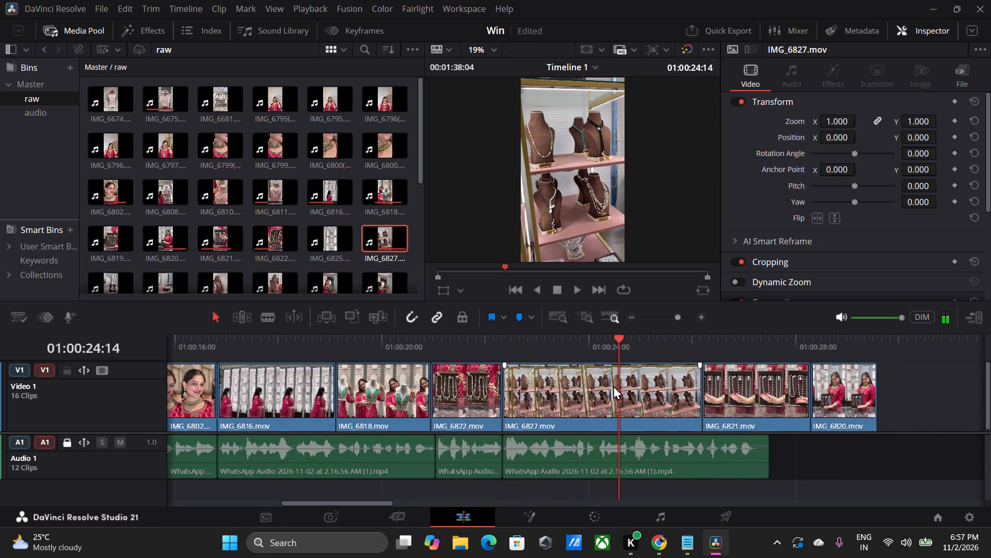
{"action": "left_click_drag", "start_coordinate": [612, 343], "coordinate": [606, 343]}
{"action": "left_click", "coordinate": [560, 347]}
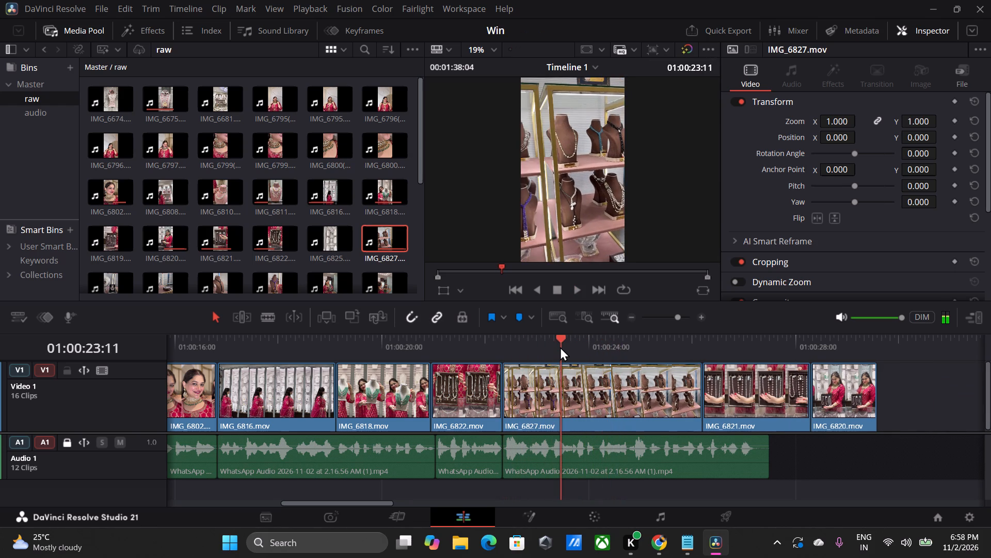
{"action": "key", "text": "space"}
{"action": "key", "text": "space"}
{"action": "left_click", "coordinate": [602, 388]}
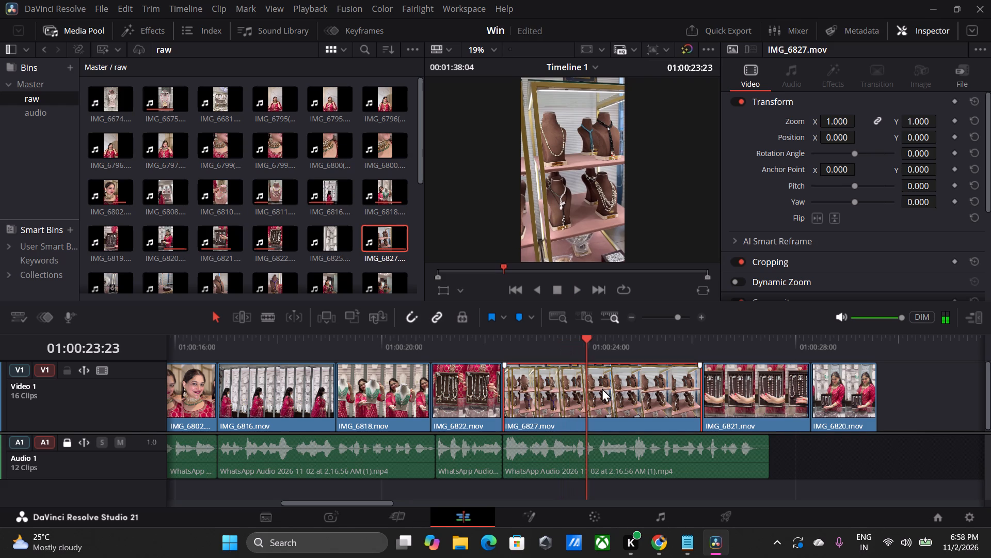
{"action": "key", "text": "ctrl+b"}
{"action": "left_click", "coordinate": [613, 400]}
{"action": "key", "text": "BackSpace"}
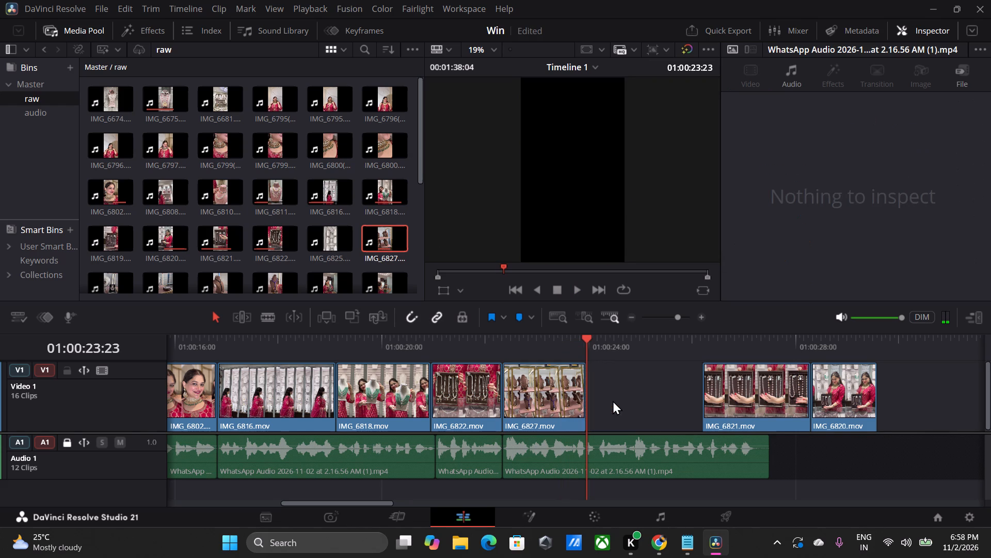
{"action": "left_click", "coordinate": [613, 400]}
{"action": "key", "text": "BackSpace"}
Replay from IMG_6818.mov past the end of IMG_6820.mov to check the inserted IMG_6827.mov against the voice-over.
{"action": "left_click_drag", "start_coordinate": [491, 320], "coordinate": [485, 317]}
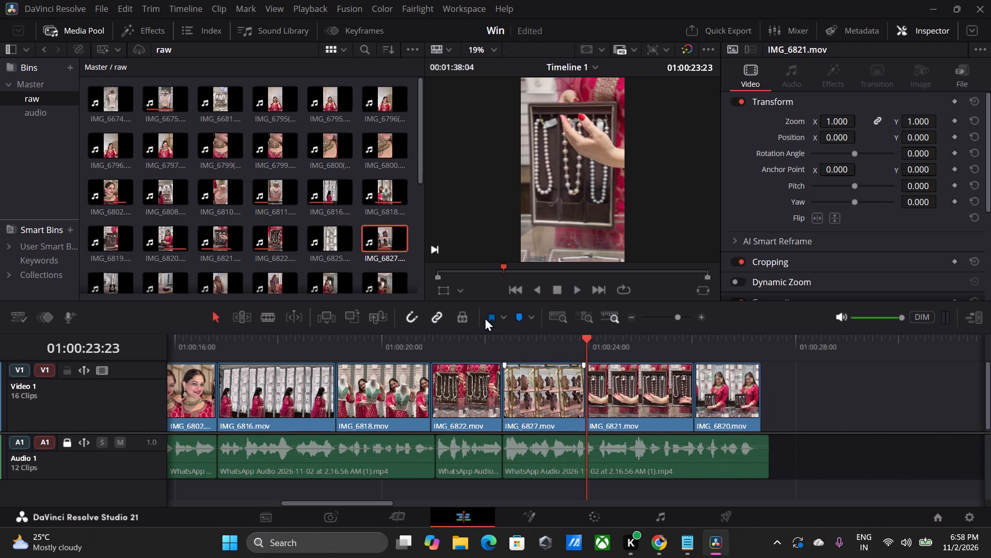
{"action": "left_click_drag", "start_coordinate": [485, 317], "coordinate": [483, 323]}
{"action": "left_click_drag", "start_coordinate": [482, 348], "coordinate": [395, 345]}
{"action": "key", "text": "space"}
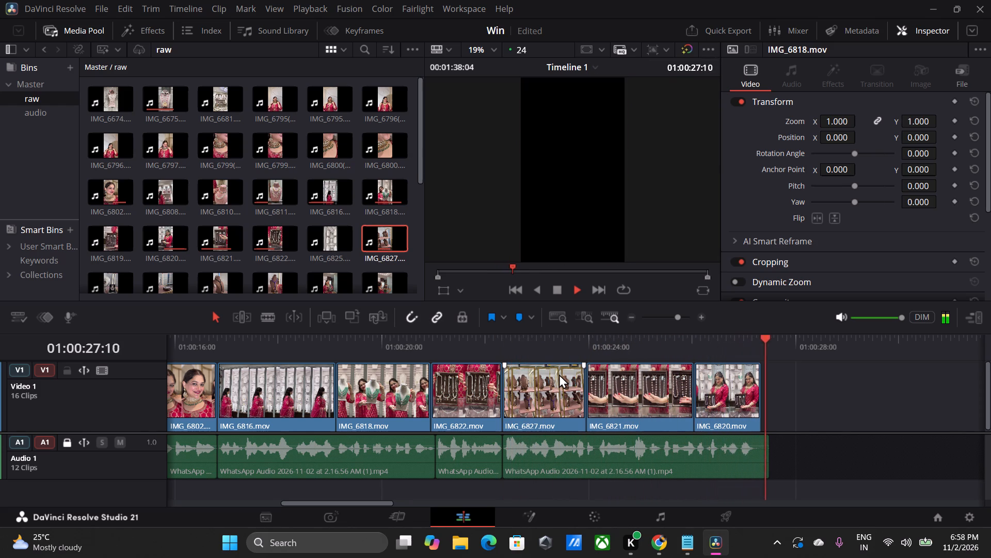
{"action": "key", "text": "space"}
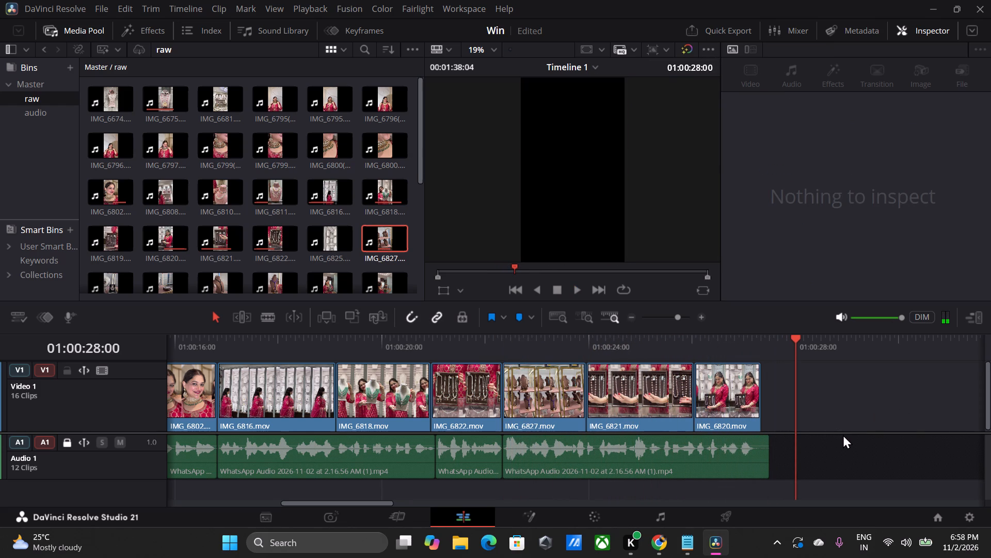
Unlock Audio 1 and close the four gaps between the voice-over clips after the last clip on Video 1.
{"action": "scroll", "coordinate": [843, 435], "scroll_direction": "down", "scroll_amount": 5, "text": "alt"}
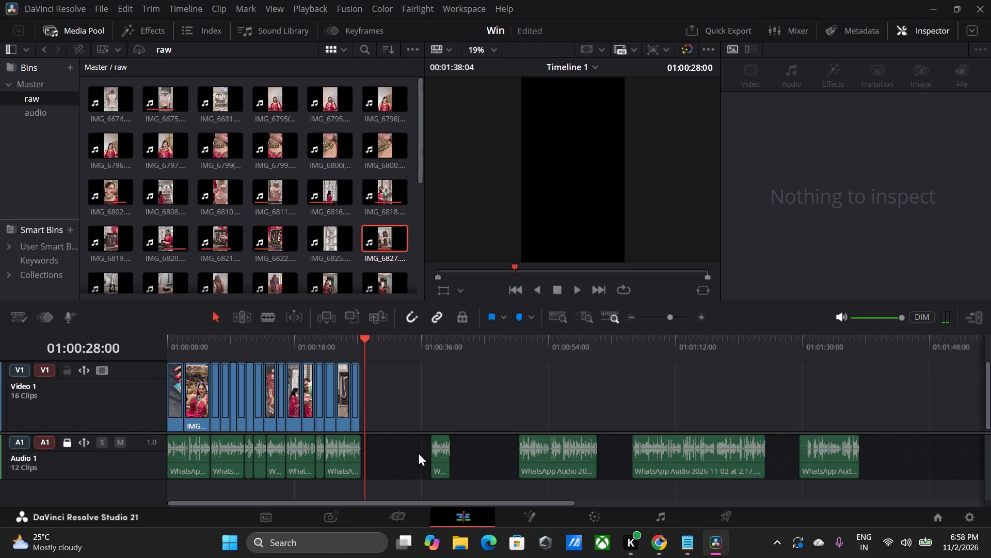
{"action": "left_click", "coordinate": [70, 440]}
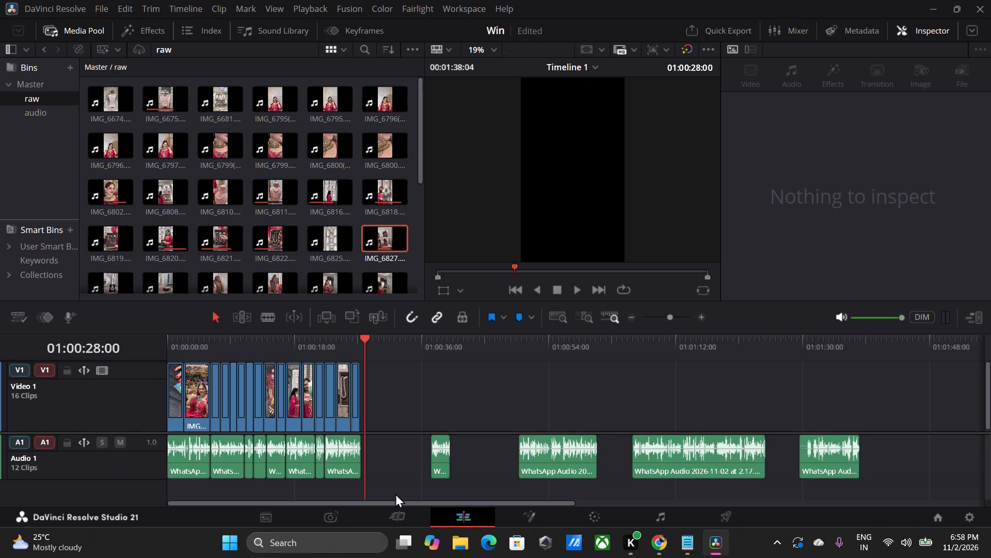
{"action": "left_click", "coordinate": [397, 466]}
{"action": "key", "text": "BackSpace"}
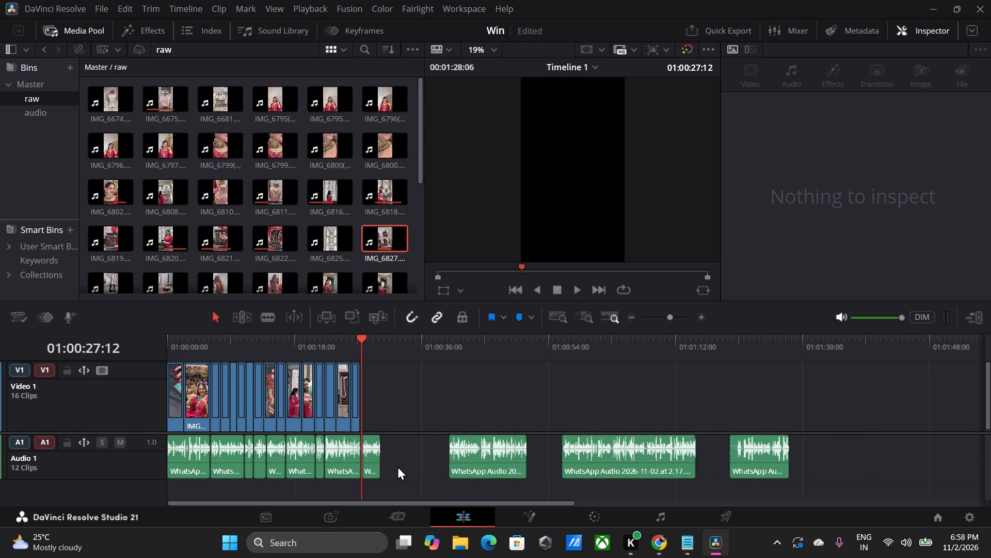
{"action": "left_click", "coordinate": [397, 466]}
{"action": "key", "text": "BackSpace"}
{"action": "left_click", "coordinate": [482, 455]}
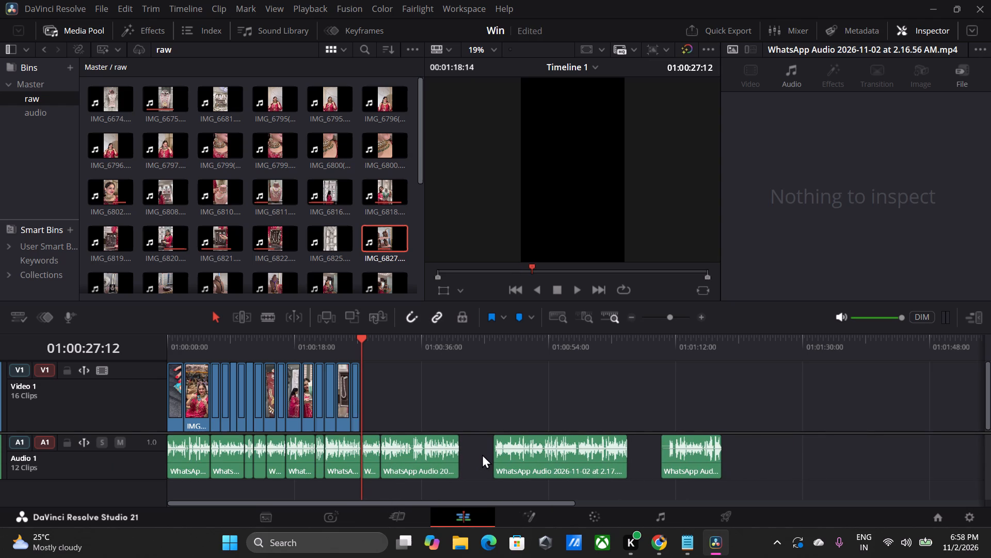
{"action": "key", "text": "BackSpace"}
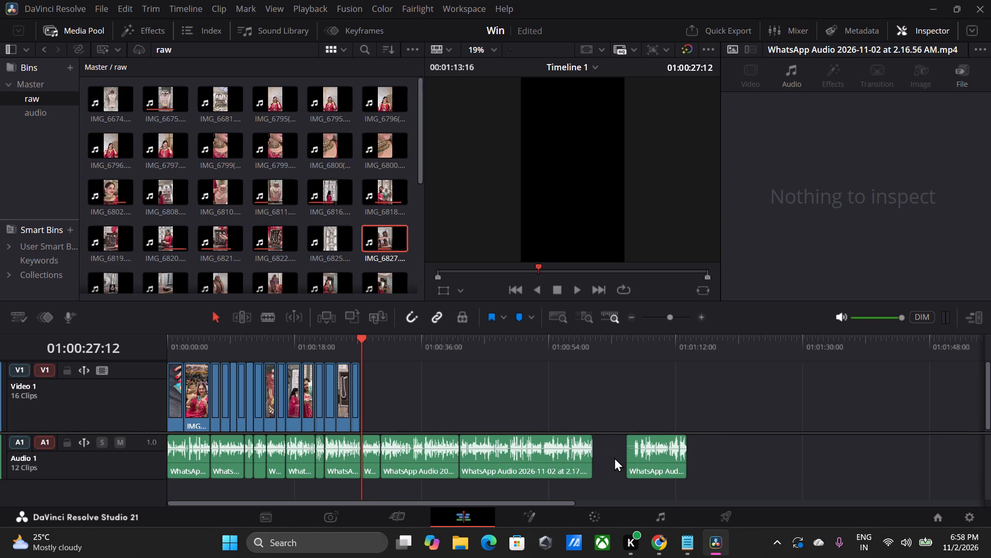
{"action": "left_click", "coordinate": [614, 457]}
{"action": "key", "text": "BackSpace"}
Play the voice-over past the last video clip and delete the short WhatsApp clip that follows that point on Audio 1.
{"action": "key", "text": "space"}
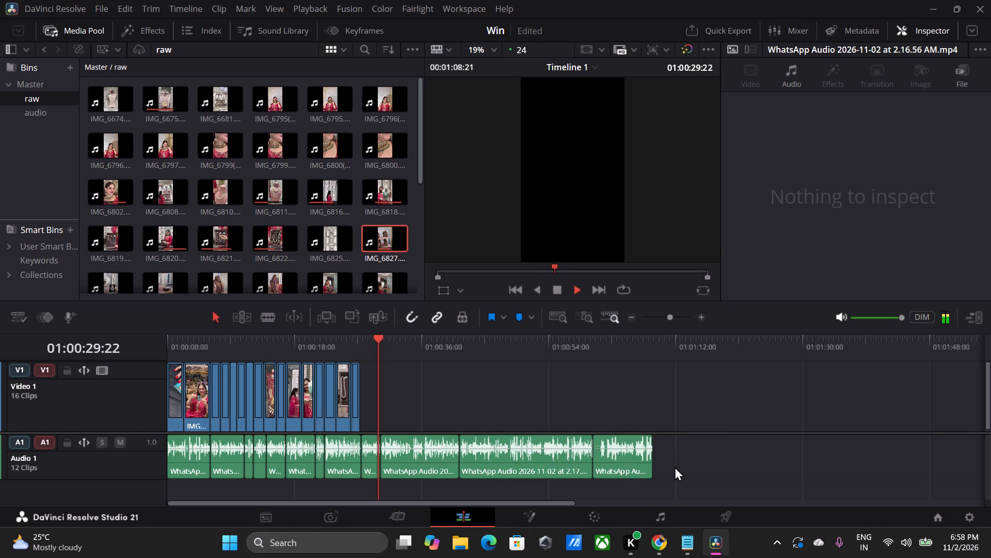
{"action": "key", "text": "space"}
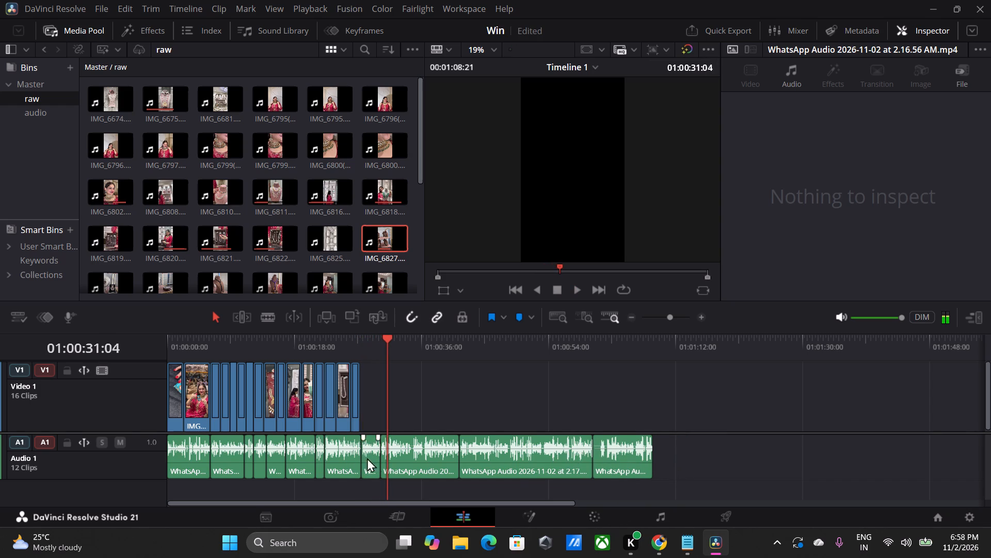
{"action": "scroll", "coordinate": [401, 456], "scroll_direction": "up", "scroll_amount": 3, "text": "alt"}
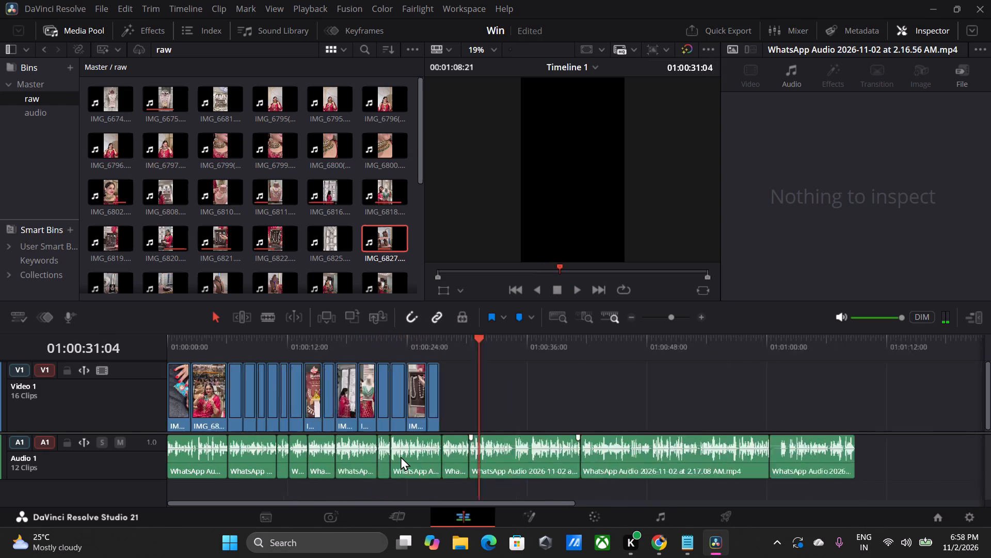
{"action": "scroll", "coordinate": [401, 456], "scroll_direction": "up", "scroll_amount": 1, "text": "alt"}
{"action": "left_click", "coordinate": [537, 458]}
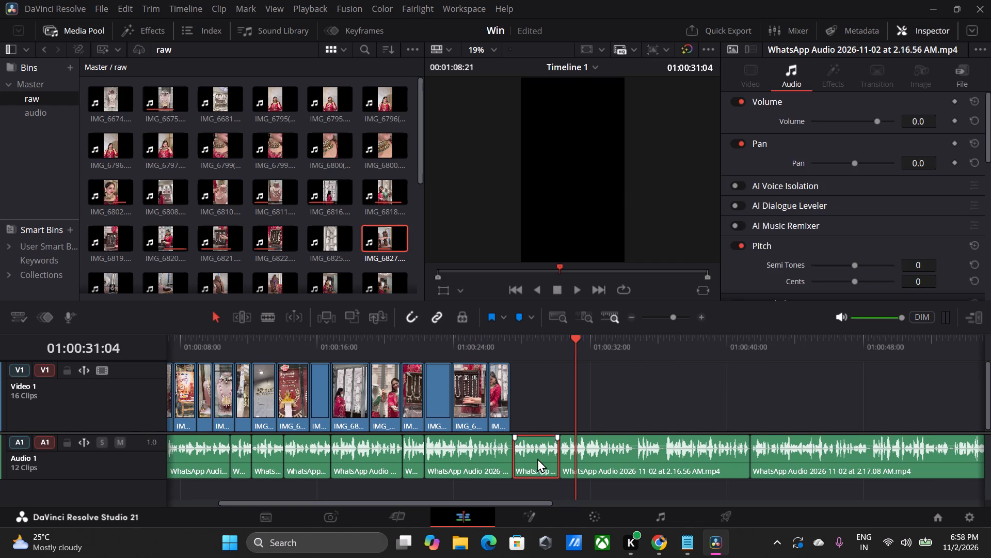
{"action": "left_click", "coordinate": [528, 358]}
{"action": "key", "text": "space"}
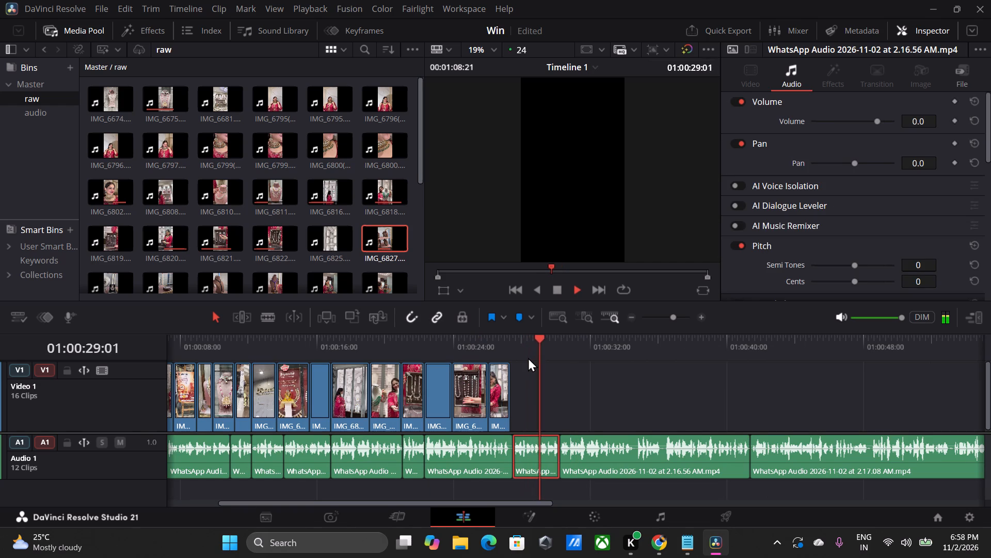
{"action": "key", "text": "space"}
{"action": "left_click", "coordinate": [548, 460]}
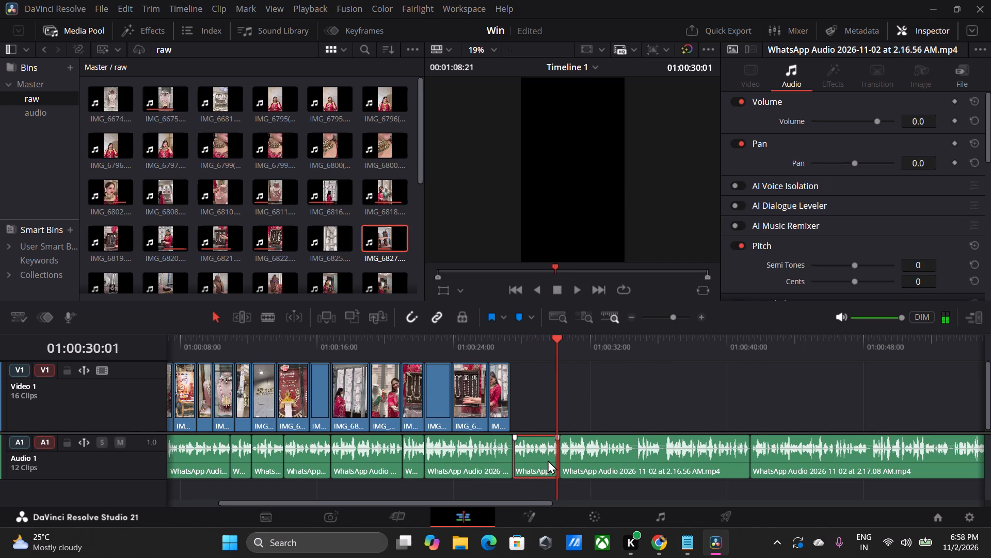
{"action": "key", "text": "BackSpace"}
Play through the long 2.16.56 AM voice clip, delete it, and close the gap so the 2.17.08 AM clip moves up.
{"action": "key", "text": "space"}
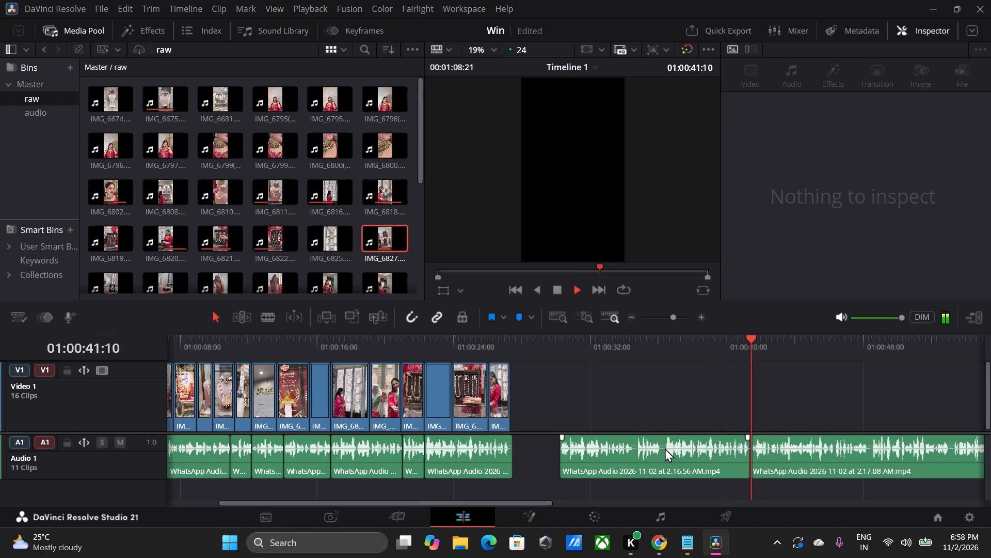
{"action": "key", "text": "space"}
{"action": "left_click", "coordinate": [675, 447]}
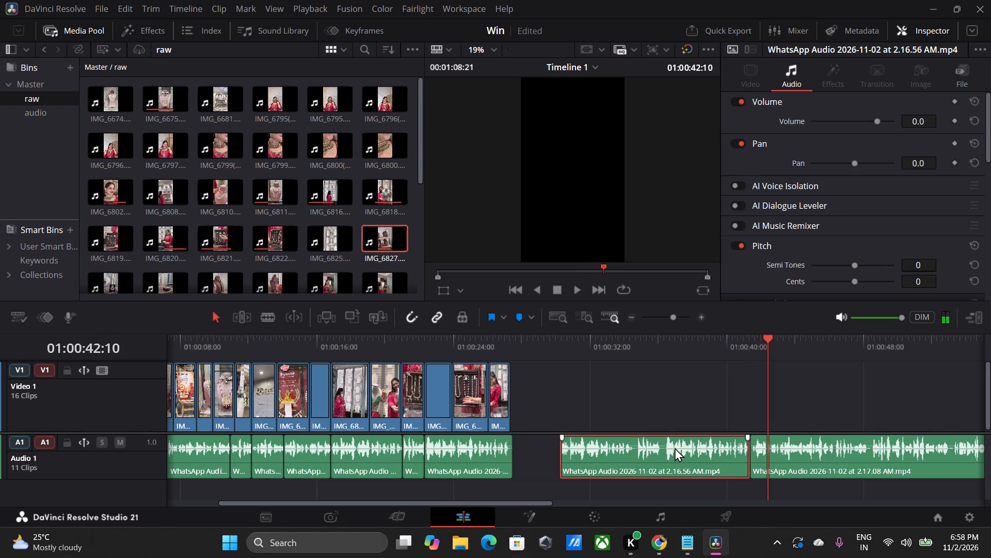
{"action": "key", "text": "BackSpace"}
{"action": "left_click", "coordinate": [675, 447]}
{"action": "key", "text": "BackSpace"}
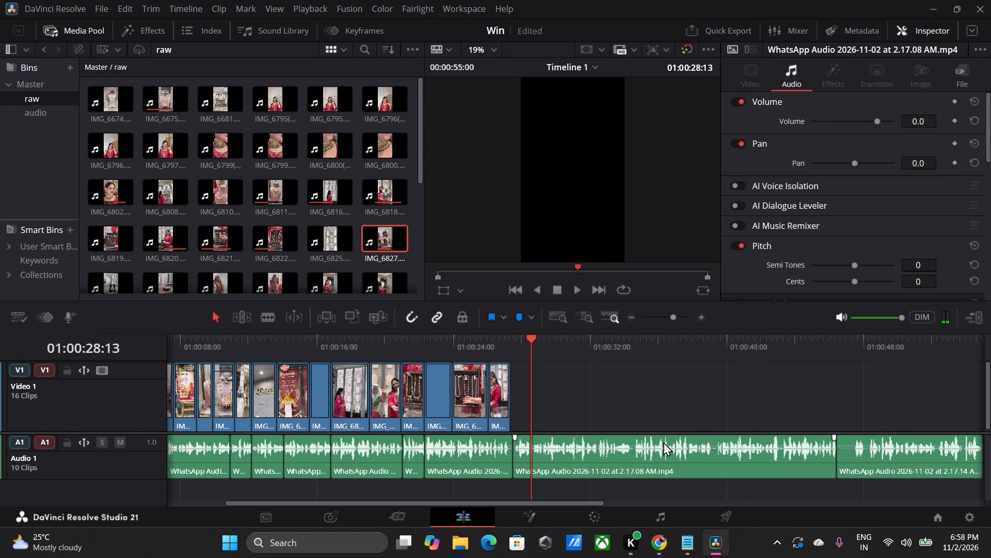
Replay the voice-over across the new join after the last video clip and recheck the part over IMG_6818.mov.
{"action": "left_click", "coordinate": [504, 347]}
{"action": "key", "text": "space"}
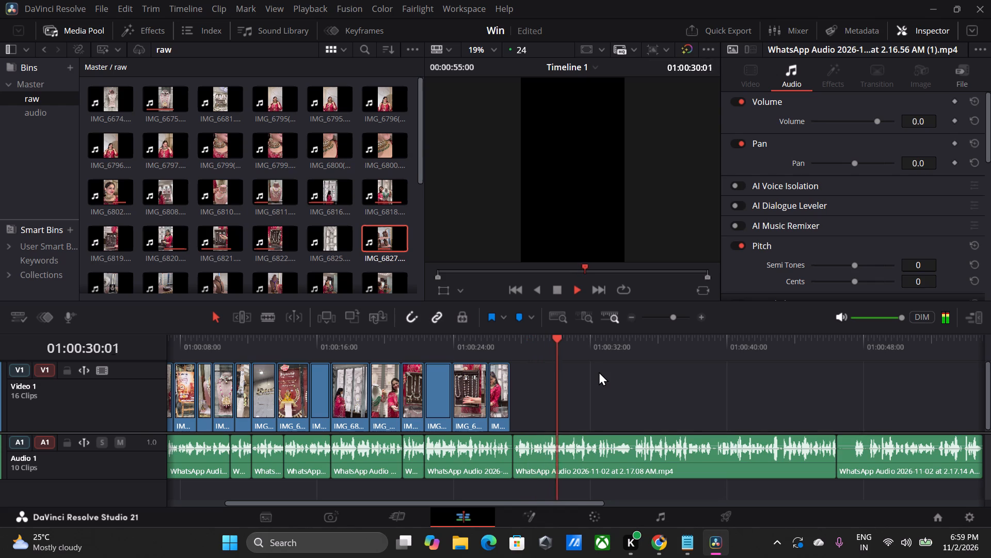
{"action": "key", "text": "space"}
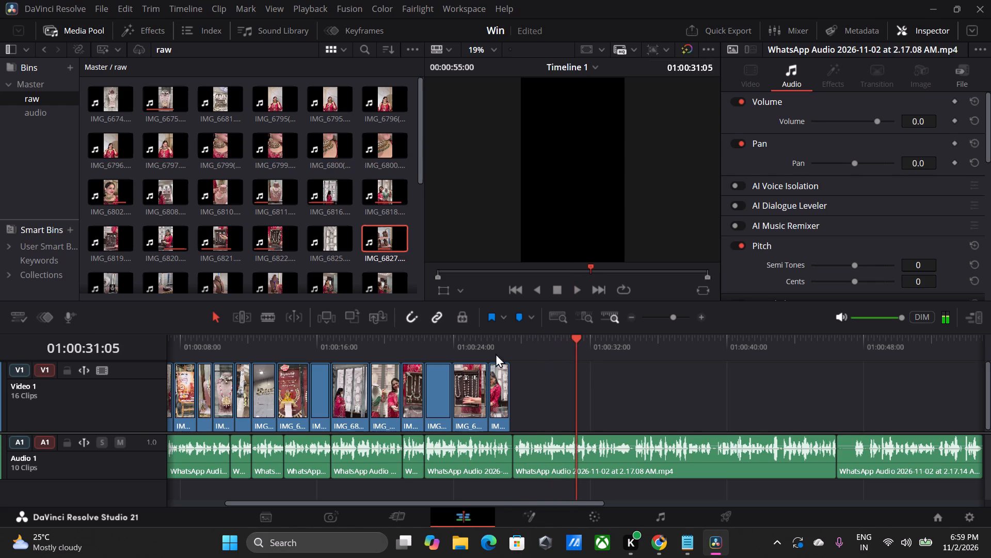
{"action": "left_click_drag", "start_coordinate": [456, 345], "coordinate": [379, 348]}
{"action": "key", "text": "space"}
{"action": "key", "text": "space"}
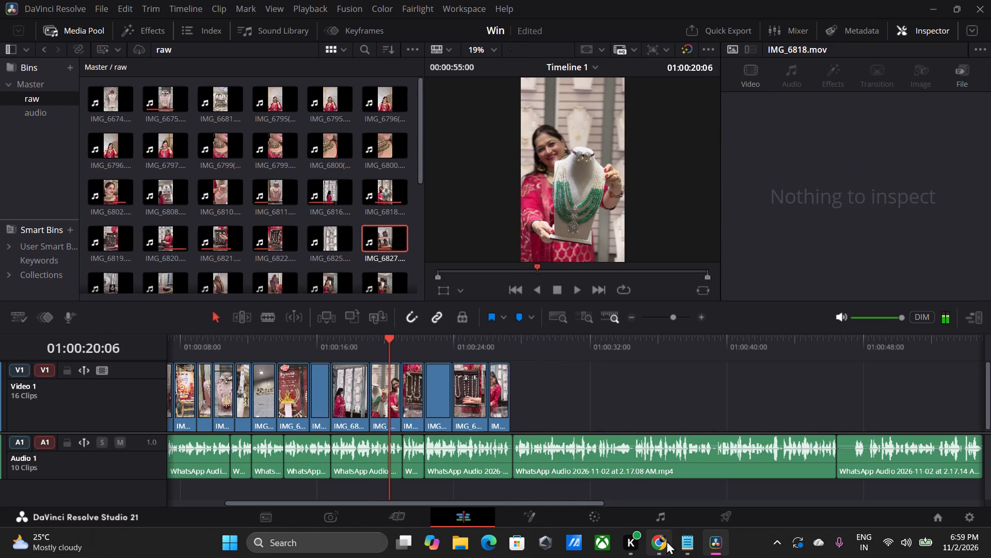
Play the remaining voice-over from the end of Video 1 to the timeline's end, comparing it with the script in Notepad.
{"action": "left_click", "coordinate": [679, 548]}
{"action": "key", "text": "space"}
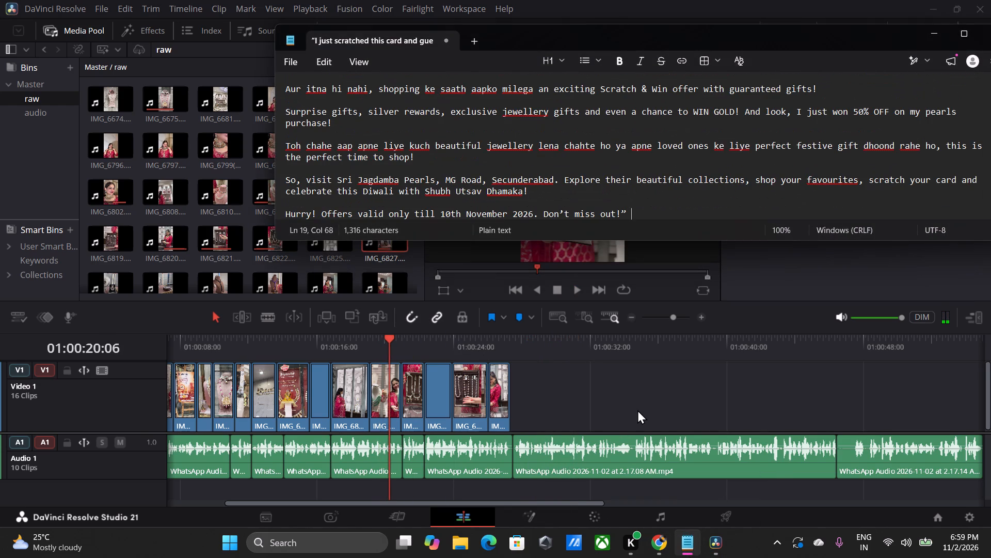
{"action": "left_click", "coordinate": [504, 352]}
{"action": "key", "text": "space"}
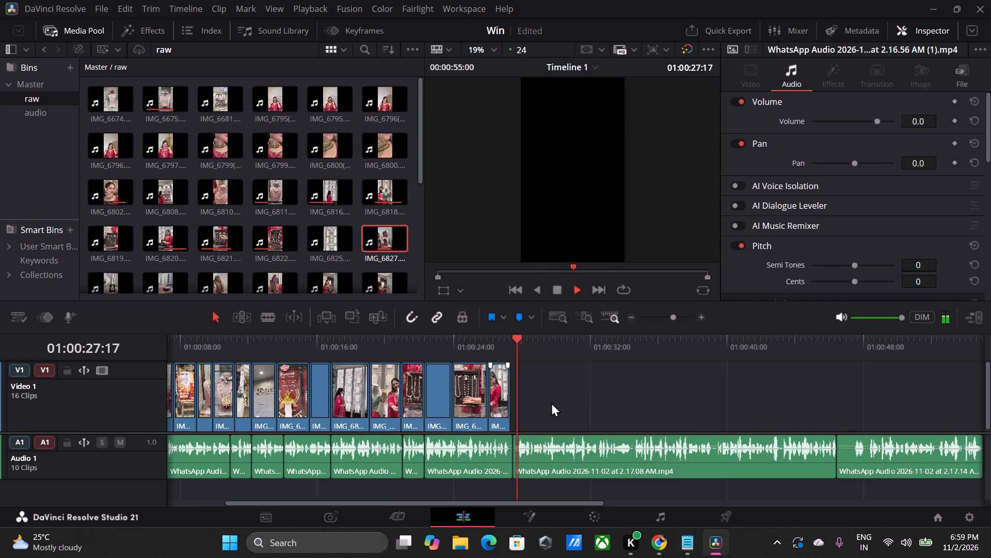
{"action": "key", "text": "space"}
{"action": "left_click", "coordinate": [677, 543]}
{"action": "scroll", "coordinate": [409, 222], "scroll_direction": "down", "scroll_amount": 1}
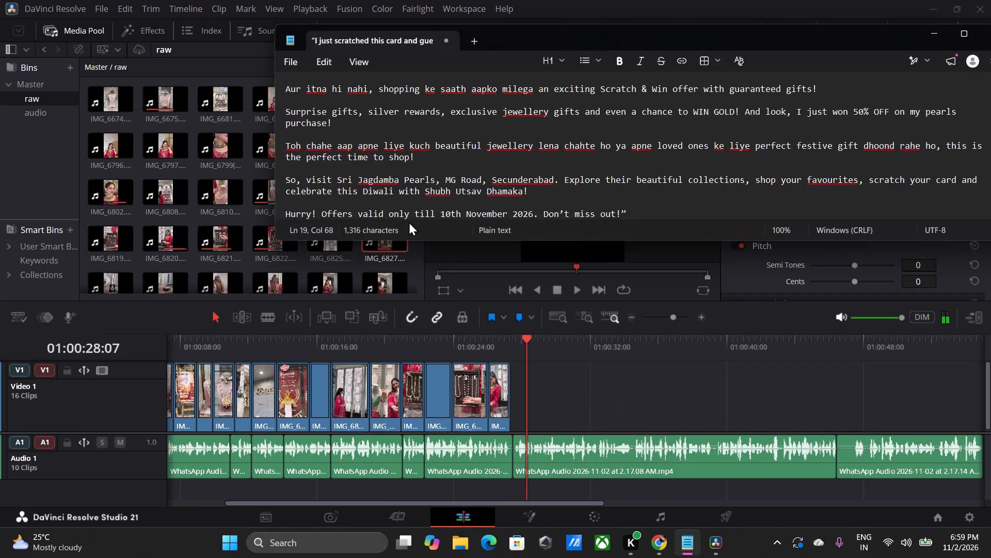
{"action": "scroll", "coordinate": [409, 222], "scroll_direction": "down", "scroll_amount": 2}
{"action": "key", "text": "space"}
{"action": "left_click", "coordinate": [572, 291]}
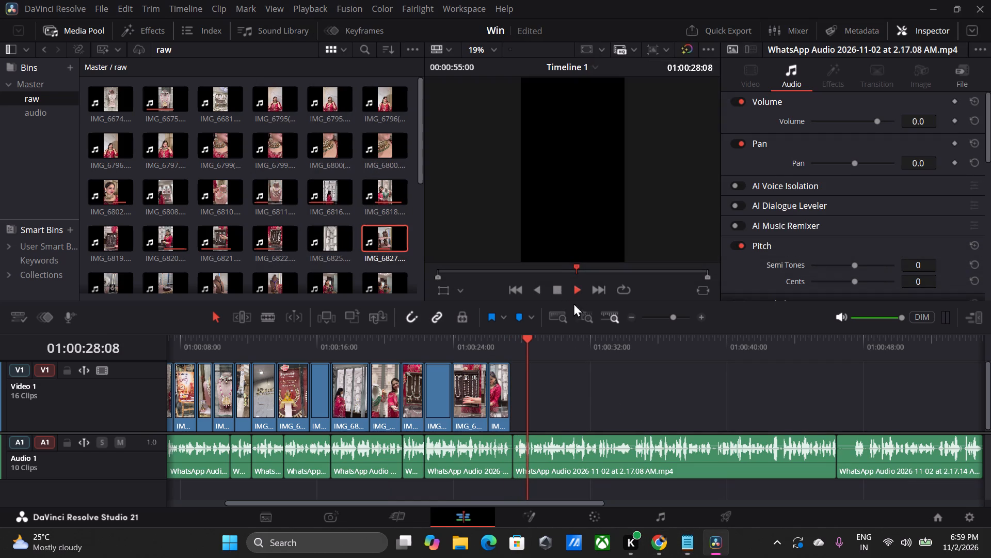
{"action": "left_click", "coordinate": [677, 547]}
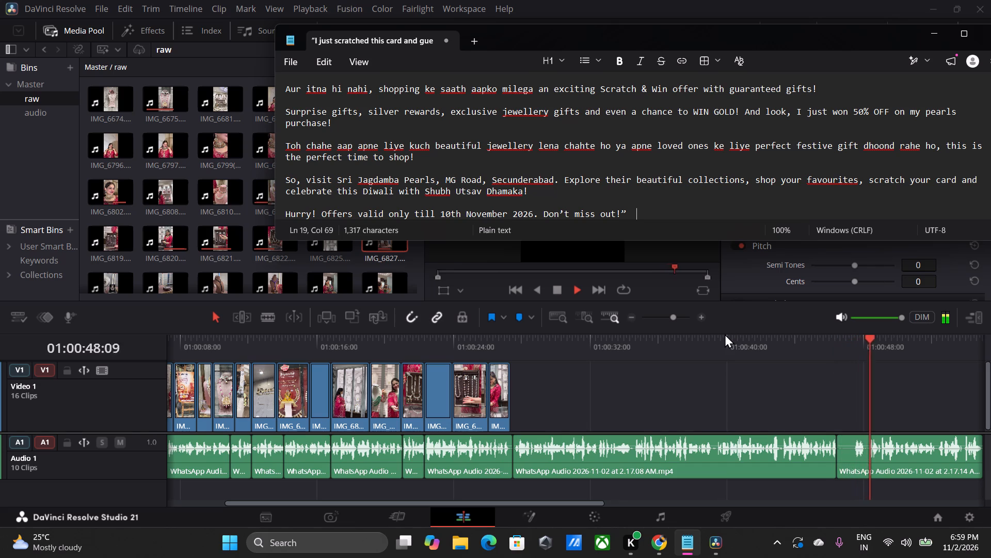
{"action": "scroll", "coordinate": [503, 155], "scroll_direction": "down", "scroll_amount": 3}
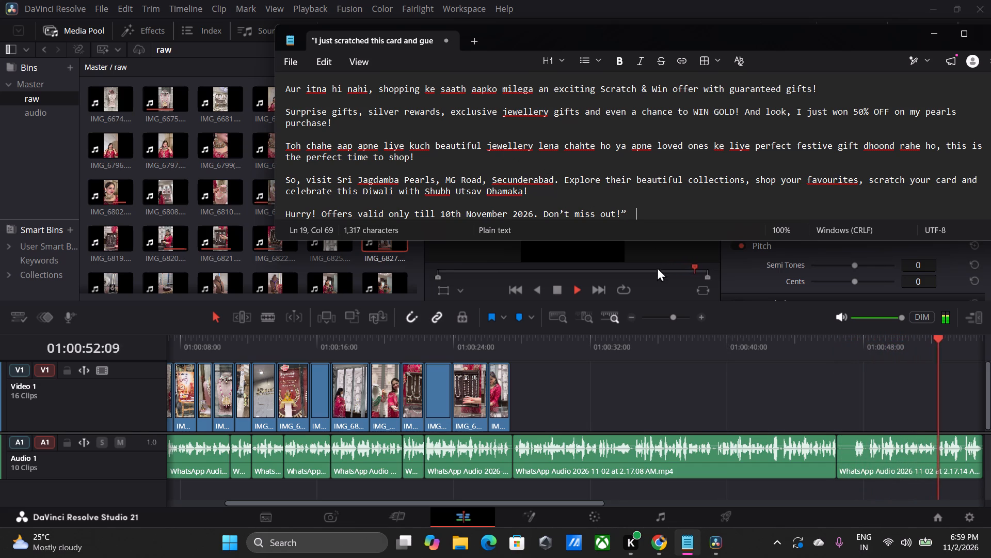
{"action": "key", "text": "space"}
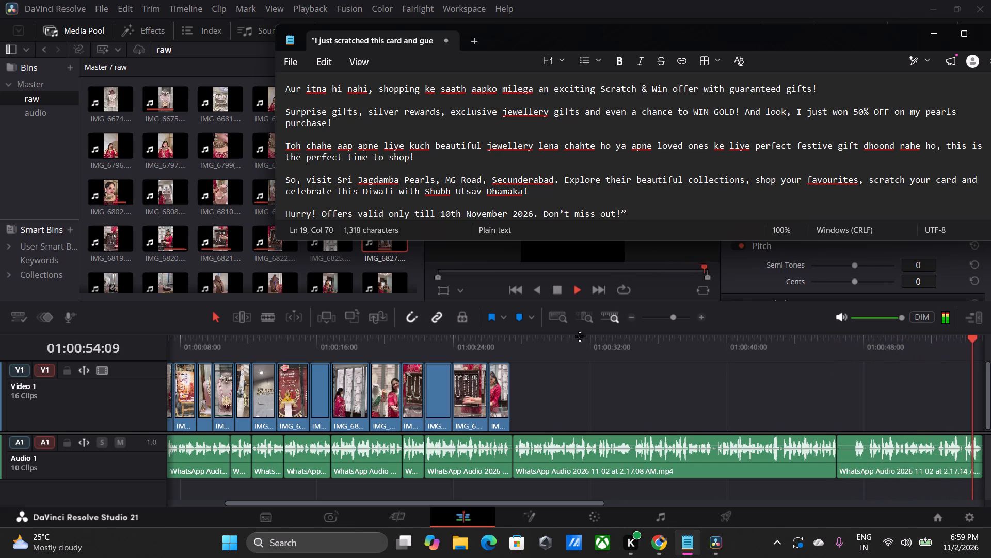
{"action": "left_click", "coordinate": [936, 35]}
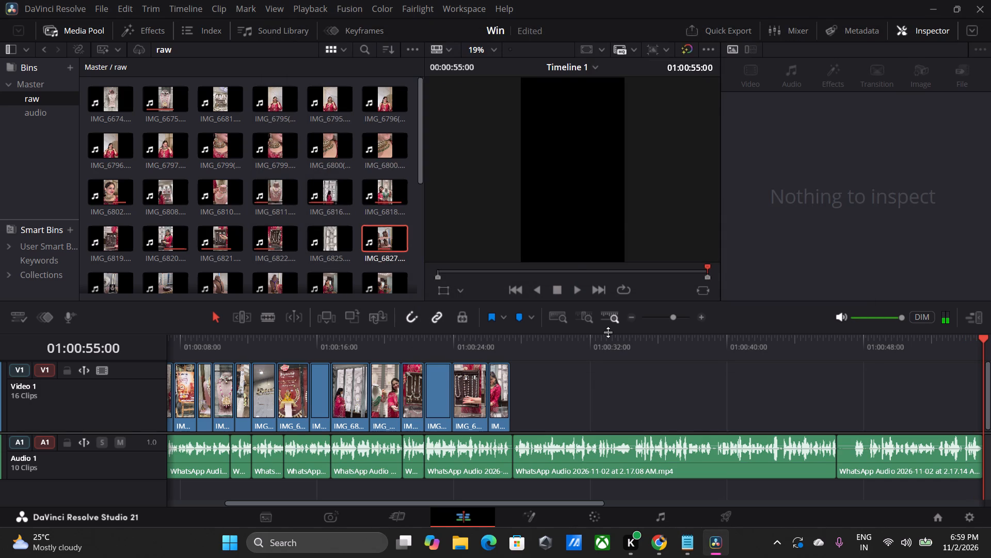
Replay the opening of the 2.17.08 AM voice-over clip after IMG_6820.mov to judge which footage suits it.
{"action": "left_click_drag", "start_coordinate": [529, 355], "coordinate": [440, 342]}
{"action": "key", "text": "space"}
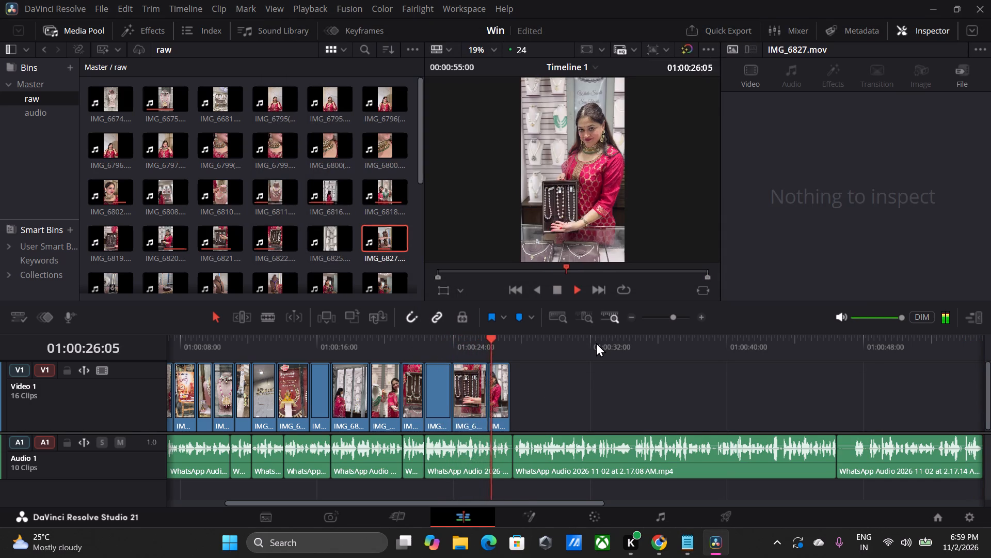
{"action": "key", "text": "space"}
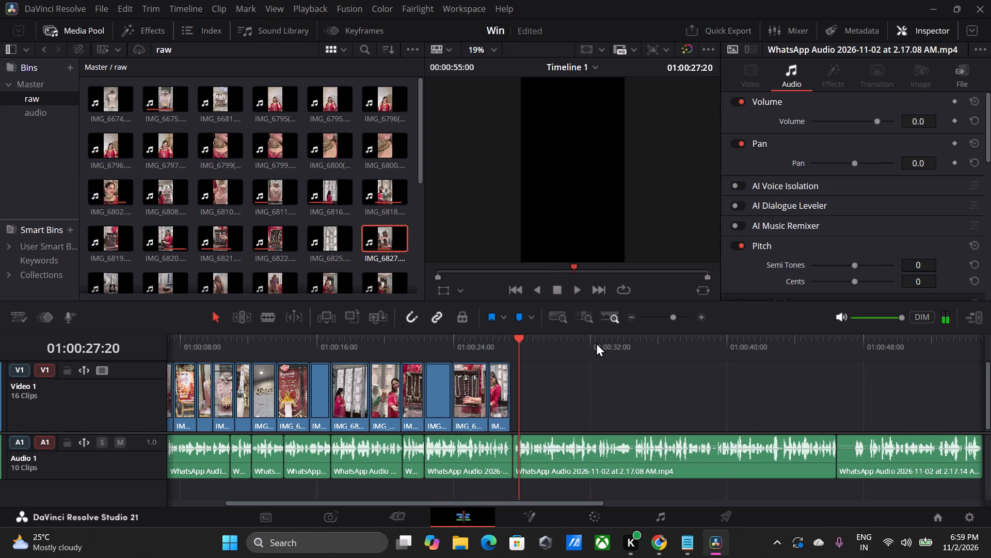
{"action": "key", "text": "space"}
{"action": "key", "text": "space"}
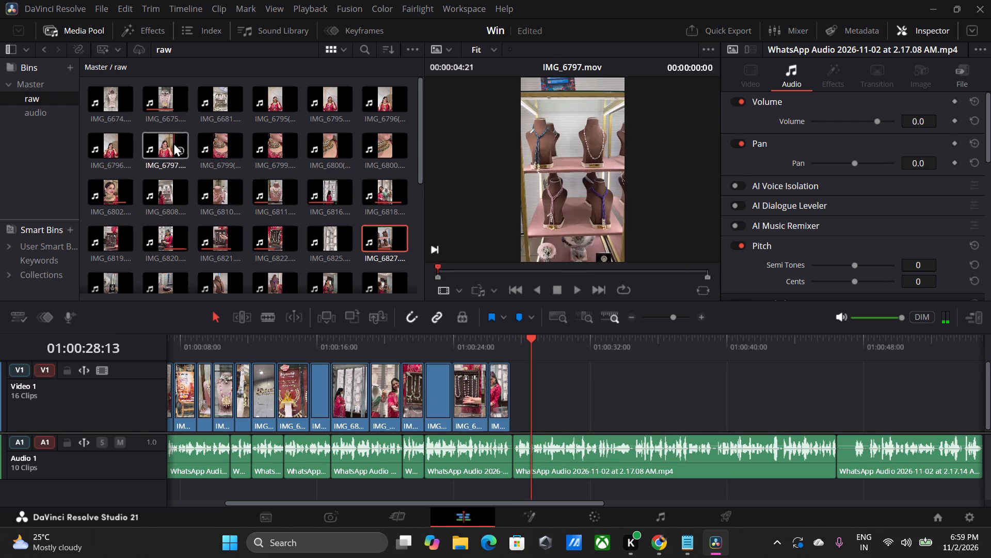
{"action": "key", "text": "space"}
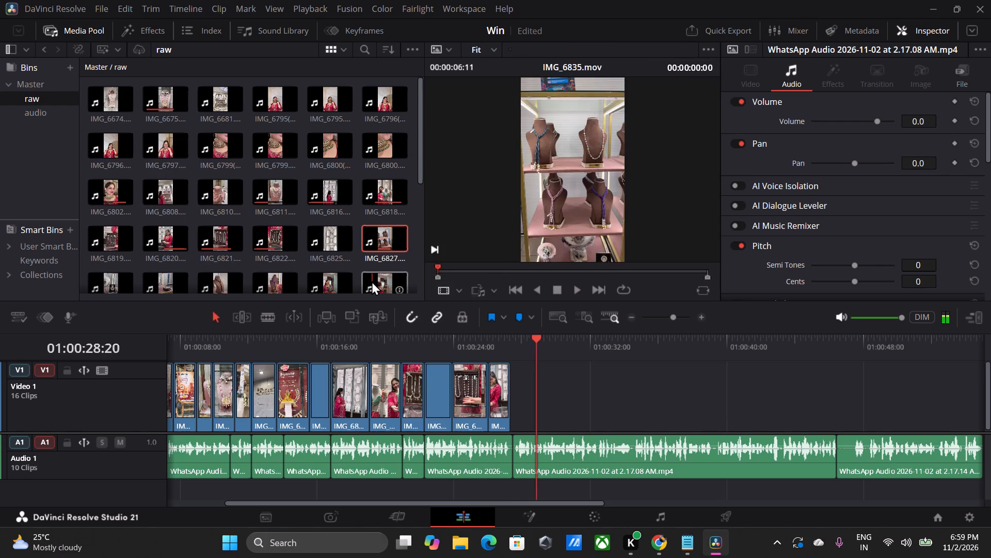
{"action": "key", "text": "space"}
{"action": "left_click", "coordinate": [514, 345]}
{"action": "key", "text": "space"}
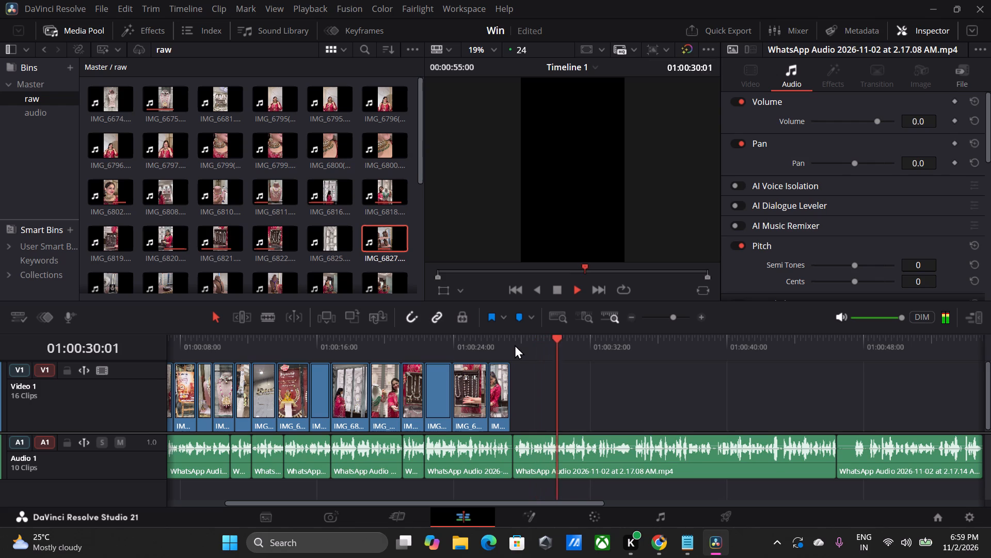
{"action": "key", "text": "space"}
{"action": "left_click", "coordinate": [515, 345]}
{"action": "key", "text": "space"}
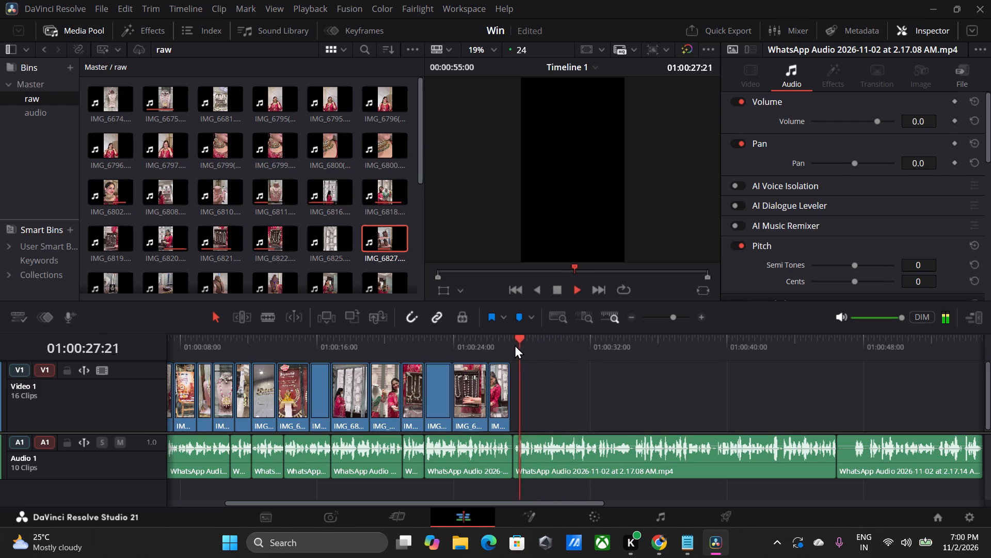
{"action": "key", "text": "space"}
Place IMG_6833.mov from the raw bin on Video 1 directly after IMG_6820.mov and play across the join.
{"action": "scroll", "coordinate": [216, 122], "scroll_direction": "down", "scroll_amount": 5}
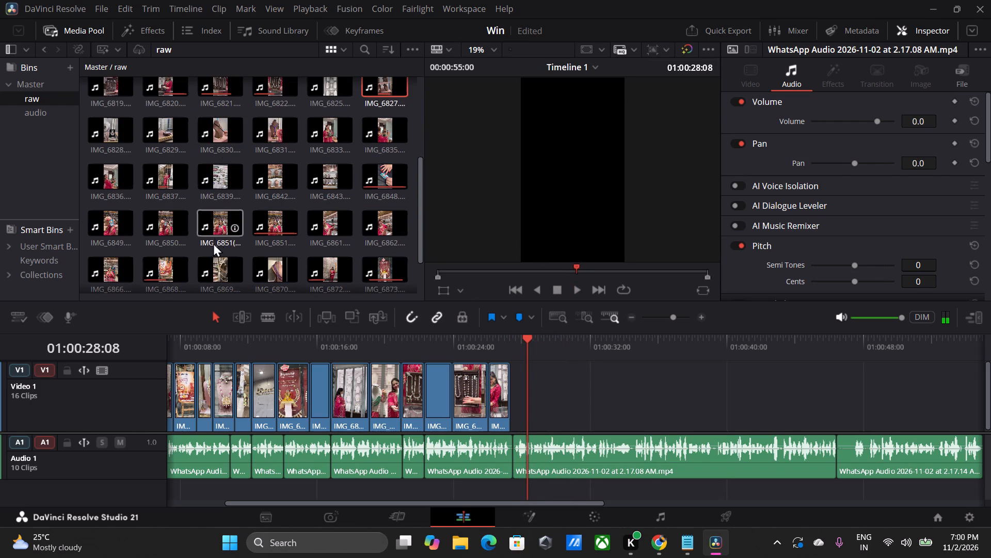
{"action": "scroll", "coordinate": [215, 215], "scroll_direction": "down", "scroll_amount": 1}
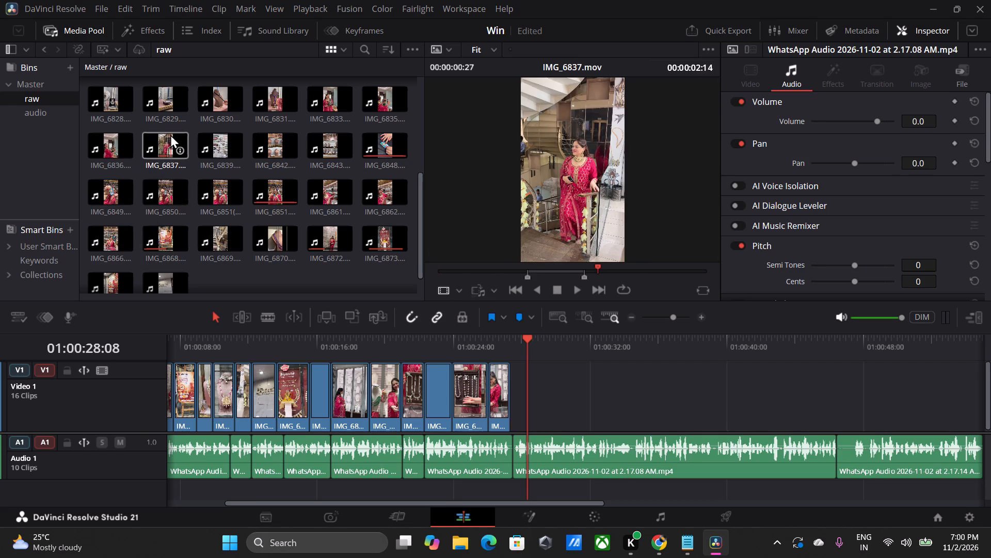
{"action": "double_click", "coordinate": [311, 92]}
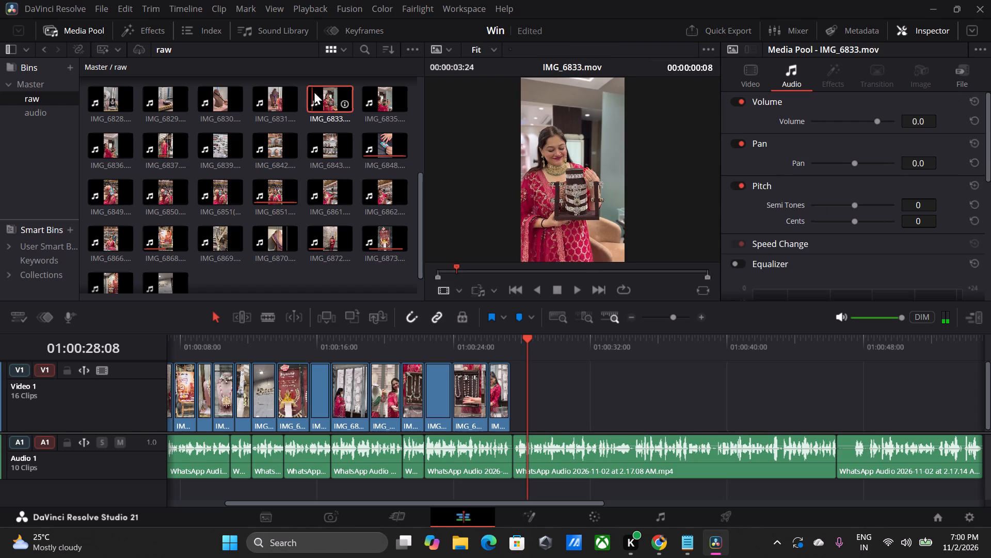
{"action": "left_click_drag", "start_coordinate": [560, 247], "coordinate": [552, 382]}
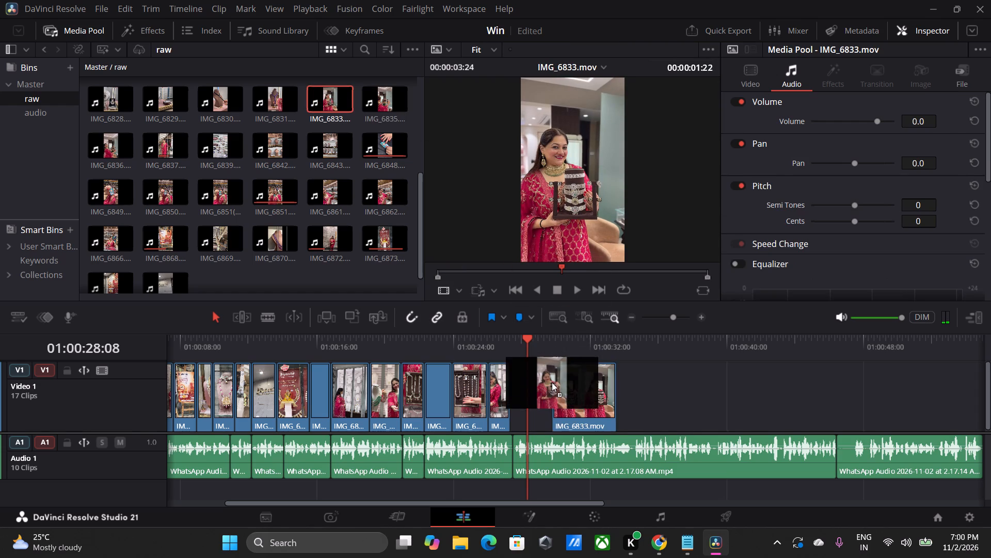
{"action": "left_click_drag", "start_coordinate": [552, 382], "coordinate": [512, 394]}
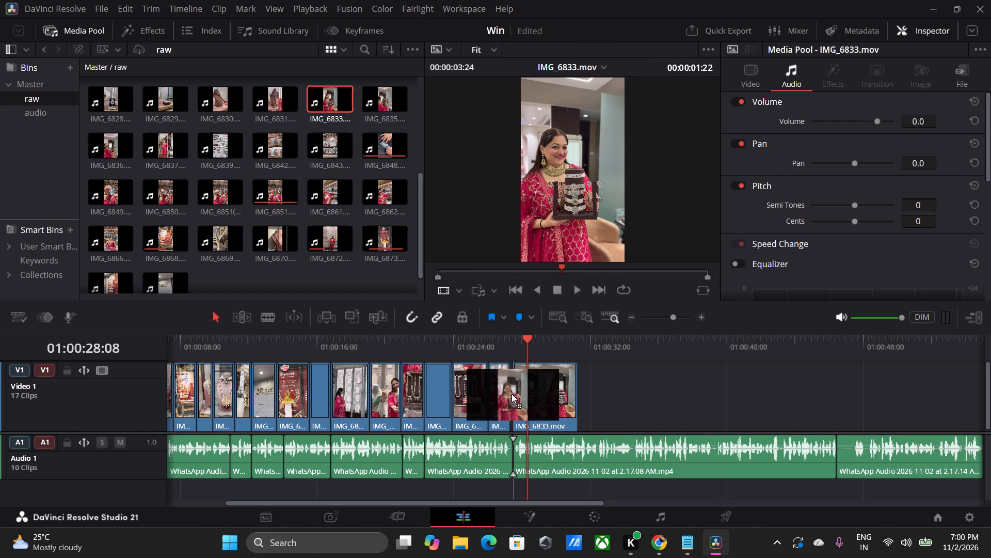
{"action": "left_click_drag", "start_coordinate": [512, 394], "coordinate": [507, 394]}
{"action": "left_click", "coordinate": [486, 350]}
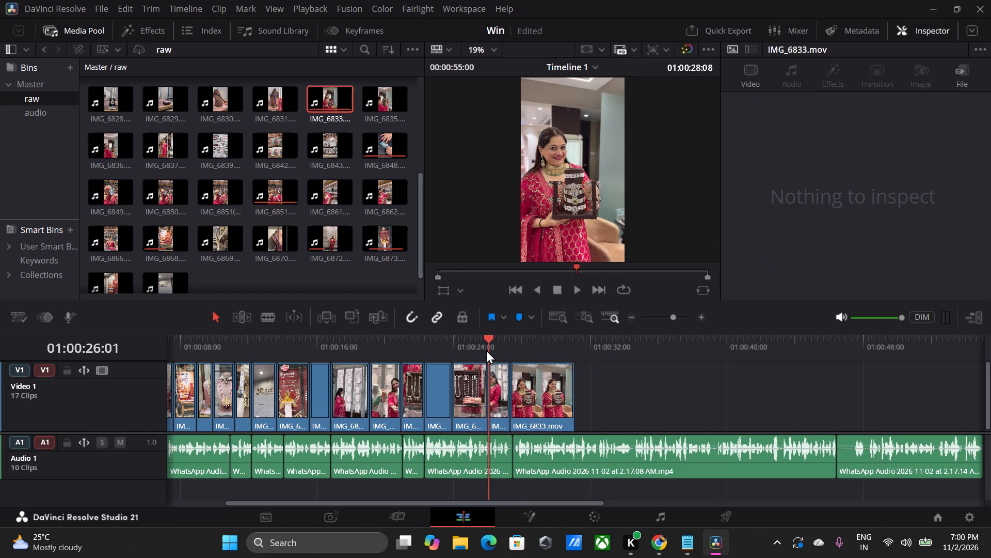
{"action": "key", "text": "space"}
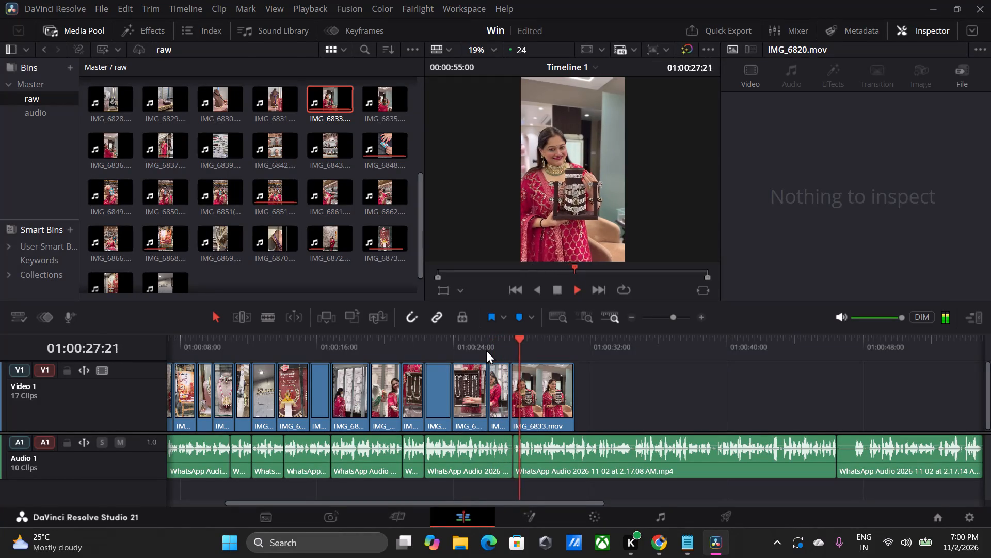
Stop playback and move IMG_6833.mov about 3 seconds later on Video 1, leaving a gap after IMG_6820.mov.
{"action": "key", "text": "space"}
{"action": "left_click_drag", "start_coordinate": [528, 380], "coordinate": [579, 388]}
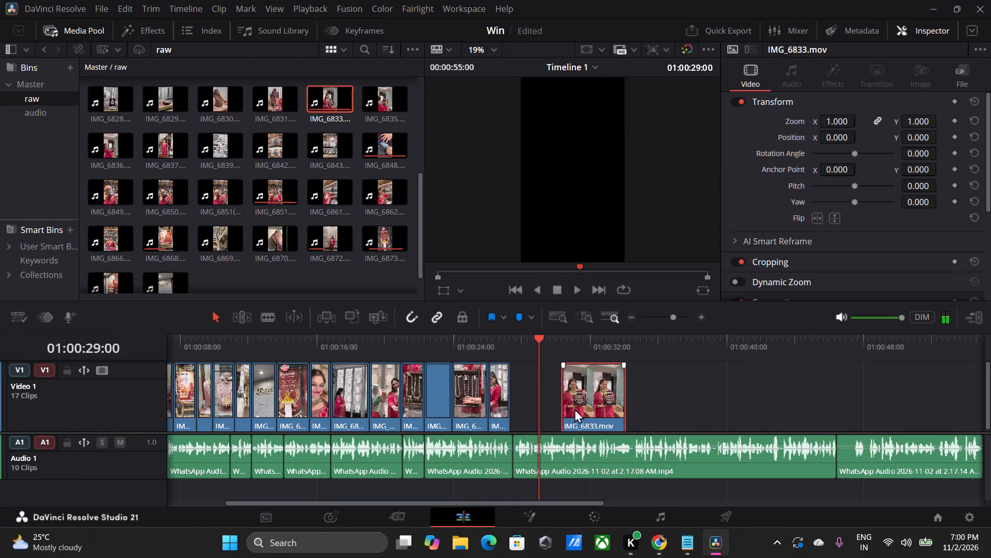
Replay the join between the 2.16.56 AM (1) and 2.17.08 AM voice-over clips to judge the pause there.
{"action": "scroll", "coordinate": [555, 422], "scroll_direction": "up", "scroll_amount": 13, "text": "alt"}
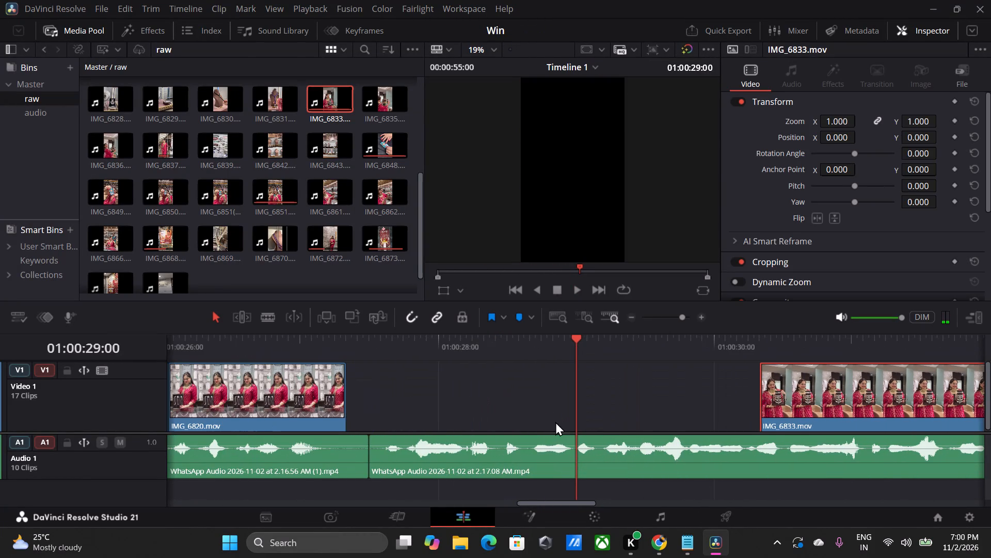
{"action": "left_click", "coordinate": [383, 350]}
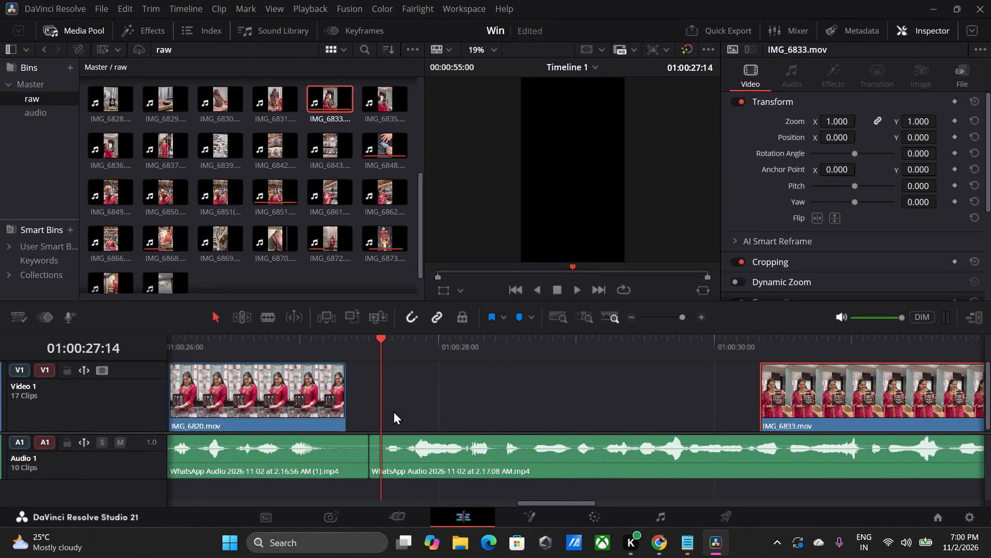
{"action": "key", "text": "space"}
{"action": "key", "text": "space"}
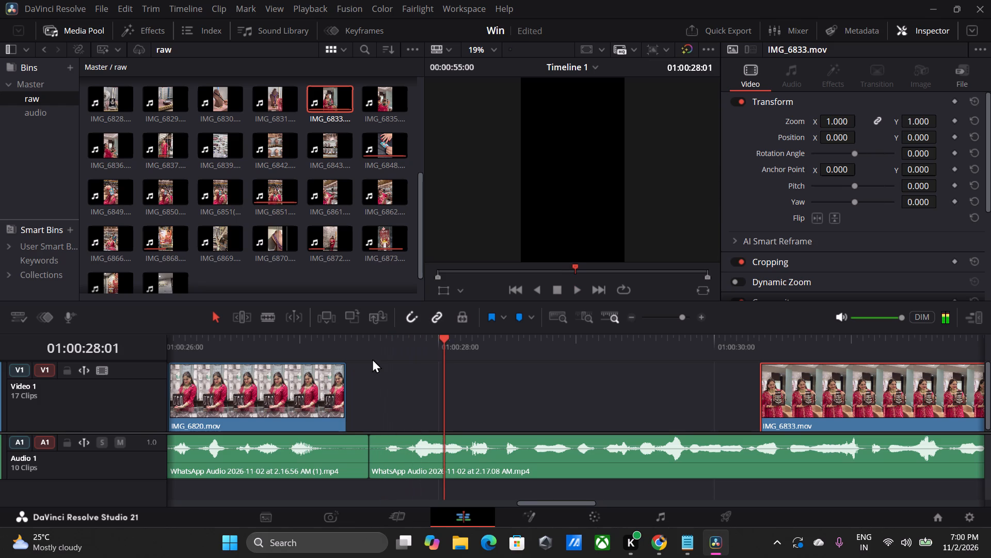
{"action": "left_click", "coordinate": [351, 349]}
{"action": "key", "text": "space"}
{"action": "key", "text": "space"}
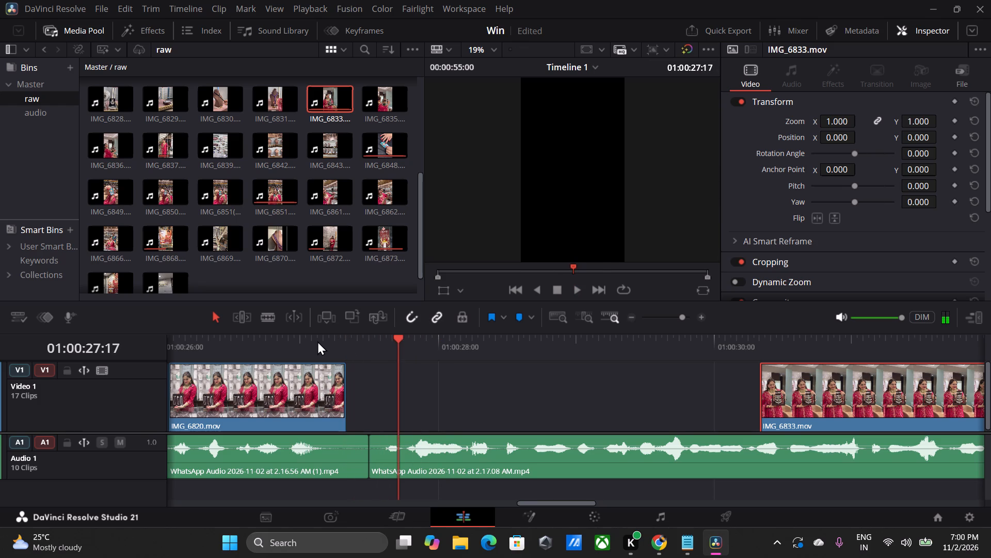
{"action": "left_click", "coordinate": [317, 341]}
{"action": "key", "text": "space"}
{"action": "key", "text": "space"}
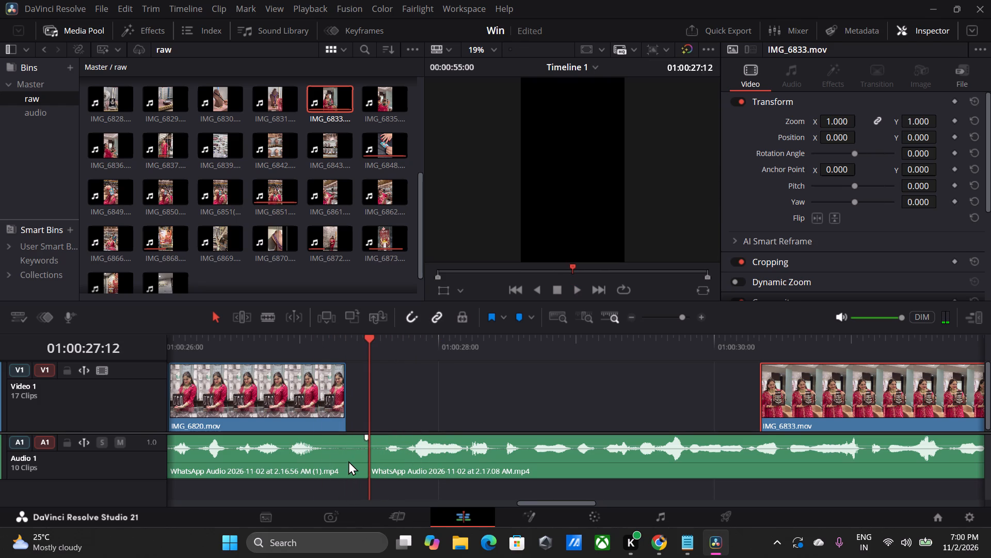
Split the 2.16.56 AM (1) voice-over clip at 01:00:27:04 and delete its short tail before the 2.17.08 AM clip.
{"action": "left_click", "coordinate": [348, 462]}
{"action": "left_click_drag", "start_coordinate": [364, 342], "coordinate": [343, 344]}
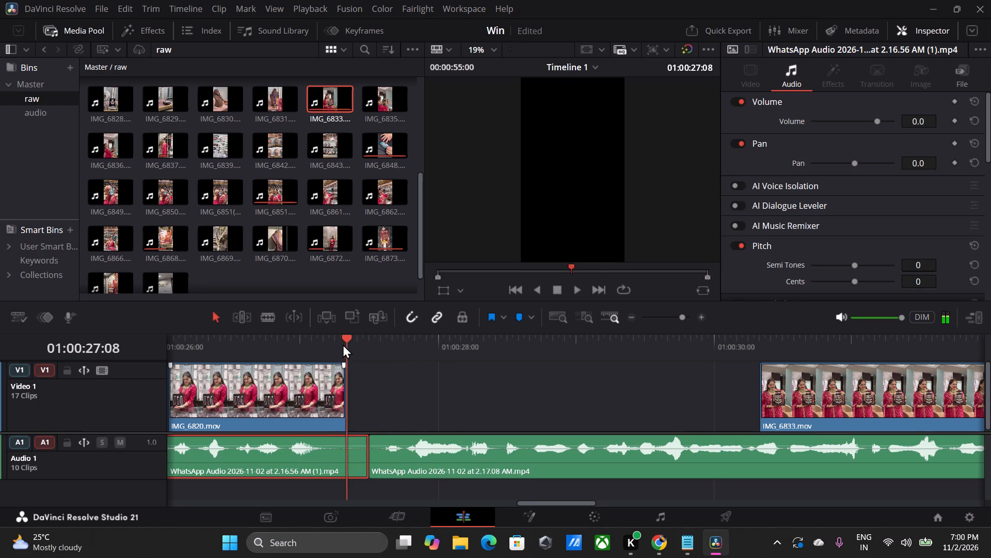
{"action": "left_click_drag", "start_coordinate": [343, 344], "coordinate": [325, 349]}
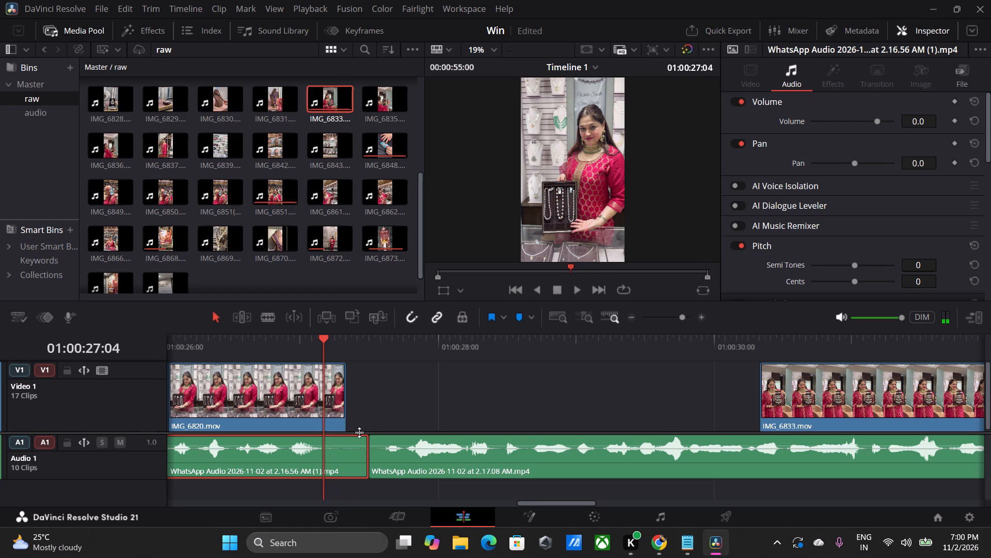
{"action": "key", "text": "ctrl+b"}
{"action": "left_click", "coordinate": [357, 447]}
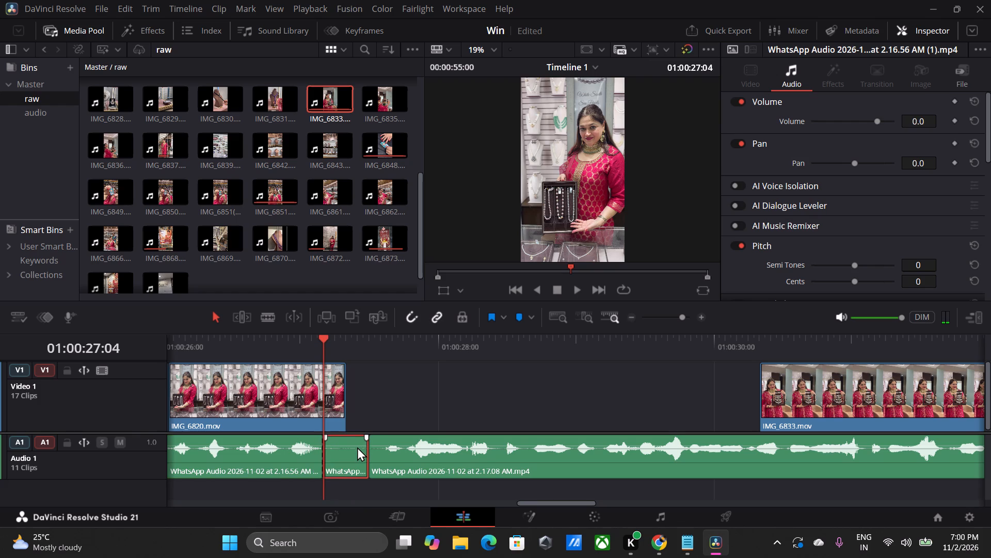
{"action": "key", "text": "BackSpace"}
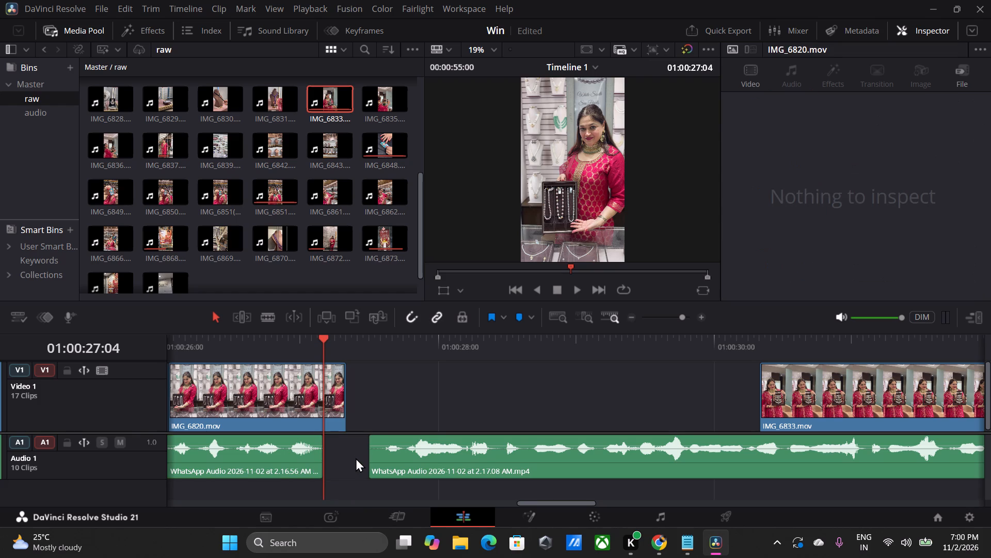
Lock Video 1 and close the Audio 1 gap between the 2.16.56 AM (1) and 2.17.08 AM voice-over clips.
{"action": "left_click", "coordinate": [356, 458]}
{"action": "left_click", "coordinate": [63, 371]}
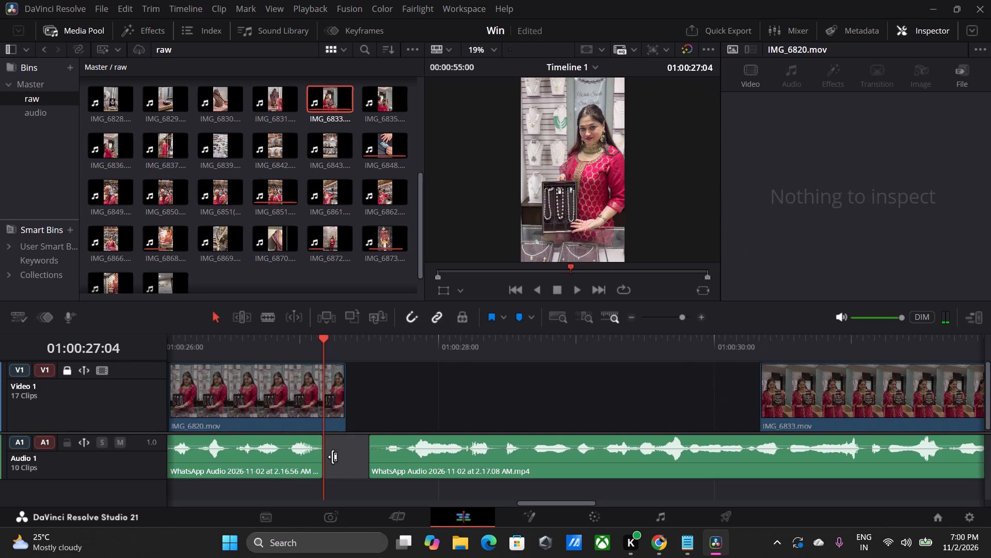
{"action": "left_click", "coordinate": [332, 457]}
{"action": "left_click", "coordinate": [339, 455]}
{"action": "key", "text": "BackSpace"}
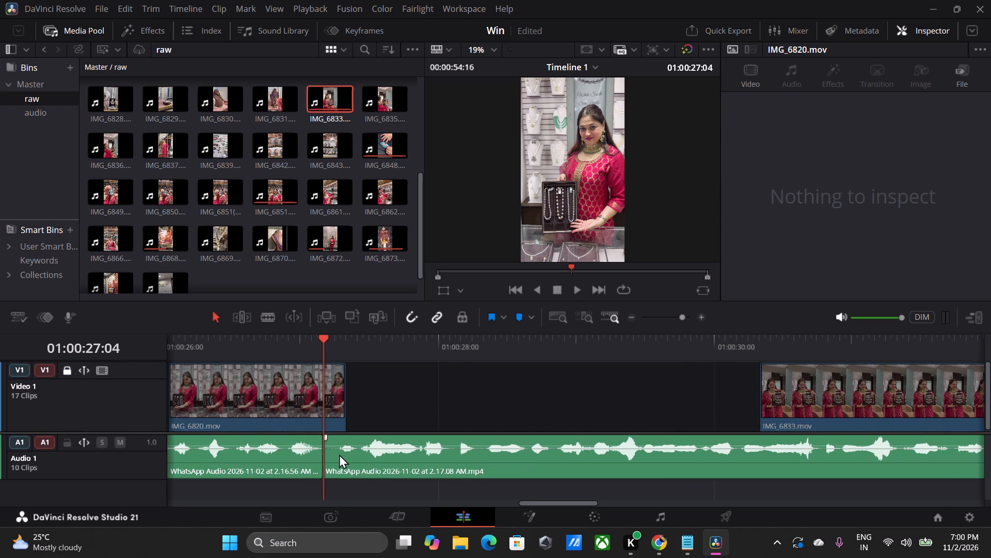
Unlock Video 1, lock Audio 1, and close the Video 1 gap between IMG_6820.mov and IMG_6833.mov.
{"action": "left_click", "coordinate": [367, 381]}
{"action": "key", "text": "BackSpace"}
{"action": "left_click", "coordinate": [68, 374]}
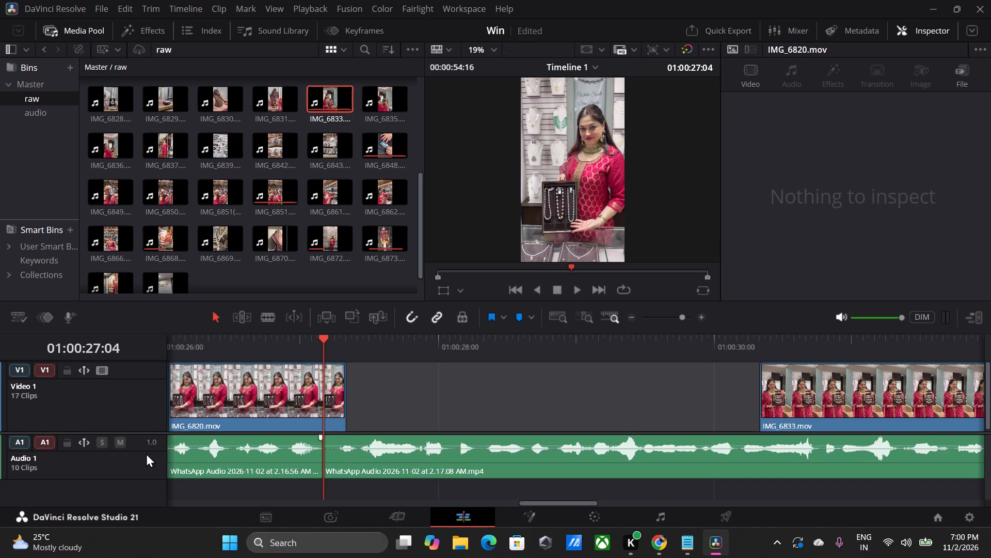
{"action": "left_click", "coordinate": [60, 443]}
{"action": "left_click", "coordinate": [455, 378]}
{"action": "left_click", "coordinate": [455, 378]}
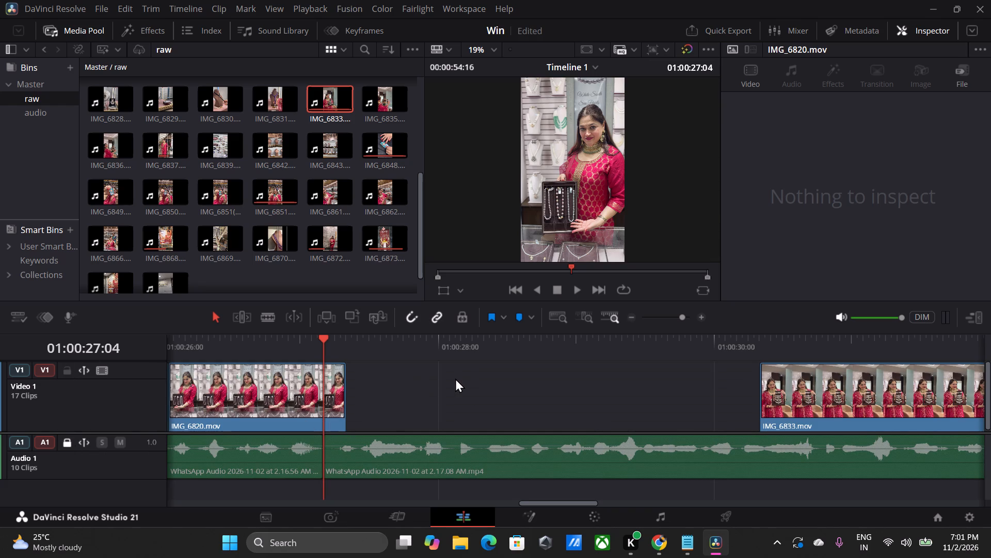
{"action": "left_click", "coordinate": [459, 386]}
{"action": "key", "text": "BackSpace"}
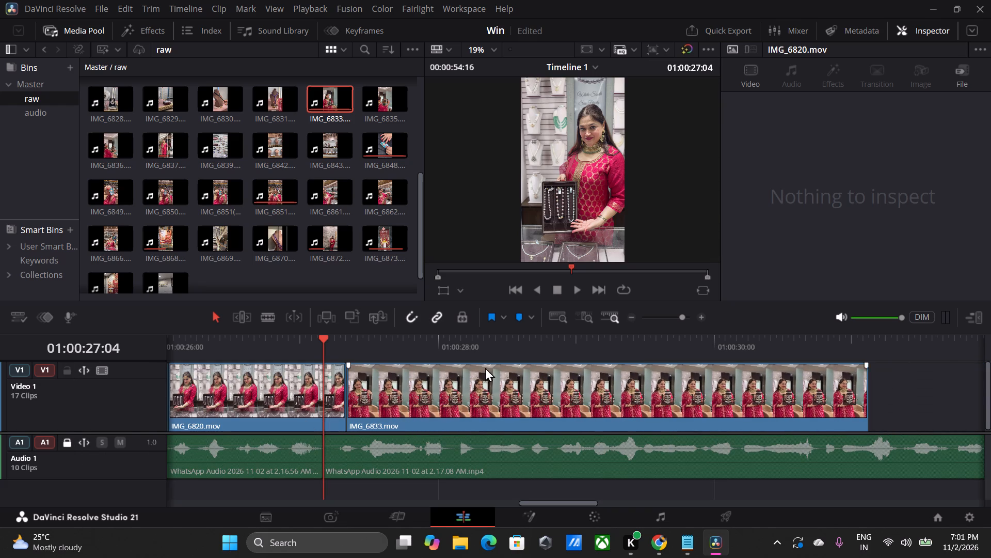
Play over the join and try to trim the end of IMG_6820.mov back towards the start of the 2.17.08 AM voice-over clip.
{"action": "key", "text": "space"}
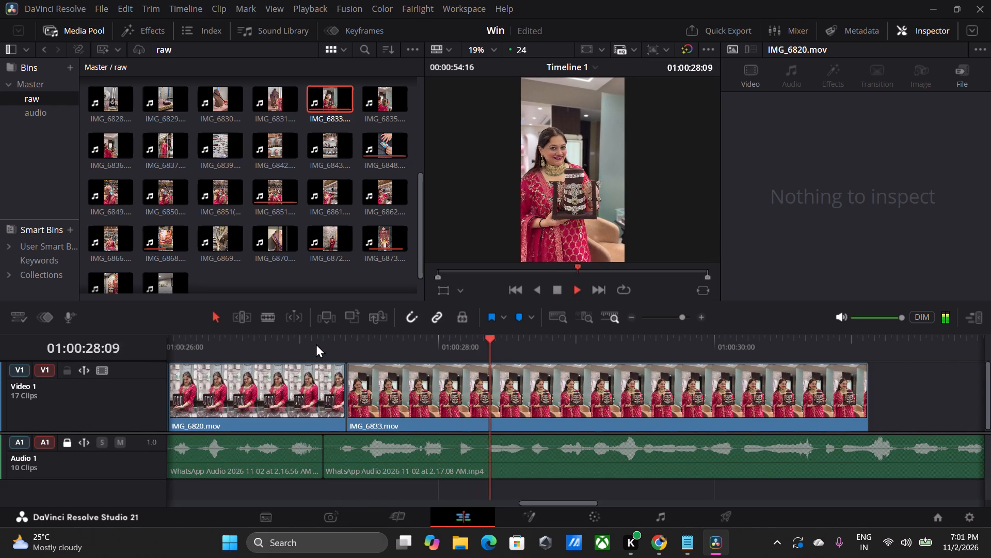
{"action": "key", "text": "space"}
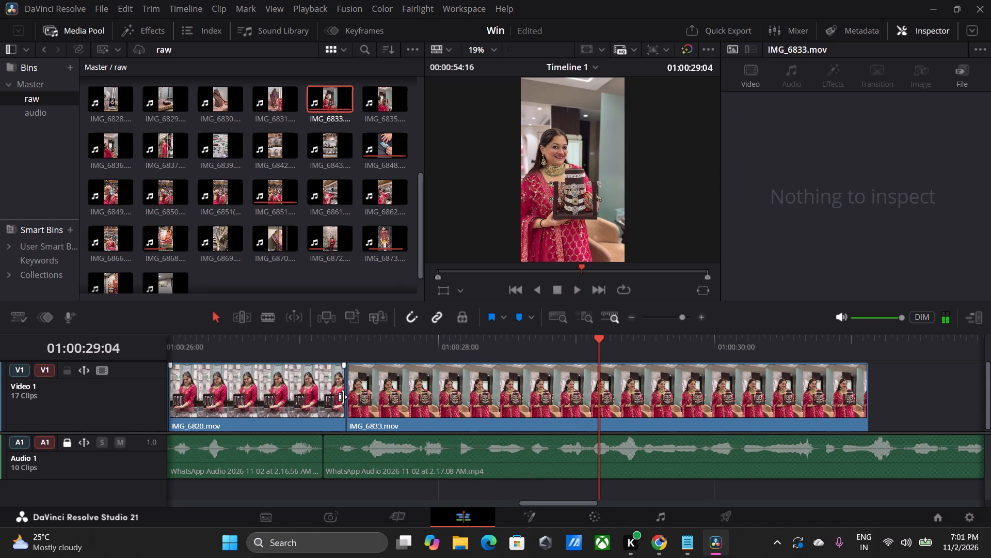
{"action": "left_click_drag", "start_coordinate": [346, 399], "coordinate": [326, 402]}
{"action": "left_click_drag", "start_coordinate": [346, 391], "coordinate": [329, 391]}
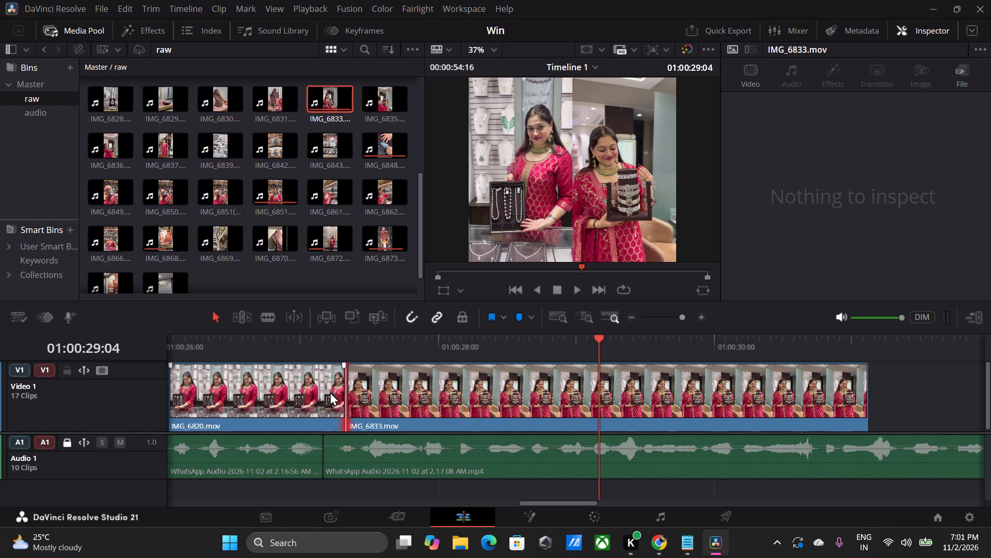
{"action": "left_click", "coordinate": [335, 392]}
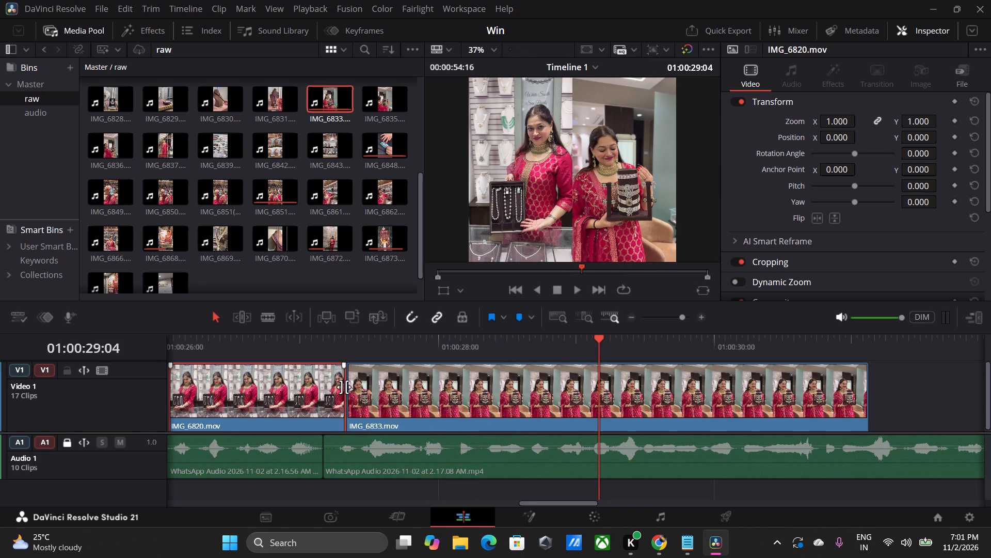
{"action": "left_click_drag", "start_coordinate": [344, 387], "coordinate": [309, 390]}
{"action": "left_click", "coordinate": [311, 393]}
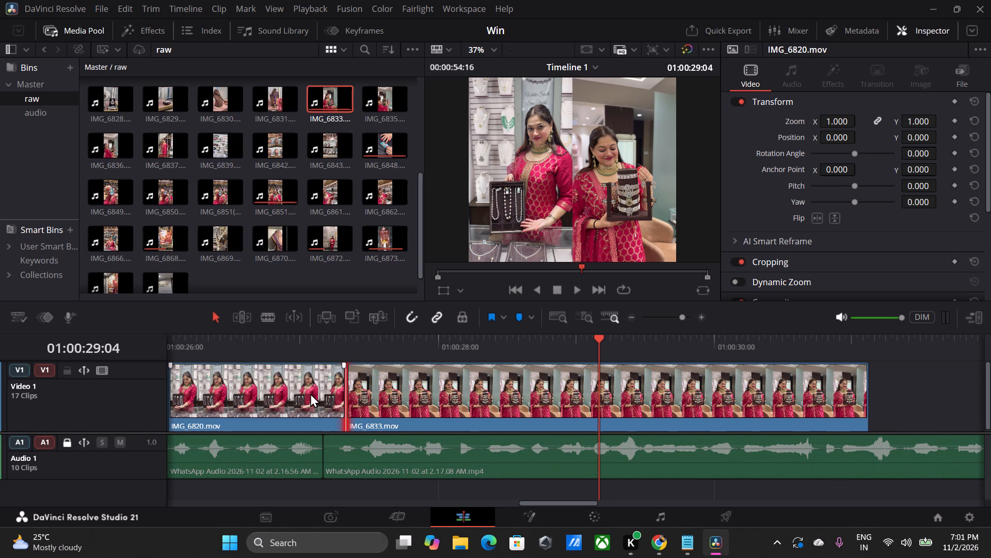
Split IMG_6820.mov at 01:00:27:06, delete the leftover piece after the cut, and close the gap before IMG_6833.mov.
{"action": "left_click", "coordinate": [332, 341]}
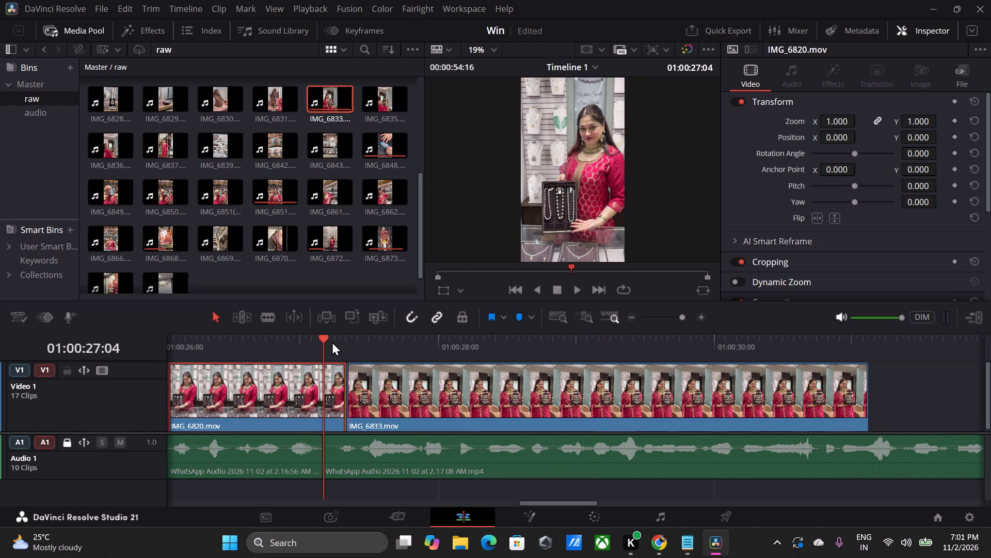
{"action": "left_click_drag", "start_coordinate": [327, 342], "coordinate": [332, 344]}
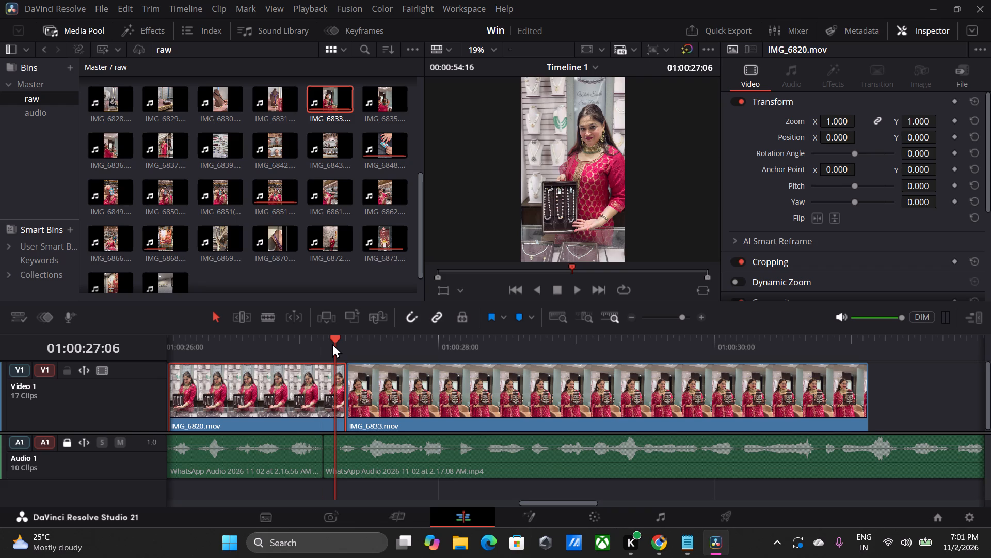
{"action": "left_click", "coordinate": [332, 344]}
{"action": "key", "text": "ctrl+b"}
{"action": "left_click", "coordinate": [342, 381]}
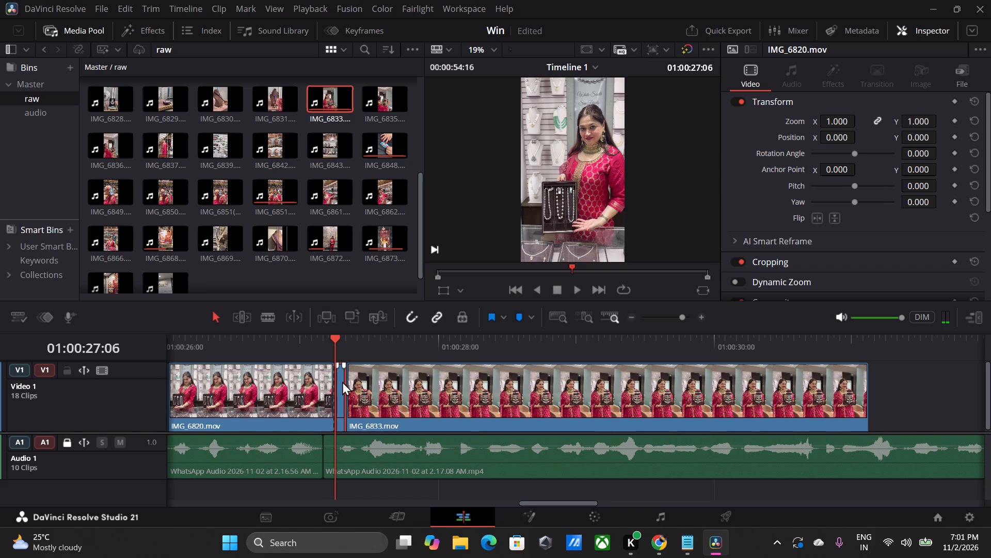
{"action": "key", "text": "BackSpace"}
{"action": "left_click", "coordinate": [341, 381]}
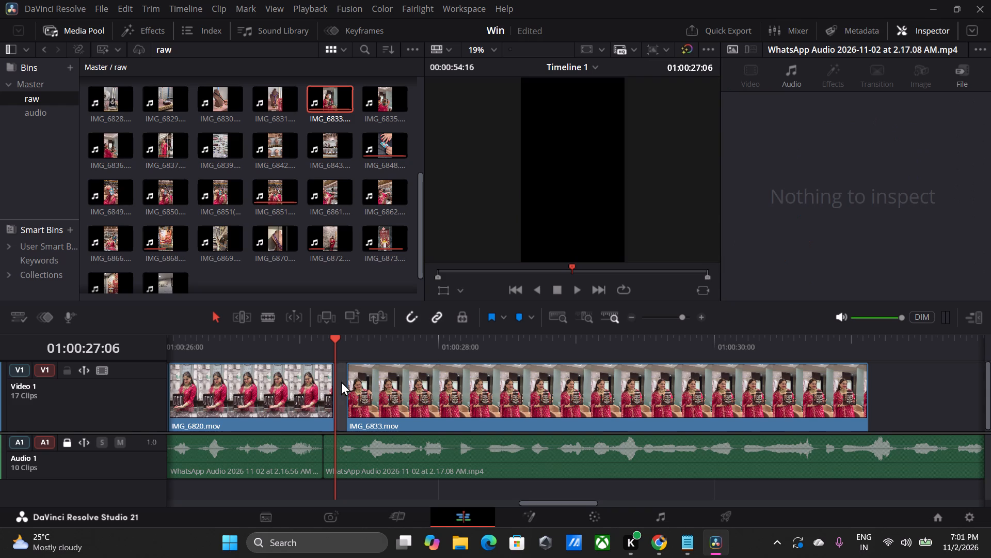
{"action": "key", "text": "BackSpace"}
Replay the join and the opening of IMG_6833.mov against the 2.17.08 AM voice-over to judge where its shot should start.
{"action": "left_click", "coordinate": [268, 338]}
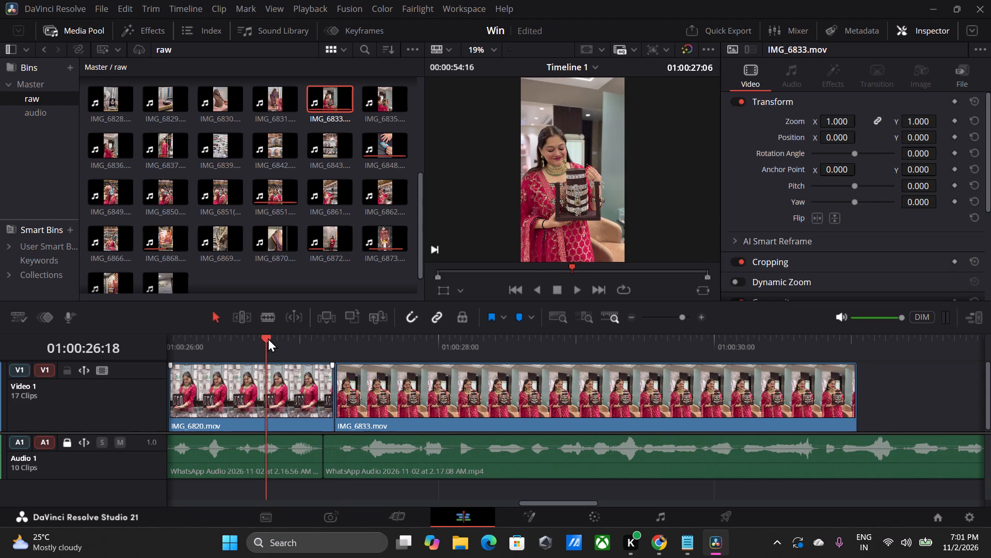
{"action": "key", "text": "space"}
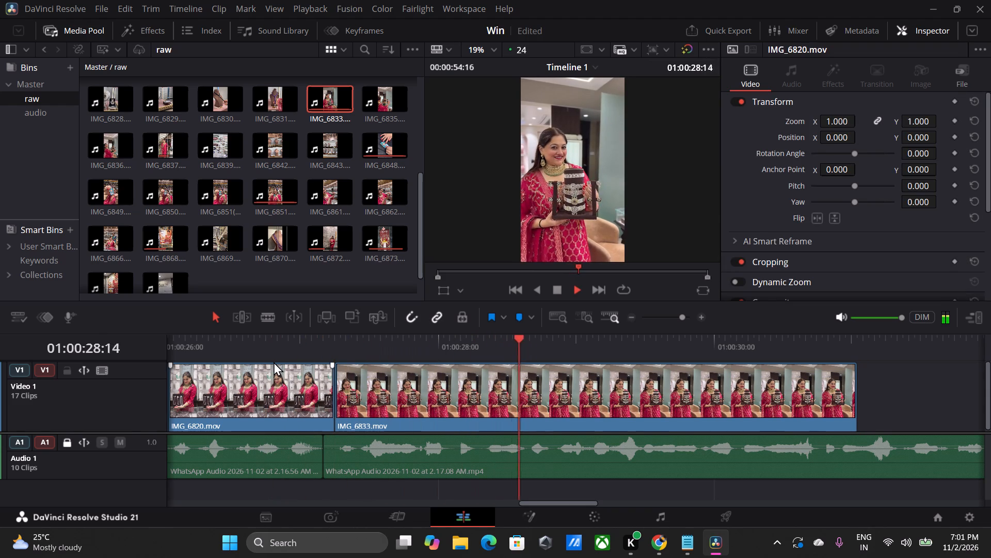
{"action": "key", "text": "space"}
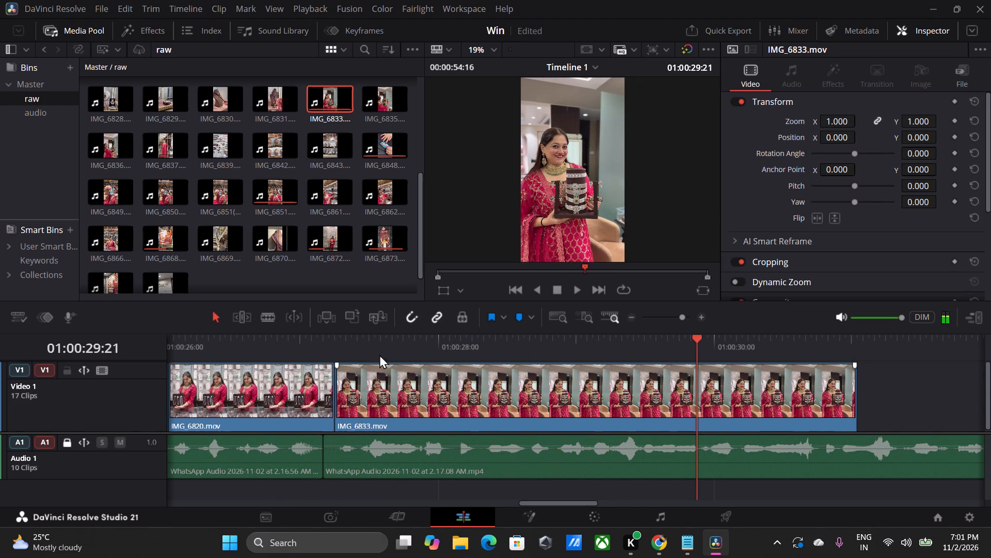
{"action": "left_click", "coordinate": [387, 341]}
{"action": "key", "text": "space"}
{"action": "key", "text": "space"}
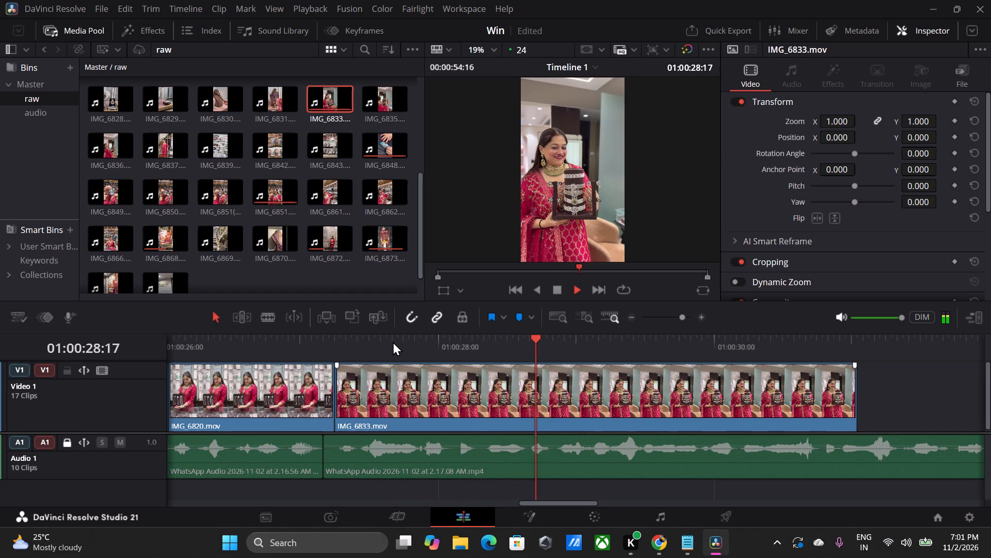
{"action": "left_click", "coordinate": [393, 348]}
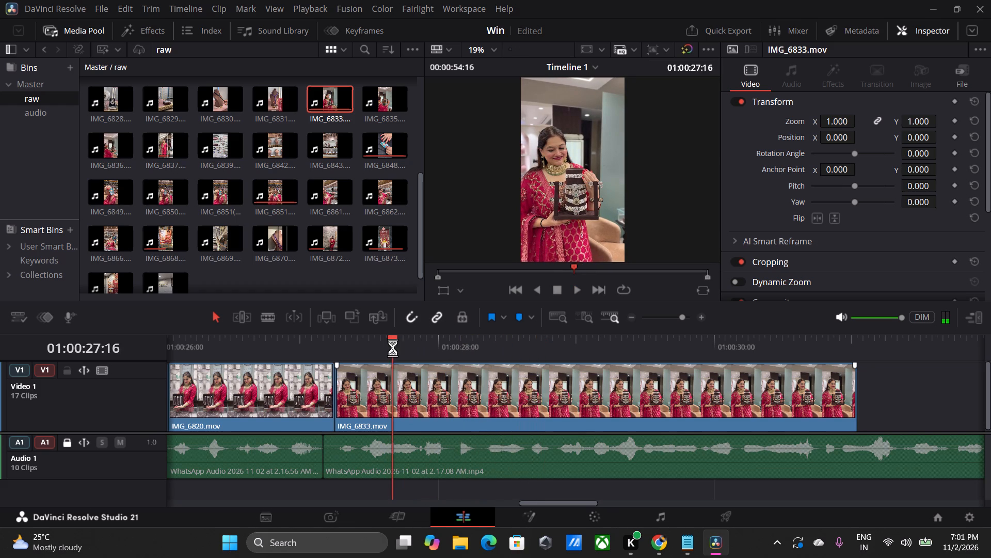
{"action": "key", "text": "space"}
{"action": "key", "text": "space"}
{"action": "key", "text": "space"}
{"action": "key", "text": "space"}
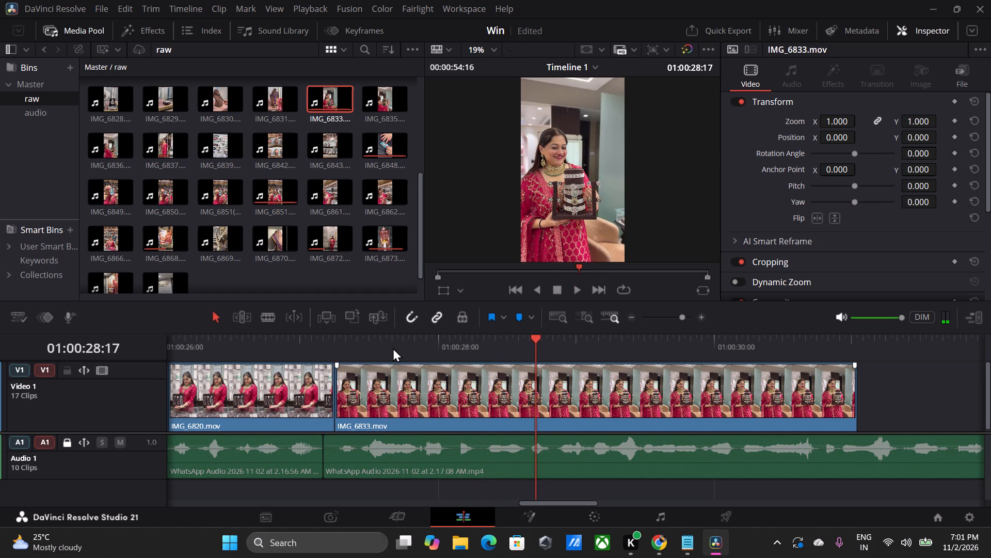
{"action": "left_click", "coordinate": [443, 387]}
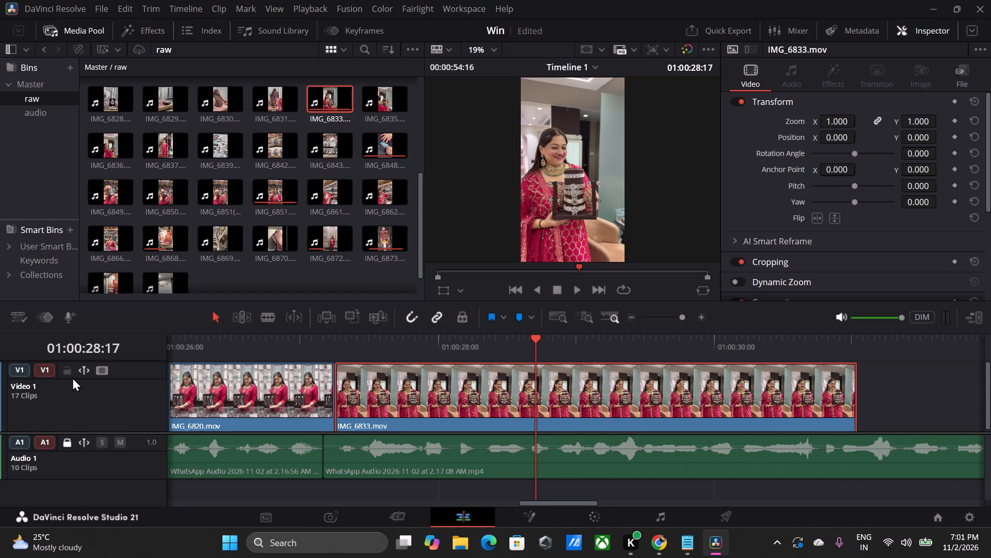
{"action": "left_click", "coordinate": [466, 344]}
{"action": "key", "text": "space"}
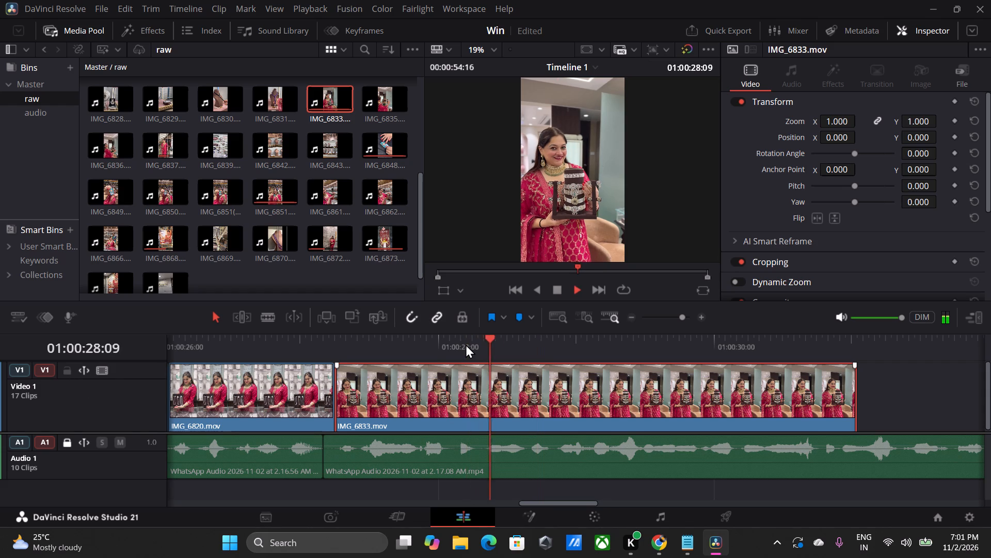
{"action": "key", "text": "space"}
{"action": "left_click", "coordinate": [413, 344]}
{"action": "key", "text": "space"}
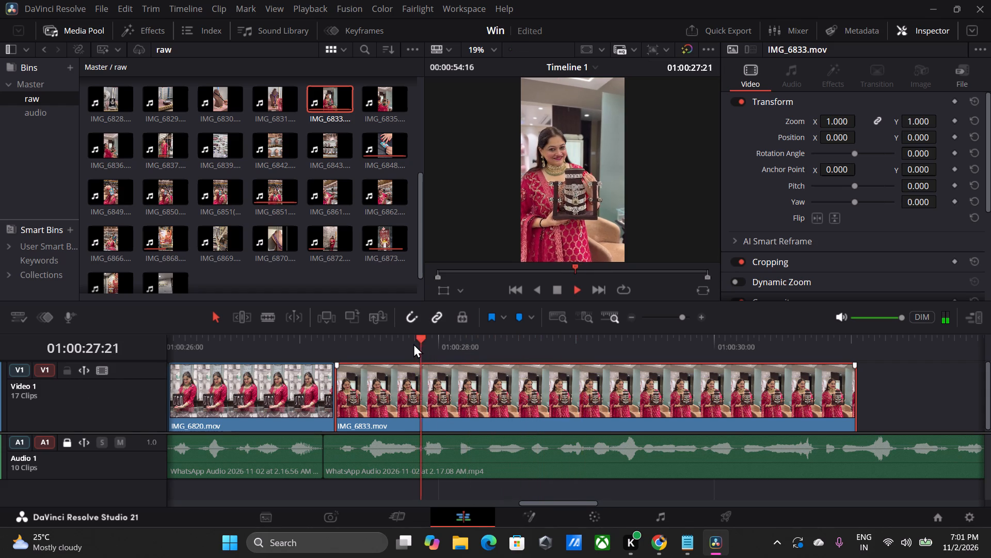
{"action": "key", "text": "space"}
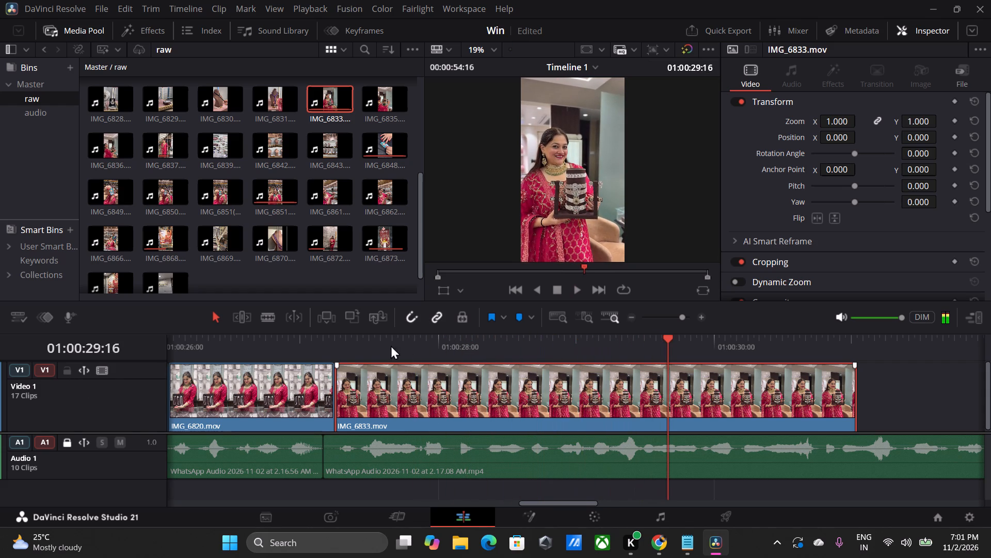
{"action": "left_click", "coordinate": [298, 346]}
{"action": "left_click", "coordinate": [374, 347]}
{"action": "key", "text": "space"}
{"action": "key", "text": "space"}
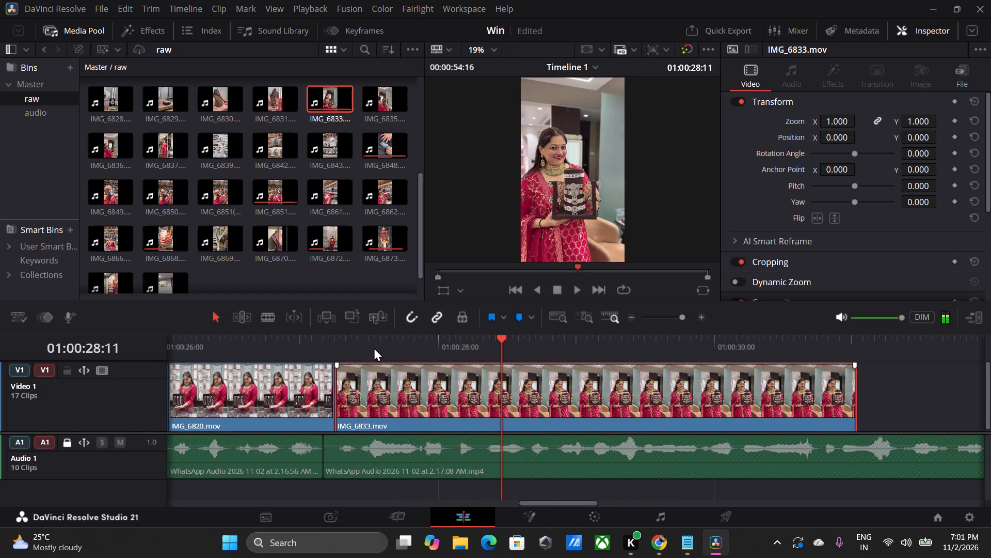
Split IMG_6833.mov at 01:00:28:12, delete its opening part, and close the gap after IMG_6820.mov.
{"action": "left_click", "coordinate": [336, 343]}
{"action": "key", "text": "space"}
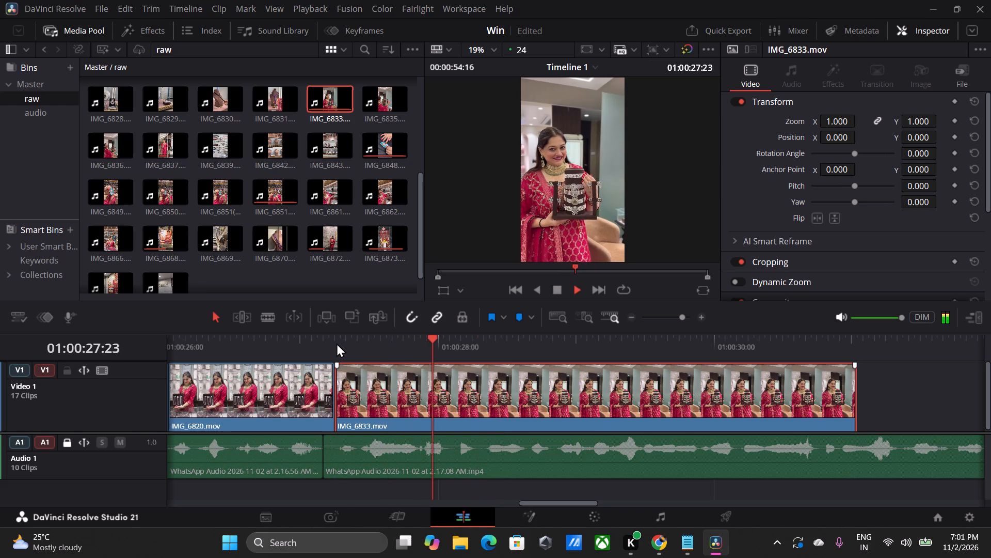
{"action": "key", "text": "space"}
{"action": "key", "text": "ctrl+b"}
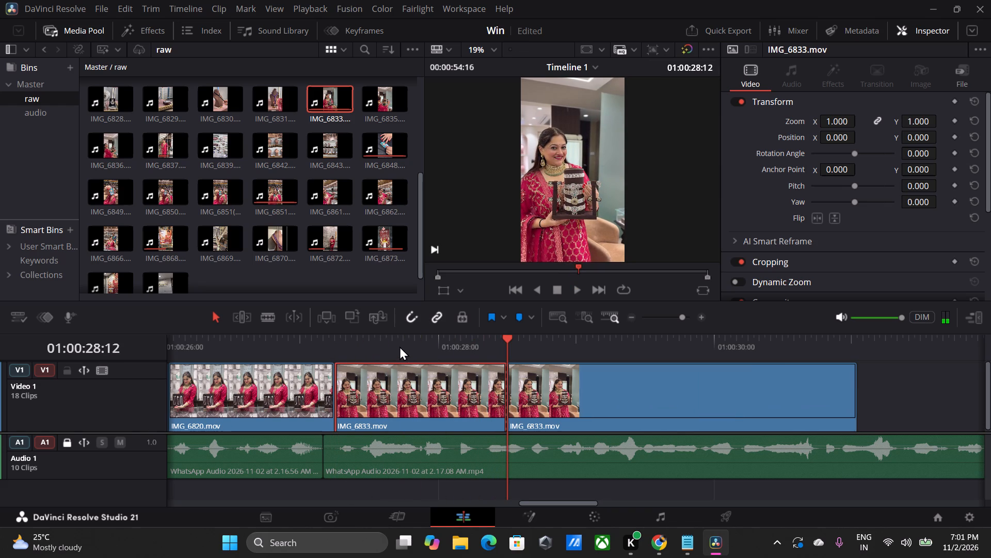
{"action": "left_click", "coordinate": [435, 381]}
{"action": "key", "text": "bracketright"}
{"action": "key", "text": "BackSpace"}
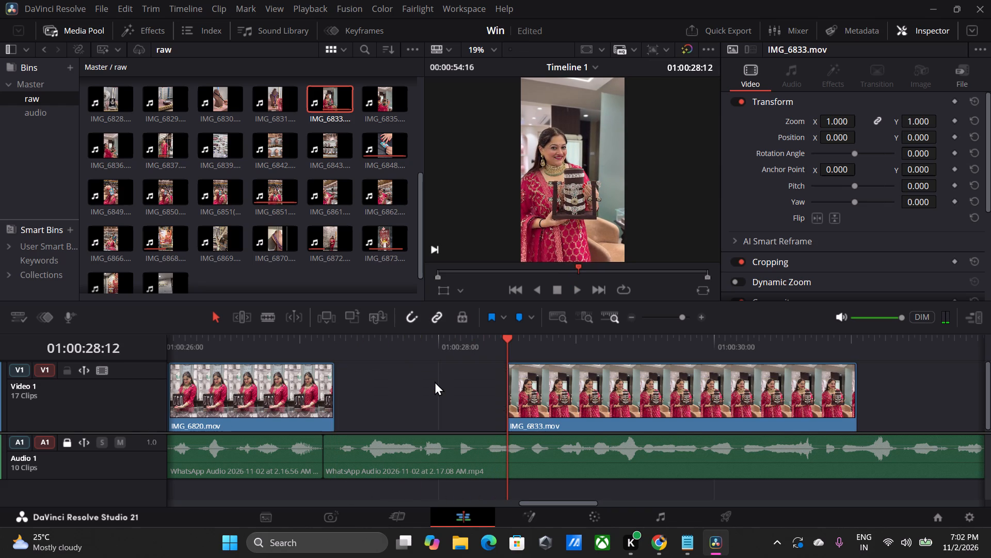
{"action": "left_click", "coordinate": [434, 377]}
{"action": "key", "text": "BackSpace"}
Play the shortened IMG_6833.mov, split it at 01:00:28:13, and delete the part after the cut.
{"action": "key", "text": "space"}
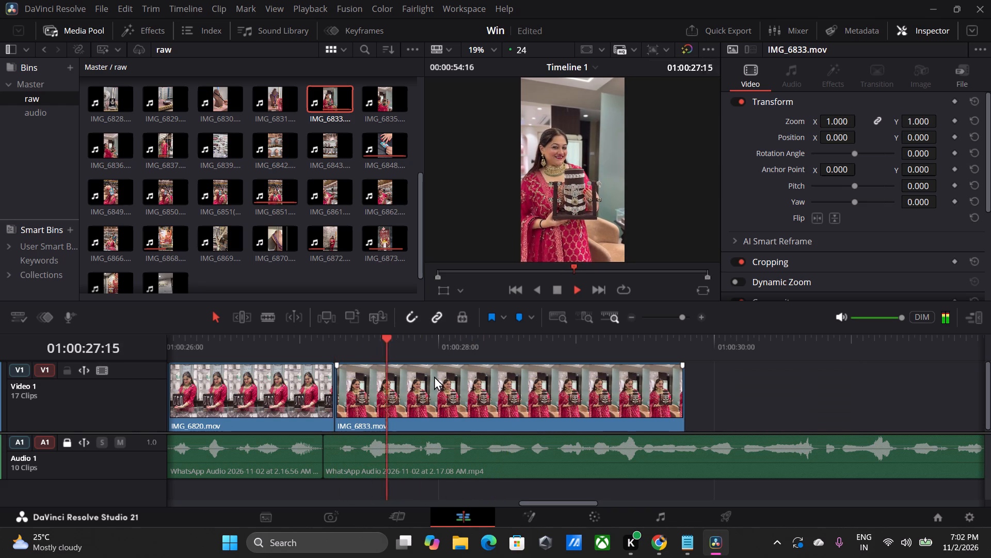
{"action": "key", "text": "space"}
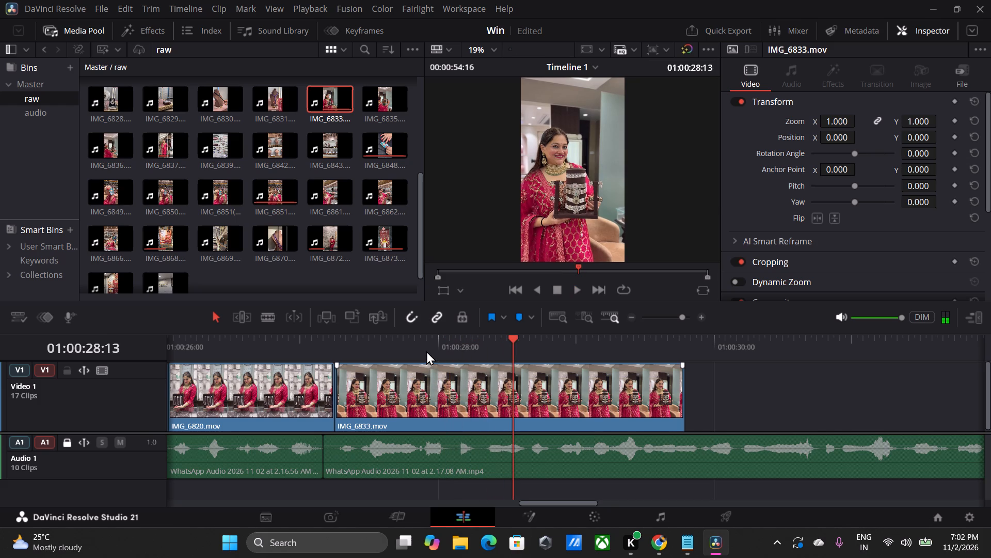
{"action": "left_click", "coordinate": [457, 392]}
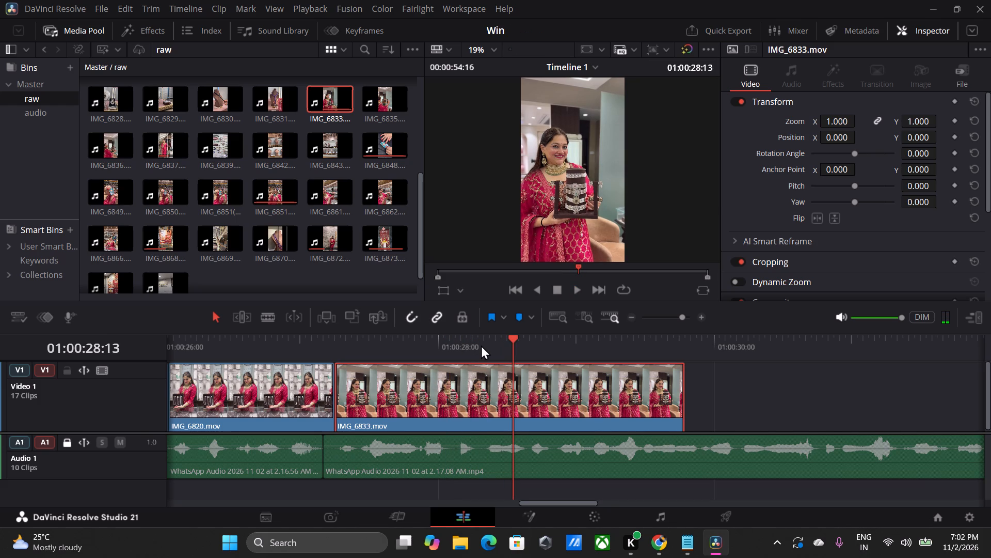
{"action": "key", "text": "ctrl+b"}
{"action": "left_click", "coordinate": [561, 373]}
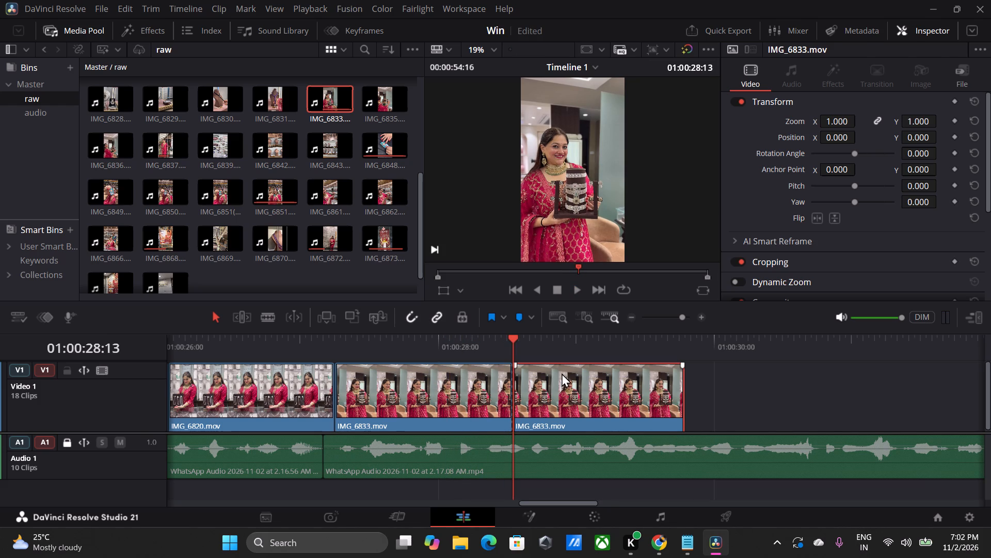
{"action": "key", "text": "BackSpace"}
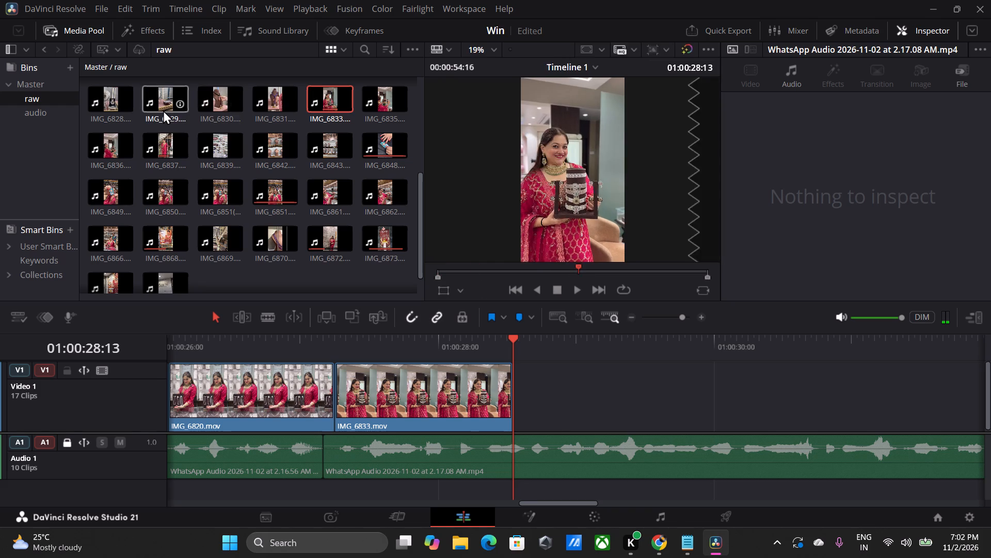
Browse the raw bin for the next shot and place IMG_6795.mov, video only, on Video 1 directly after IMG_6833.mov.
{"action": "scroll", "coordinate": [162, 104], "scroll_direction": "up", "scroll_amount": 3}
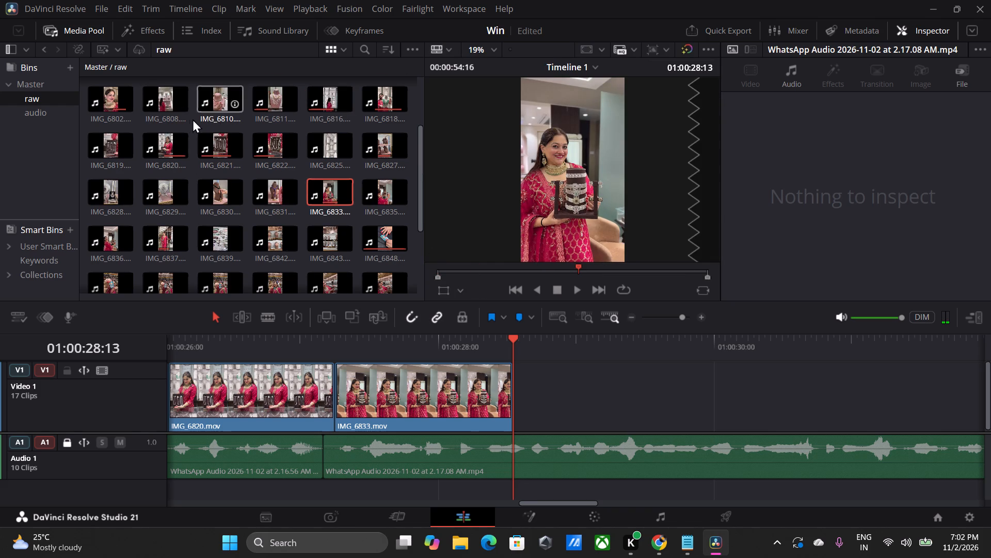
{"action": "scroll", "coordinate": [189, 119], "scroll_direction": "up", "scroll_amount": 1}
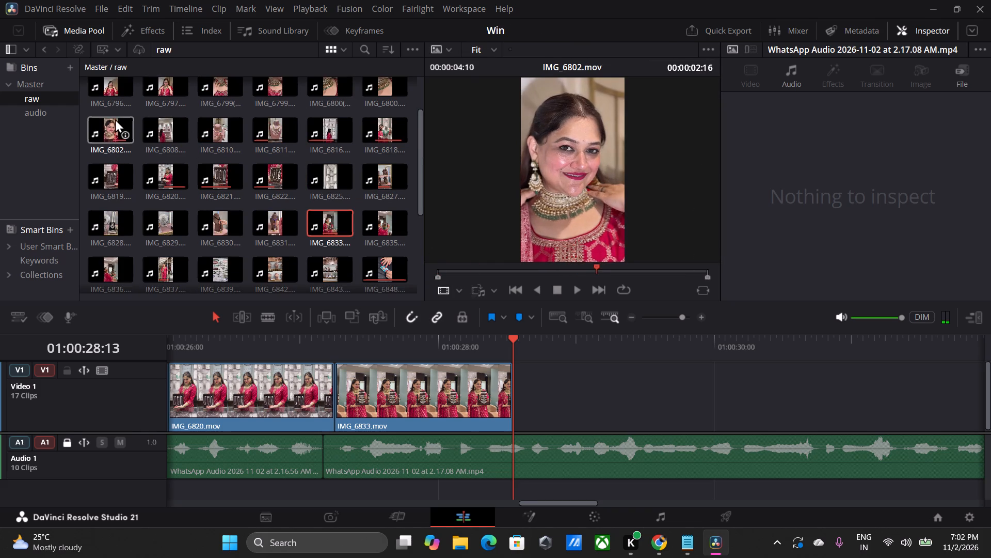
{"action": "scroll", "coordinate": [116, 119], "scroll_direction": "up", "scroll_amount": 1}
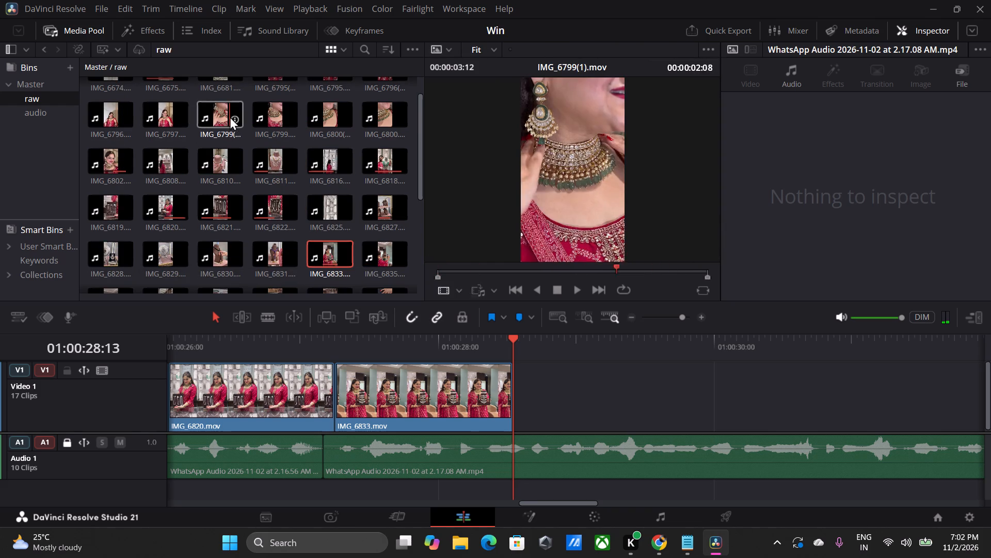
{"action": "scroll", "coordinate": [255, 118], "scroll_direction": "up", "scroll_amount": 3}
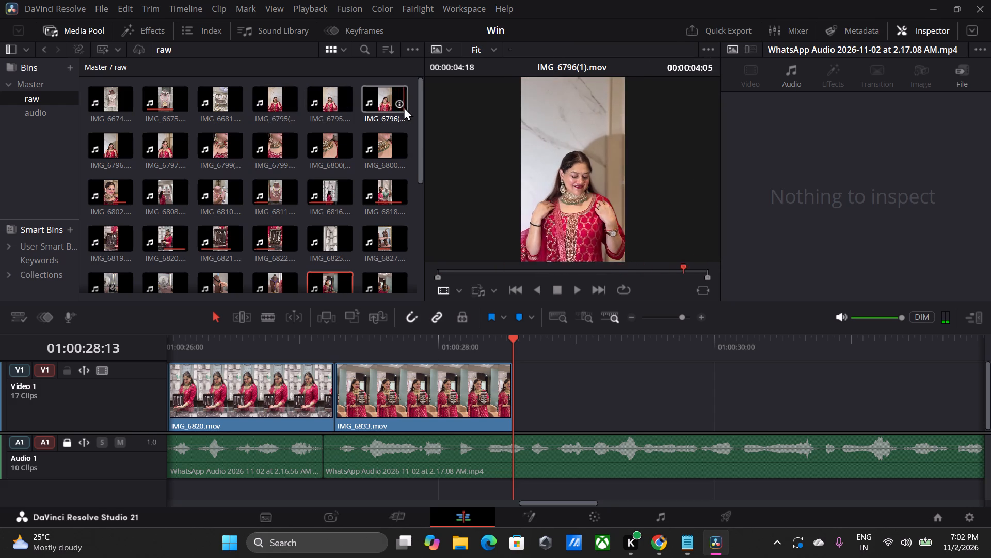
{"action": "double_click", "coordinate": [345, 105]}
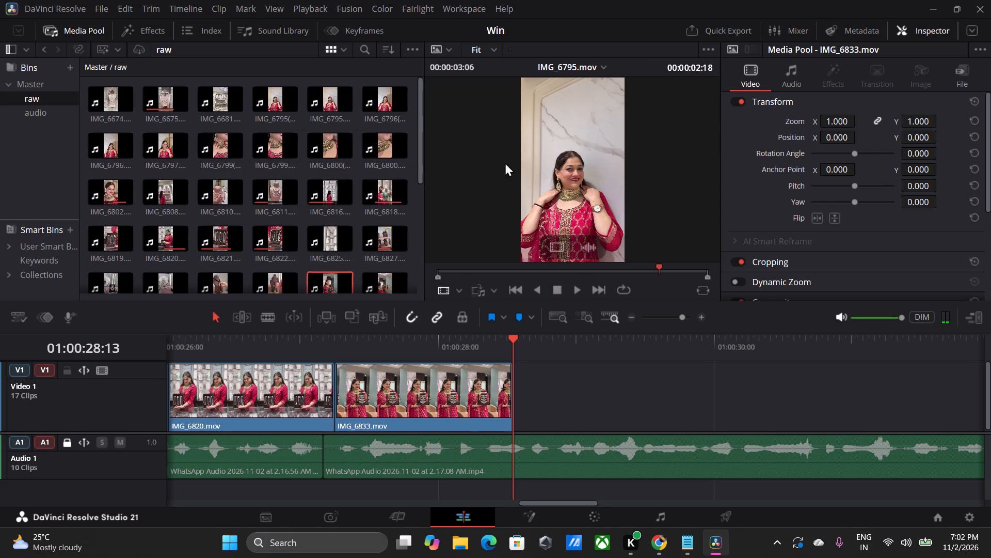
{"action": "left_click_drag", "start_coordinate": [555, 244], "coordinate": [514, 418]}
Play IMG_6795.mov, split it at 01:00:29:07, delete its opening part, and close the gap after IMG_6833.mov.
{"action": "key", "text": "space"}
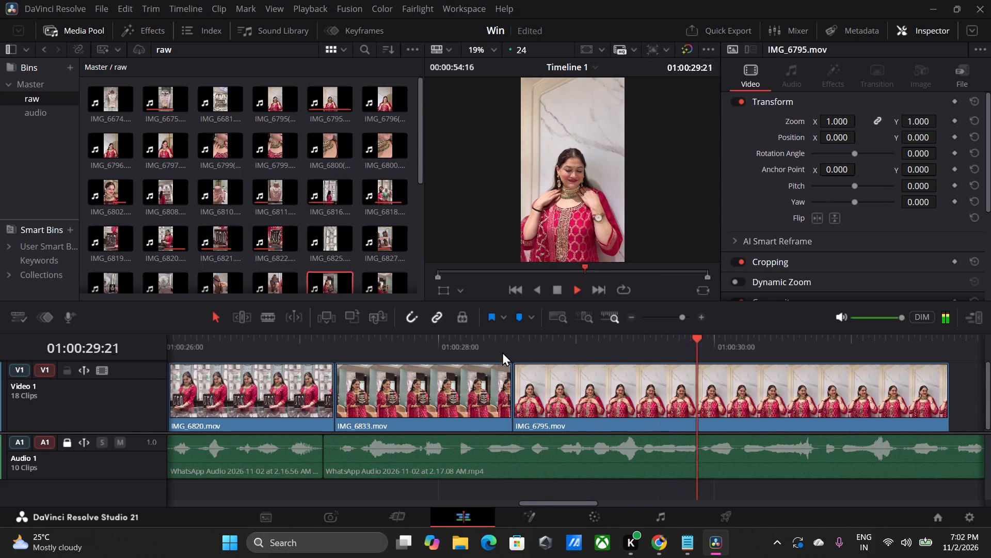
{"action": "key", "text": "space"}
{"action": "left_click", "coordinate": [588, 343]}
{"action": "left_click", "coordinate": [583, 343]}
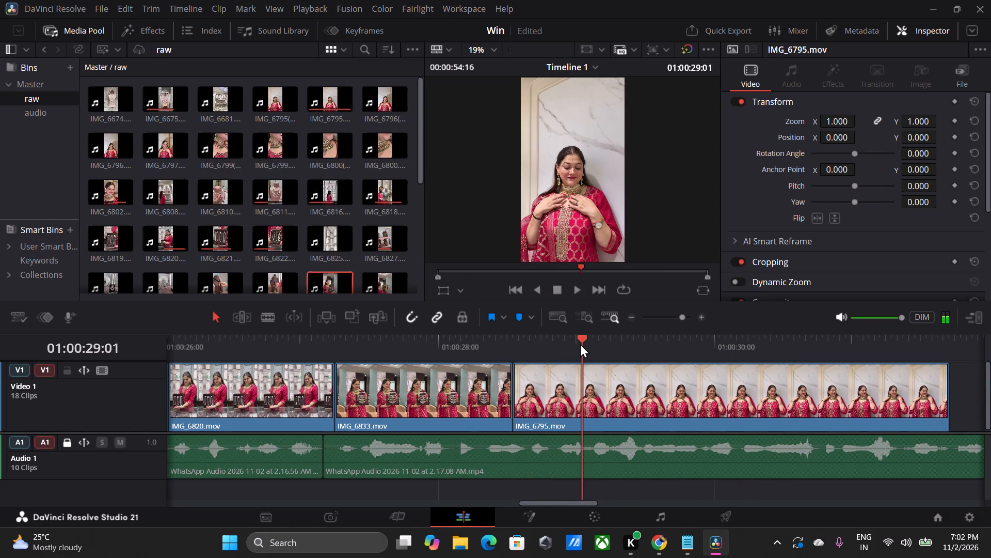
{"action": "left_click_drag", "start_coordinate": [586, 347], "coordinate": [617, 351]}
{"action": "left_click", "coordinate": [605, 391]}
{"action": "key", "text": "ctrl+b"}
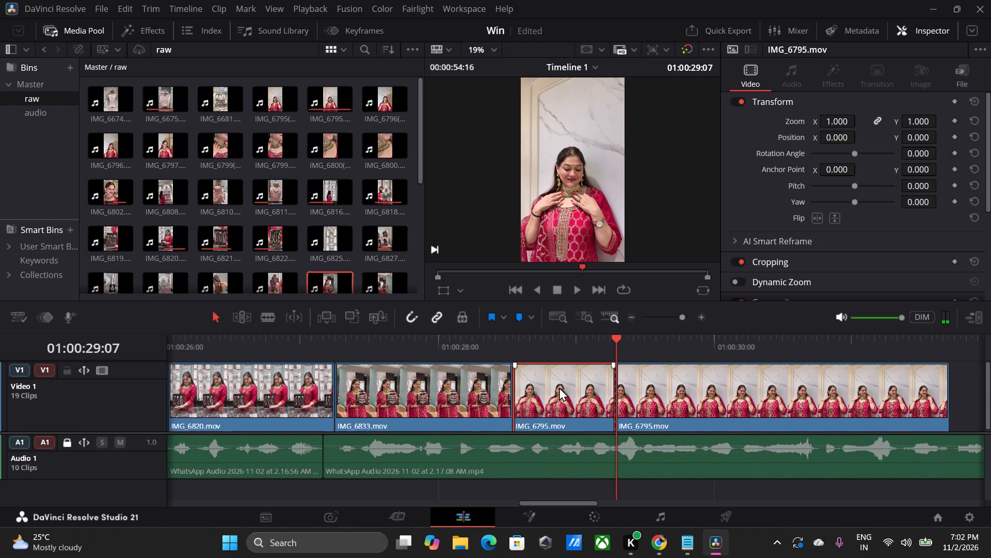
{"action": "key", "text": "BackSpace"}
{"action": "left_click", "coordinate": [559, 387]}
{"action": "key", "text": "BackSpace"}
Play the shortened IMG_6795.mov, split it at 01:00:30:14, and delete the part after the cut.
{"action": "key", "text": "space"}
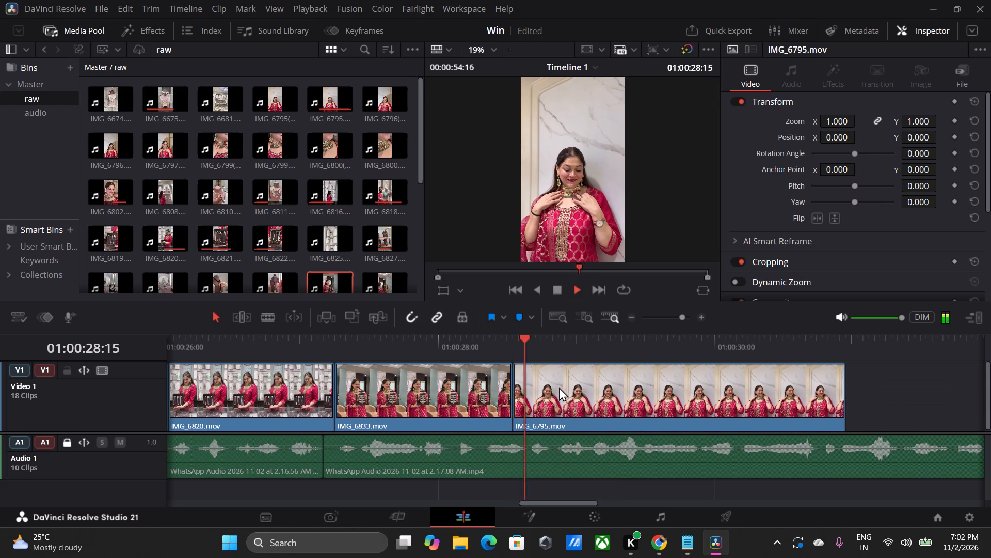
{"action": "key", "text": "space"}
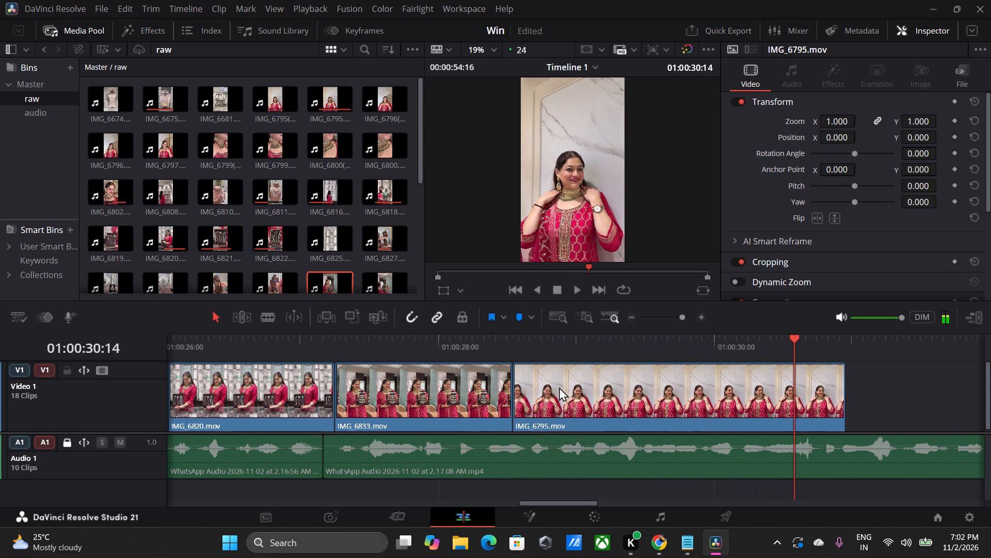
{"action": "key", "text": "ctrl+b"}
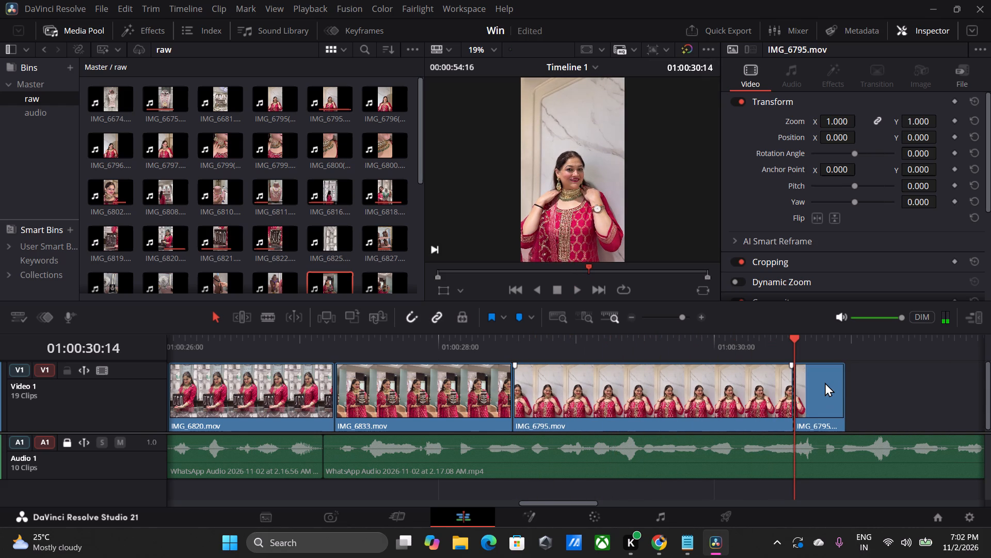
{"action": "left_click", "coordinate": [825, 382]}
{"action": "key", "text": "BackSpace"}
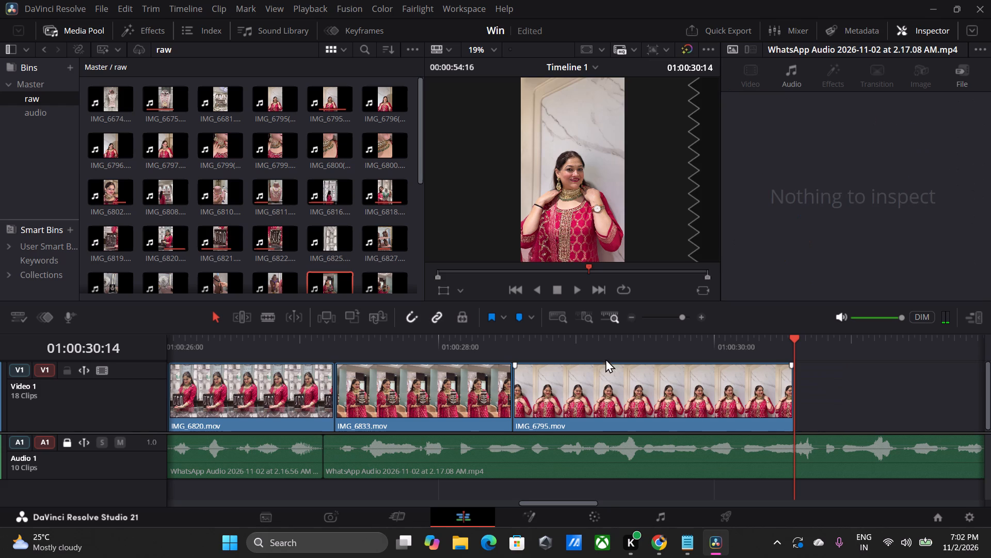
Play back the trimmed IMG_6833.mov and IMG_6795.mov, then the uncovered narration after them, listening for pauses and the next shot needed.
{"action": "left_click_drag", "start_coordinate": [532, 349], "coordinate": [337, 367]}
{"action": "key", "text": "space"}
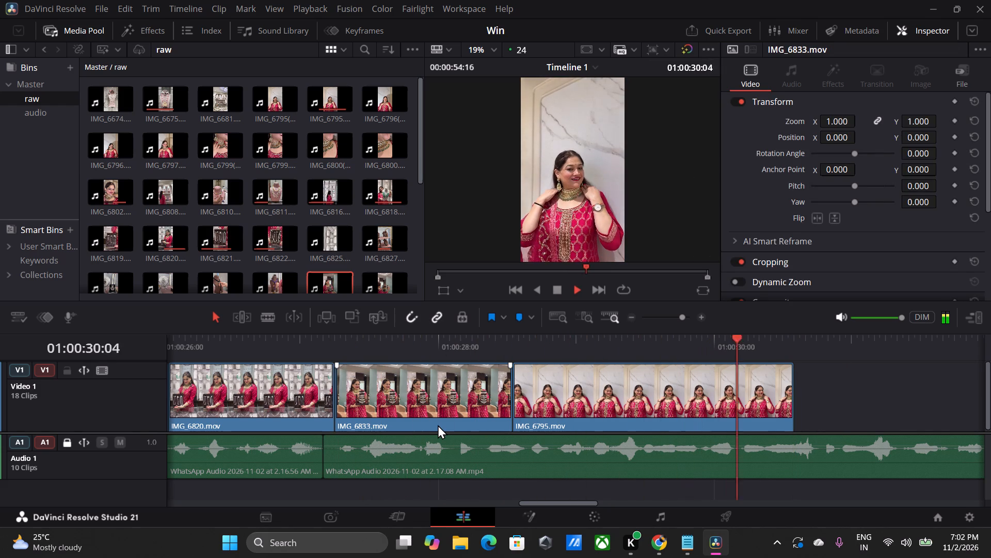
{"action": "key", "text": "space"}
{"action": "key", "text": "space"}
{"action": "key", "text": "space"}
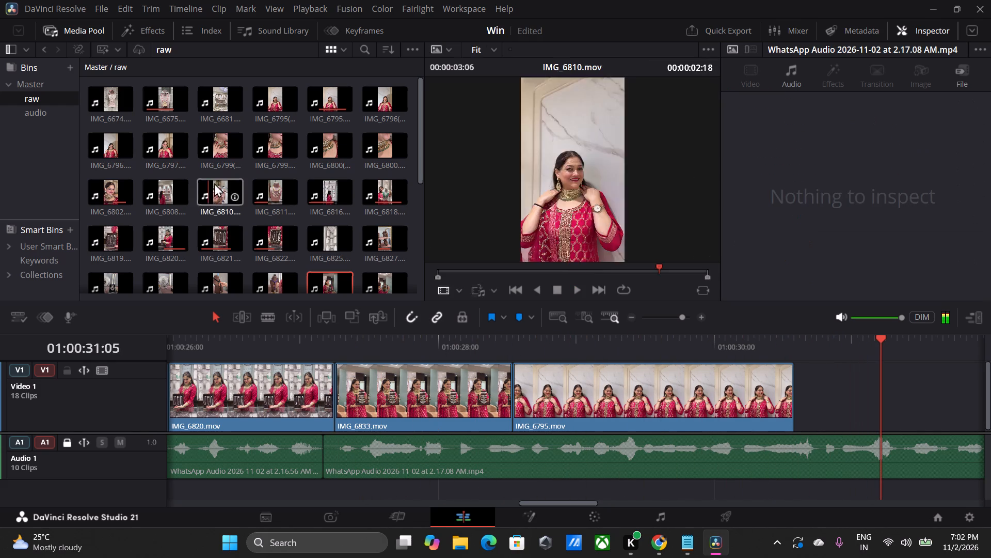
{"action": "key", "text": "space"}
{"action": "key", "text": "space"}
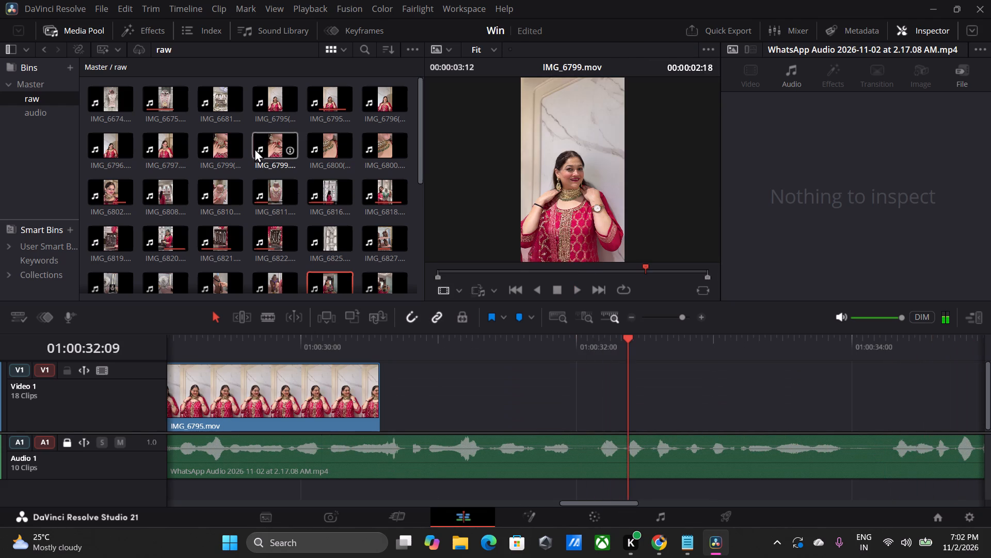
{"action": "left_click", "coordinate": [389, 343]}
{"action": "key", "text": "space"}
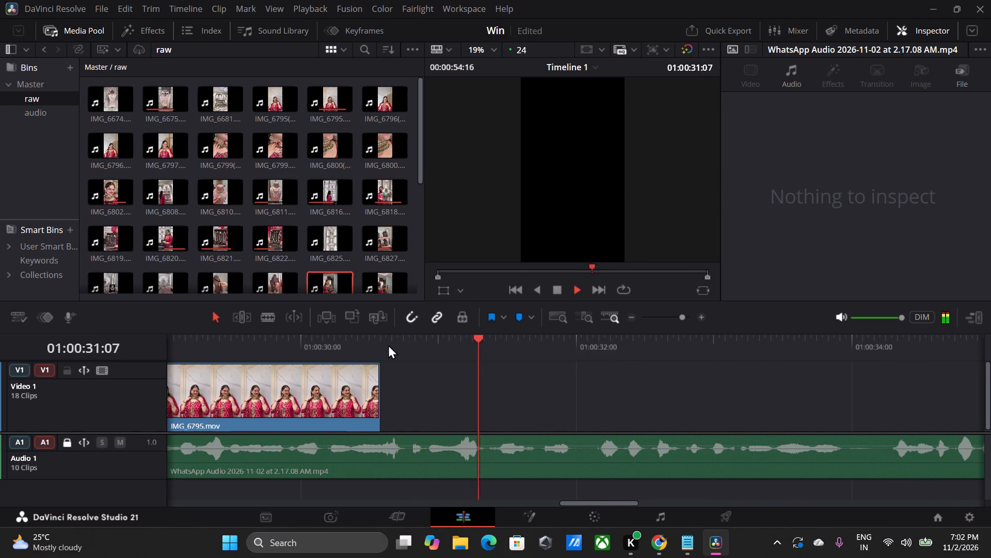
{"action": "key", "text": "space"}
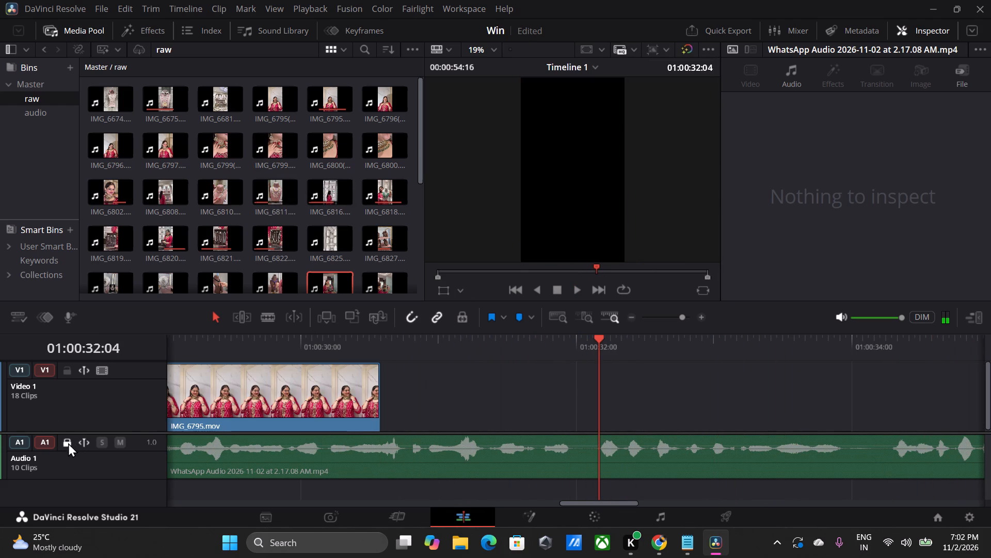
Unlock Audio 1 and split the WhatsApp voice clip at 01:00:31:23, where the pause in speech begins.
{"action": "left_click", "coordinate": [62, 441]}
{"action": "scroll", "coordinate": [522, 451], "scroll_direction": "up", "scroll_amount": 7, "text": "alt"}
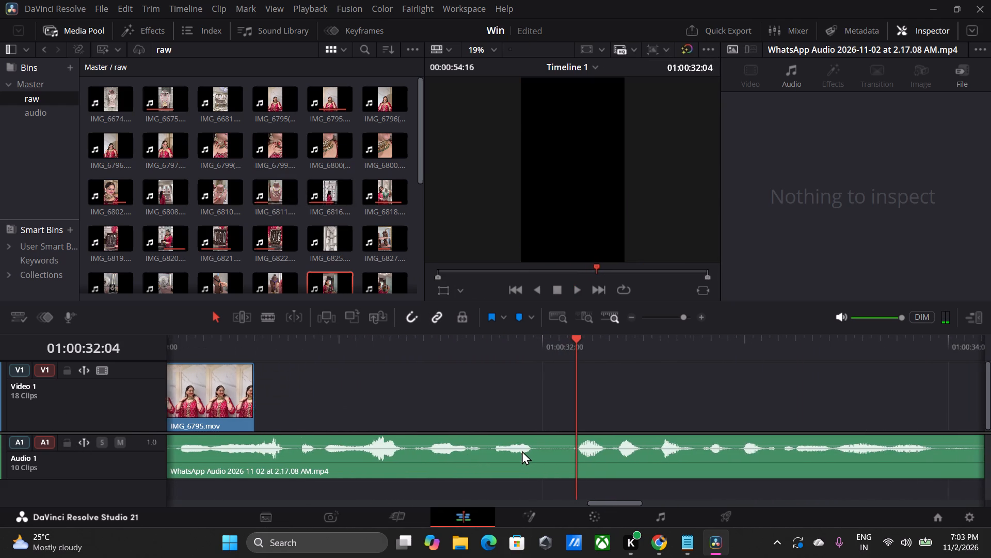
{"action": "scroll", "coordinate": [522, 451], "scroll_direction": "up", "scroll_amount": 1, "text": "alt"}
{"action": "left_click", "coordinate": [537, 338]}
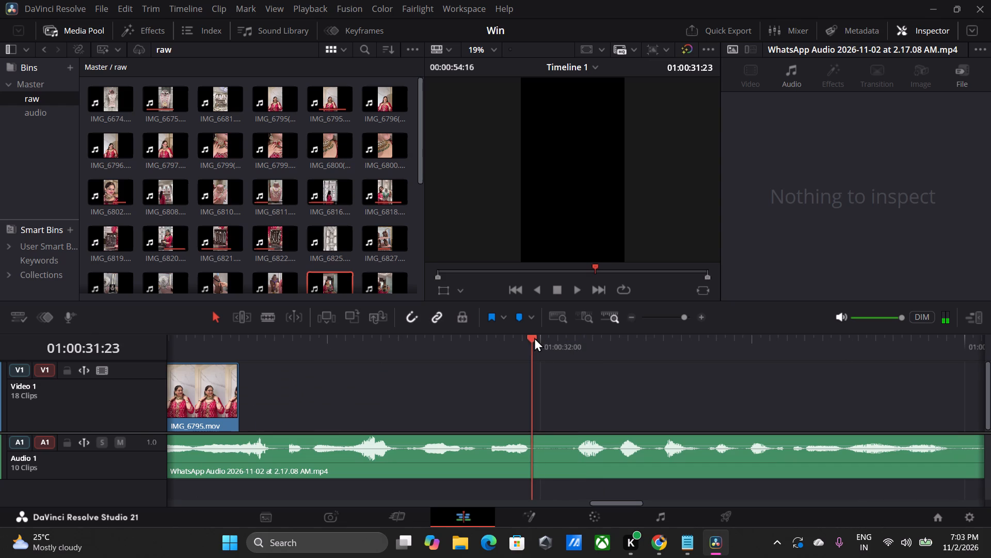
{"action": "left_click", "coordinate": [552, 445]}
{"action": "left_click", "coordinate": [551, 435]}
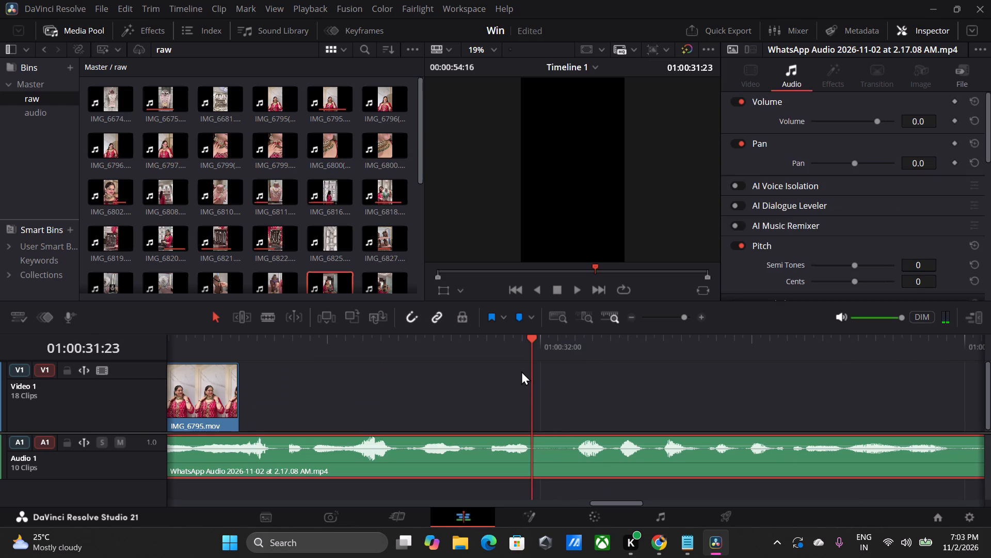
{"action": "key", "text": "ctrl+b"}
Split the voice clip again at 01:00:32:03, delete the short silent piece between the cuts, and close the gap.
{"action": "left_click", "coordinate": [558, 437]}
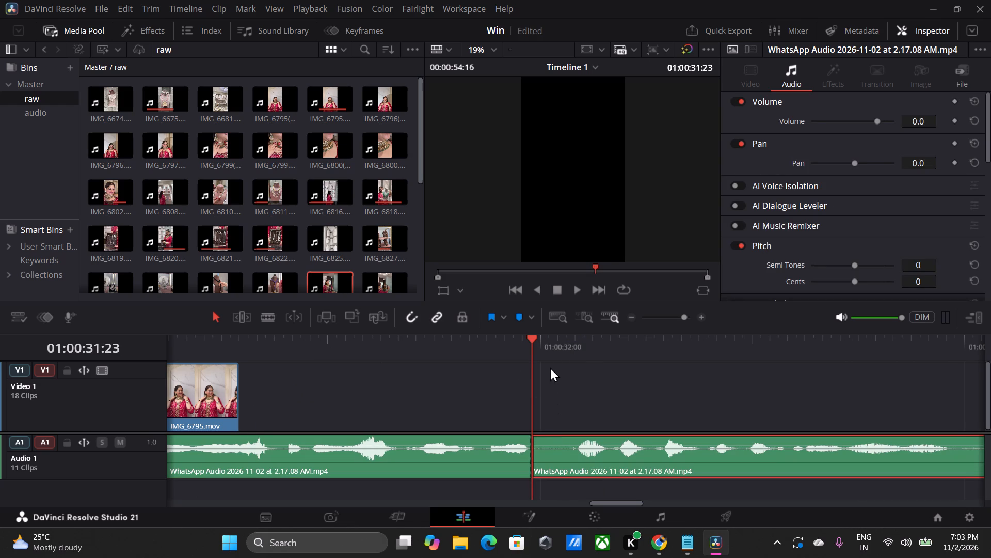
{"action": "left_click_drag", "start_coordinate": [536, 341], "coordinate": [567, 358]}
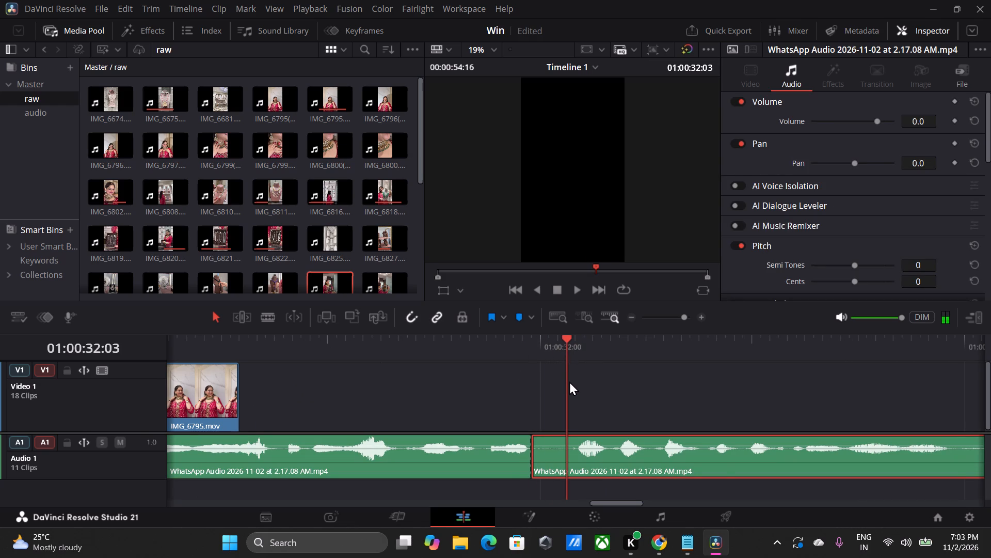
{"action": "key", "text": "ctrl+b"}
{"action": "left_click", "coordinate": [554, 444]}
{"action": "left_click", "coordinate": [550, 436]}
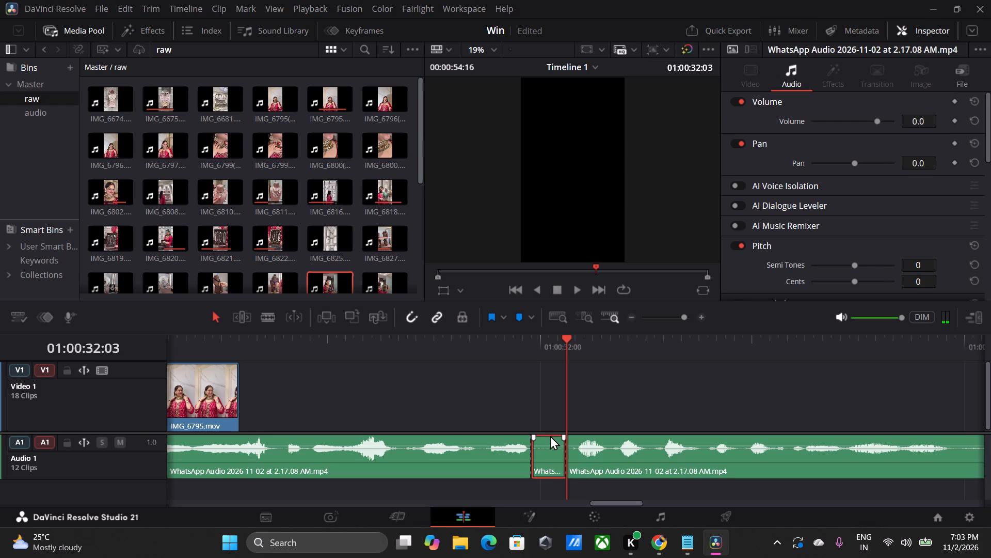
{"action": "key", "text": "BackSpace"}
{"action": "left_click", "coordinate": [550, 436]}
{"action": "key", "text": "BackSpace"}
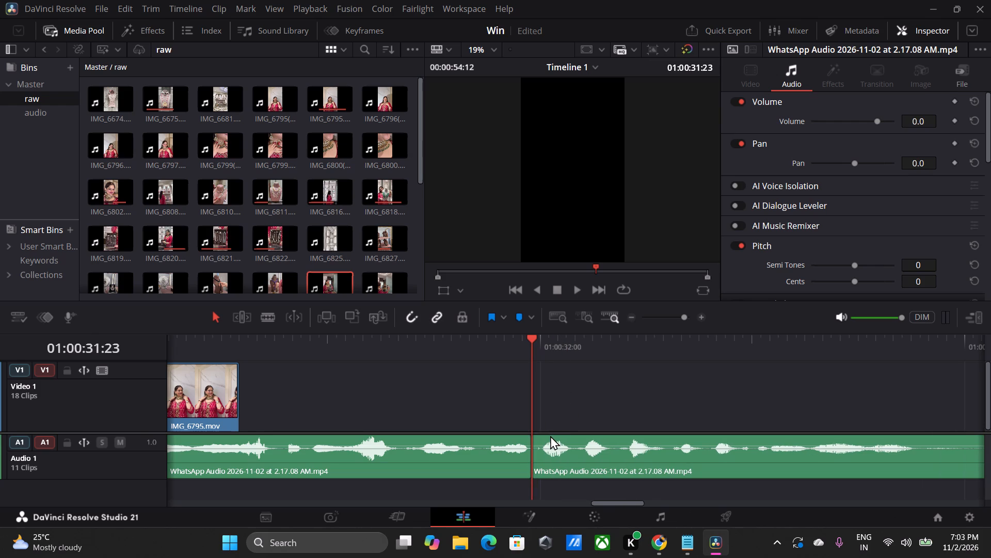
Replay the tightened narration, relock Audio 1, and place IMG_6799(1).mov, video only, on Video 1 directly after IMG_6795.mov.
{"action": "left_click_drag", "start_coordinate": [432, 332], "coordinate": [360, 344]}
{"action": "left_click", "coordinate": [359, 354]}
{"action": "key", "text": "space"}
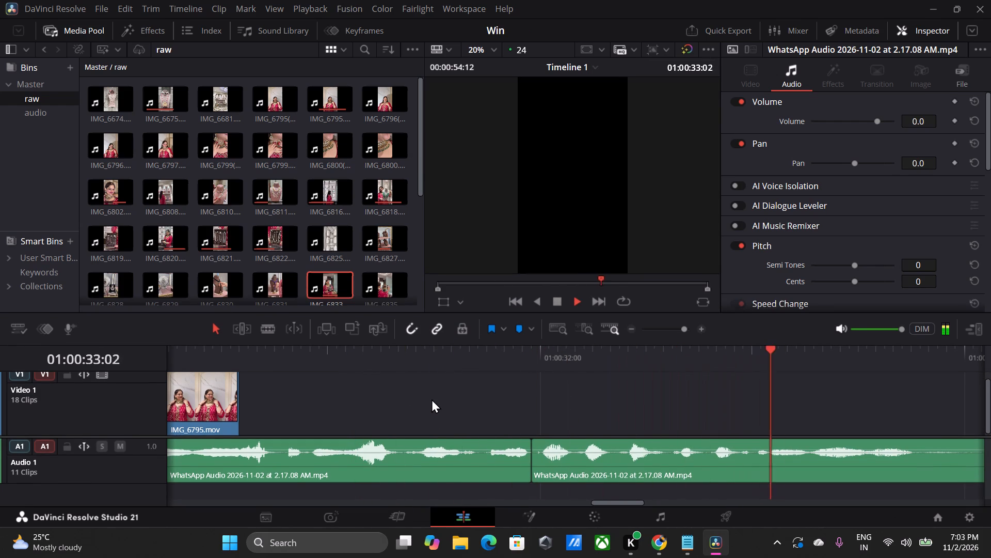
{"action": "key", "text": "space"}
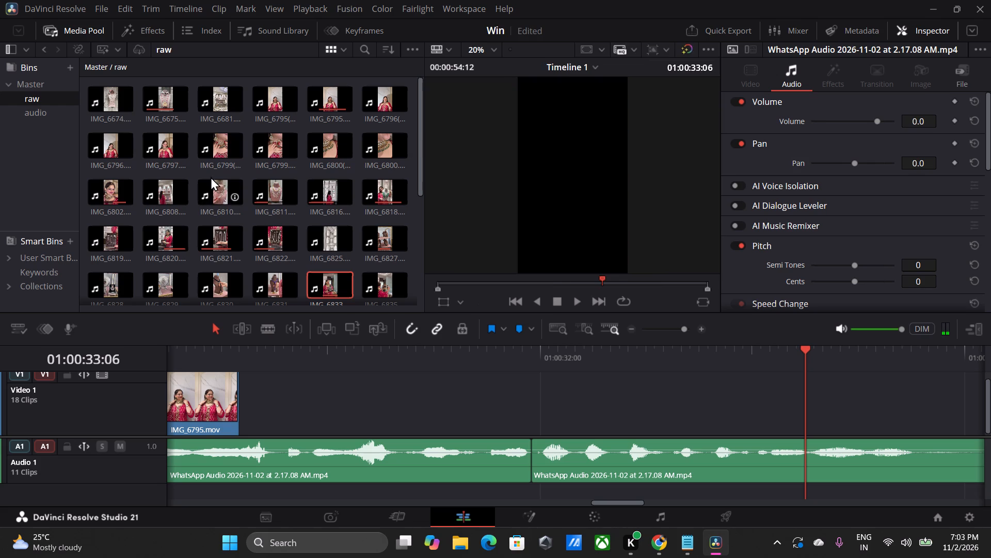
{"action": "double_click", "coordinate": [218, 145]}
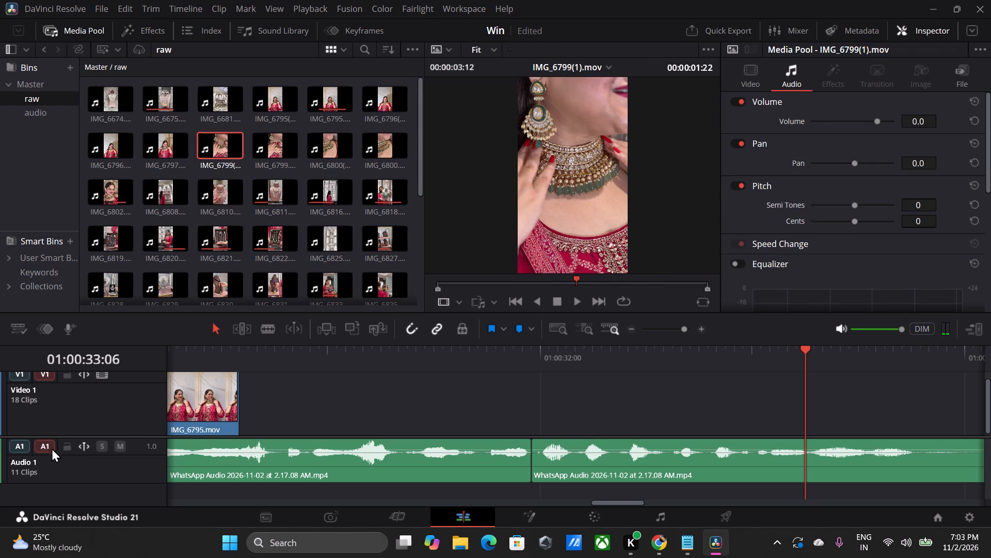
{"action": "left_click", "coordinate": [67, 442]}
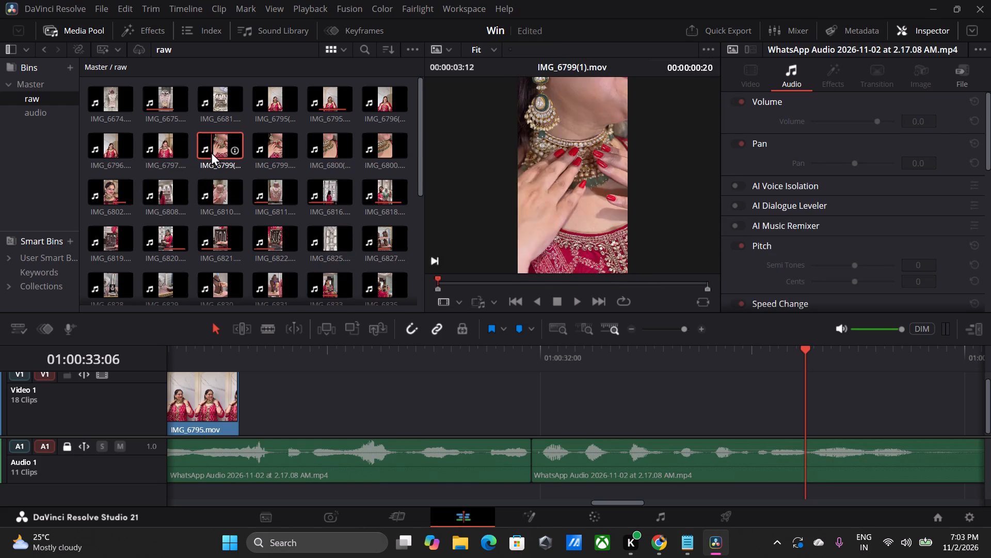
{"action": "double_click", "coordinate": [231, 151]}
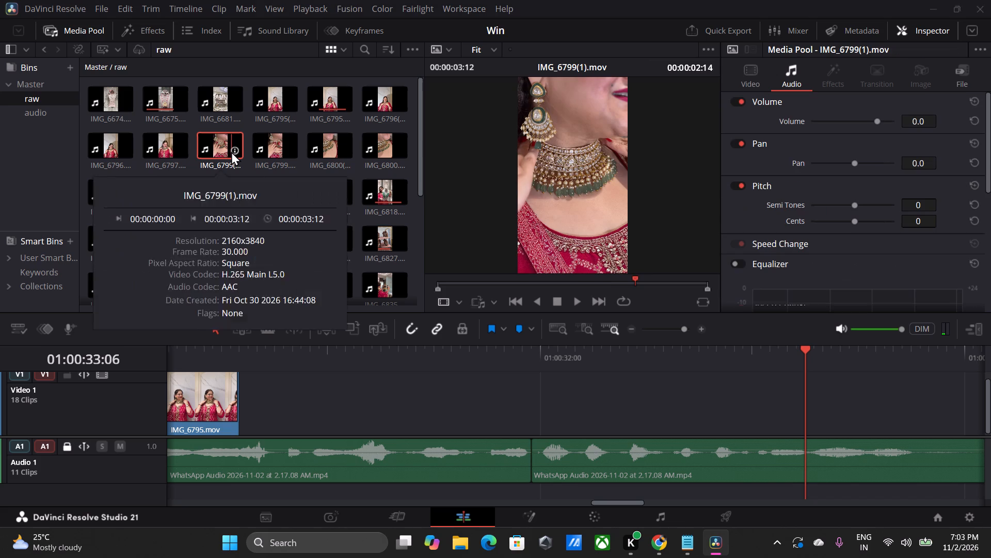
{"action": "left_click_drag", "start_coordinate": [556, 258], "coordinate": [283, 397]}
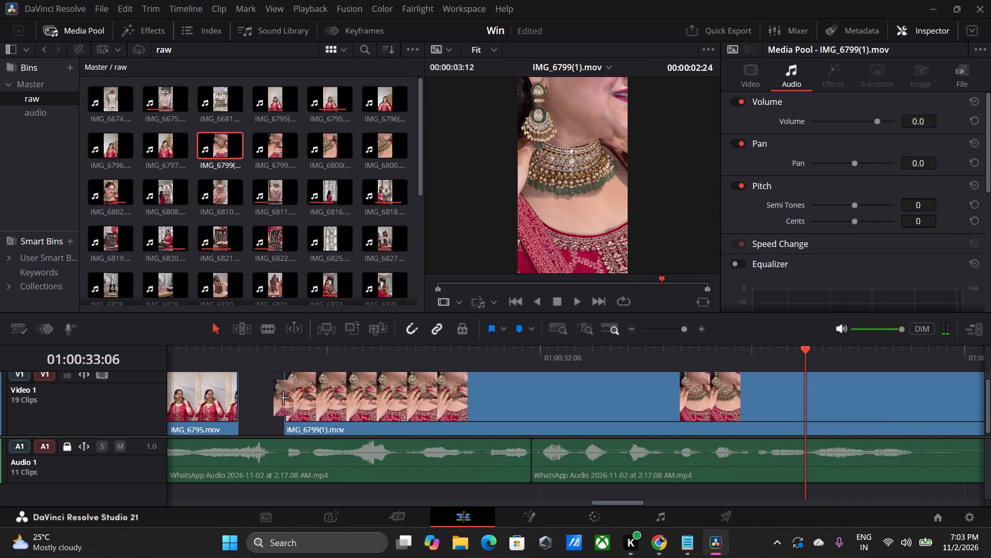
{"action": "left_click_drag", "start_coordinate": [283, 397], "coordinate": [234, 399]}
Play the change from IMG_6795.mov into IMG_6799(1).mov against the voice-over to judge where the new shot should end.
{"action": "left_click", "coordinate": [212, 334]}
{"action": "left_click_drag", "start_coordinate": [214, 348], "coordinate": [218, 354]}
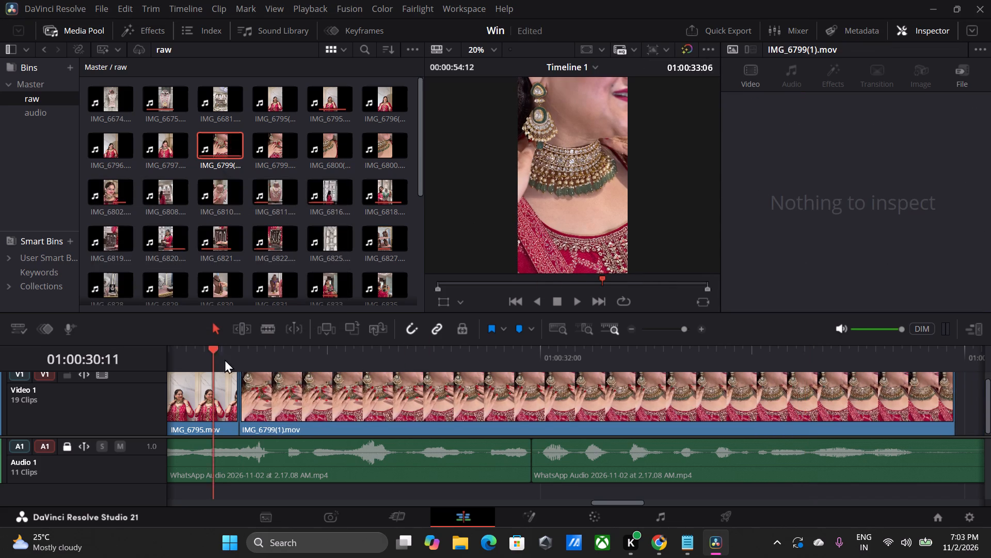
{"action": "key", "text": "space"}
{"action": "key", "text": "space"}
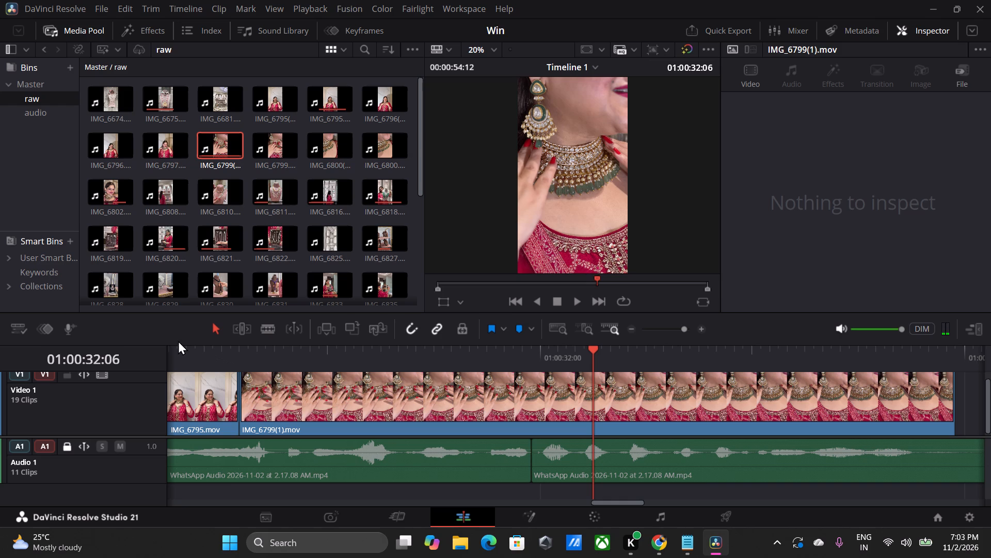
{"action": "left_click", "coordinate": [216, 350]}
{"action": "key", "text": "space"}
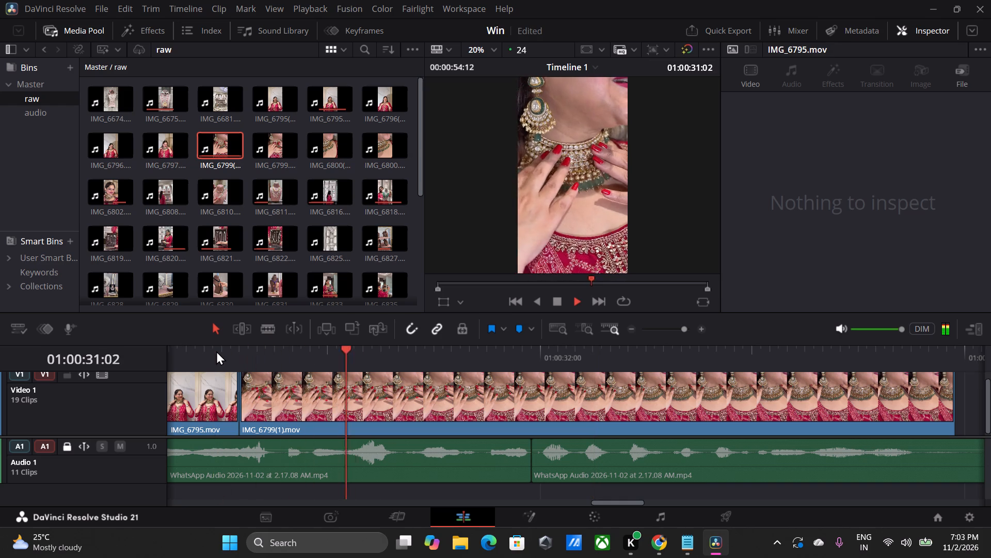
{"action": "key", "text": "space"}
{"action": "key", "text": "space"}
{"action": "key", "text": "space"}
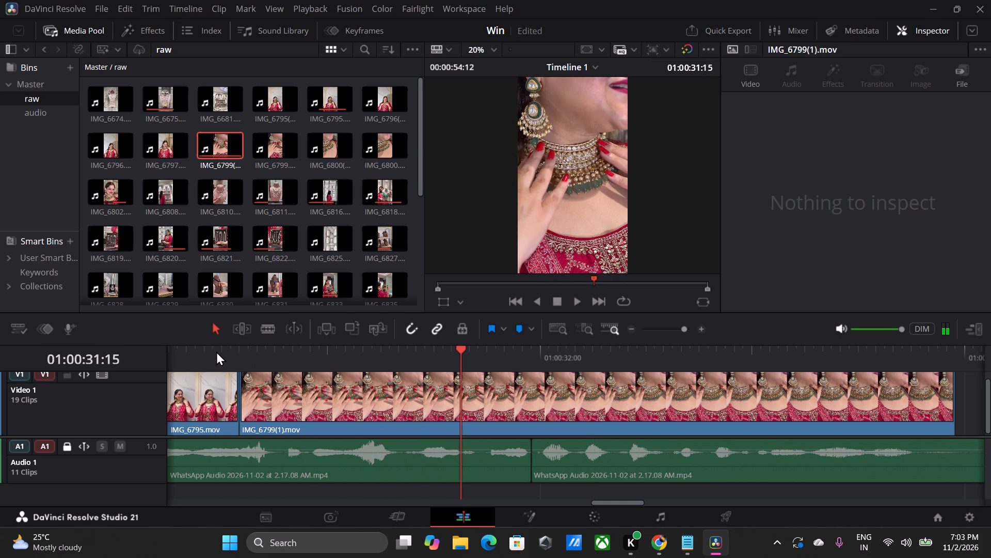
{"action": "left_click", "coordinate": [247, 353]}
{"action": "key", "text": "space"}
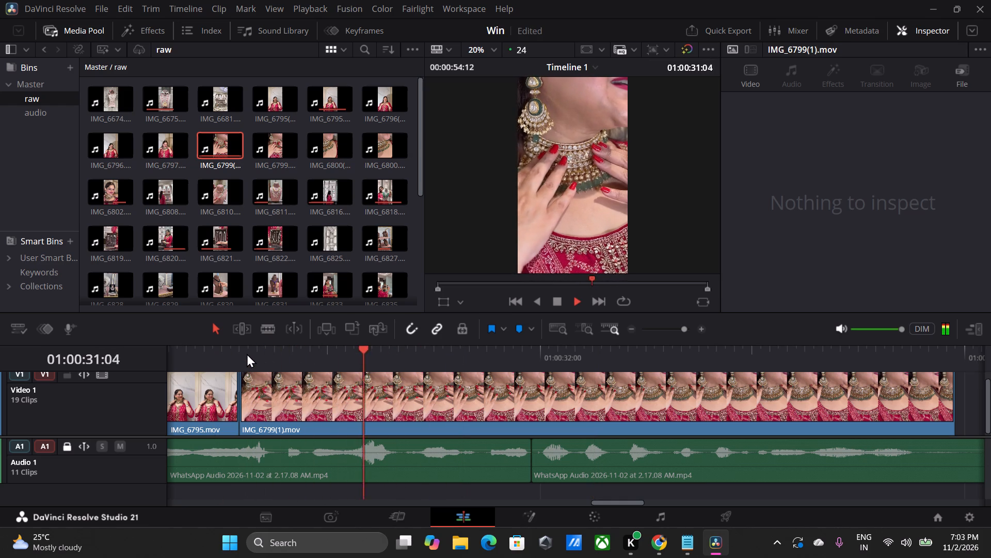
{"action": "key", "text": "space"}
{"action": "key", "text": "space"}
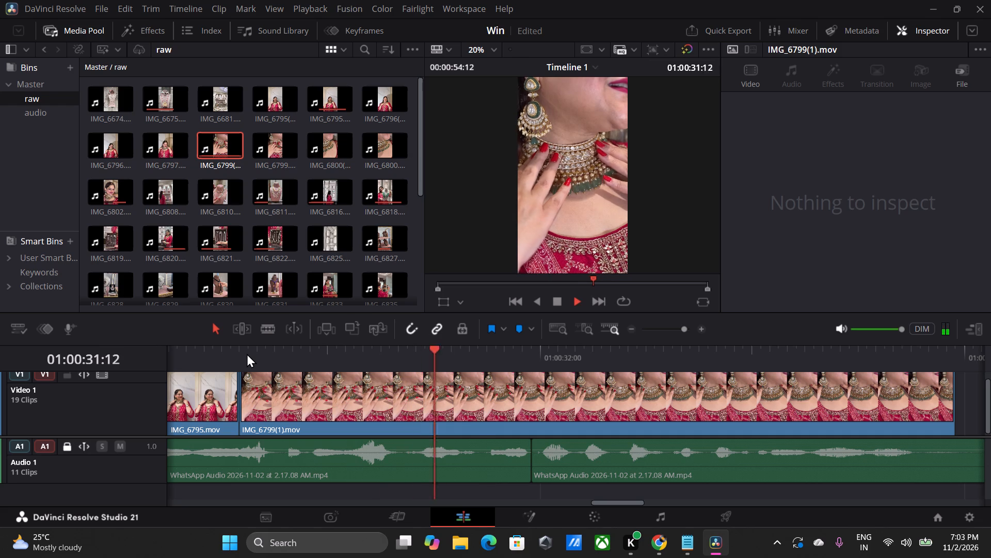
{"action": "key", "text": "space"}
{"action": "key", "text": "space"}
{"action": "key", "text": "space"}
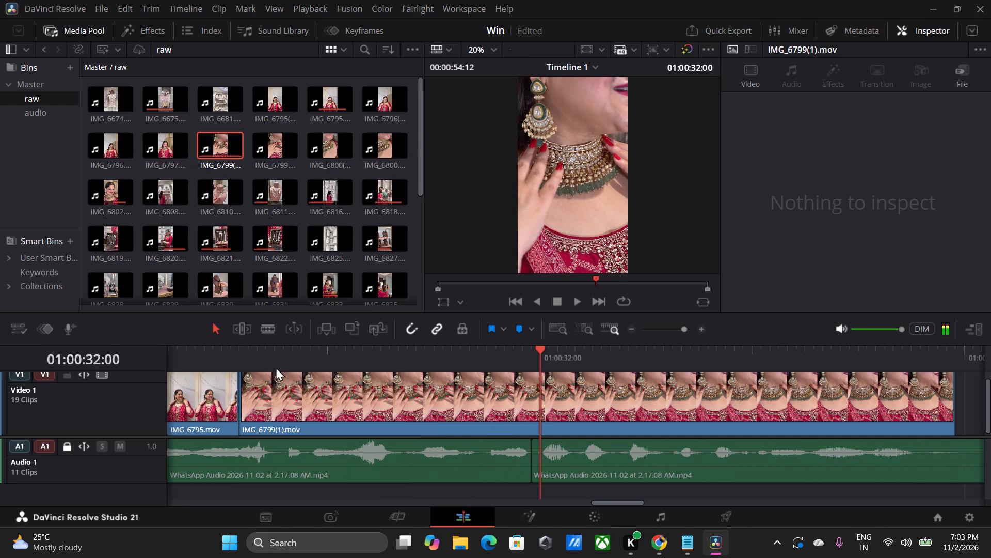
Split IMG_6799(1).mov at 01:00:31:23, where the voice-over clip ends, and delete the part after the cut.
{"action": "left_click", "coordinate": [530, 393]}
{"action": "left_click", "coordinate": [523, 395]}
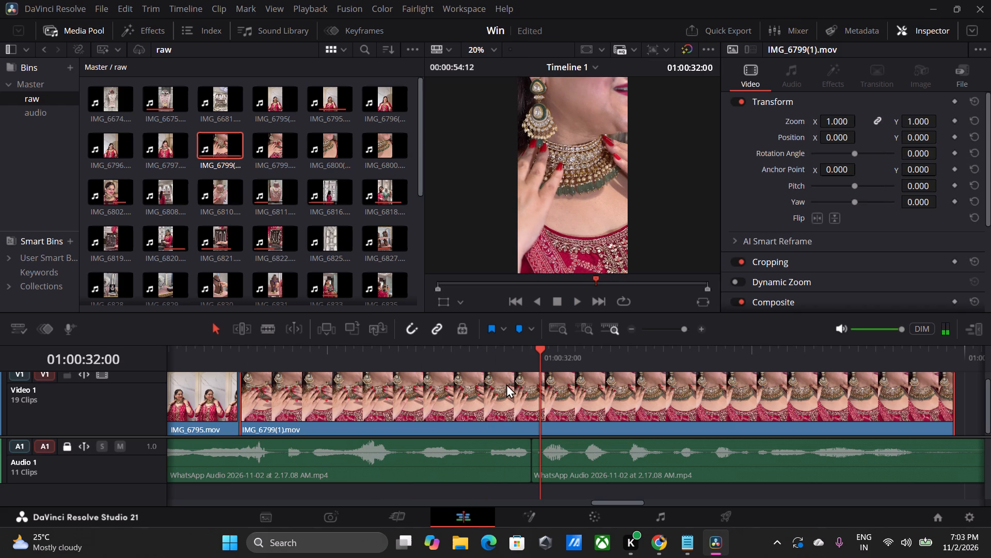
{"action": "left_click", "coordinate": [506, 384]}
{"action": "left_click", "coordinate": [494, 409]}
{"action": "scroll", "coordinate": [517, 401], "scroll_direction": "up", "scroll_amount": 2}
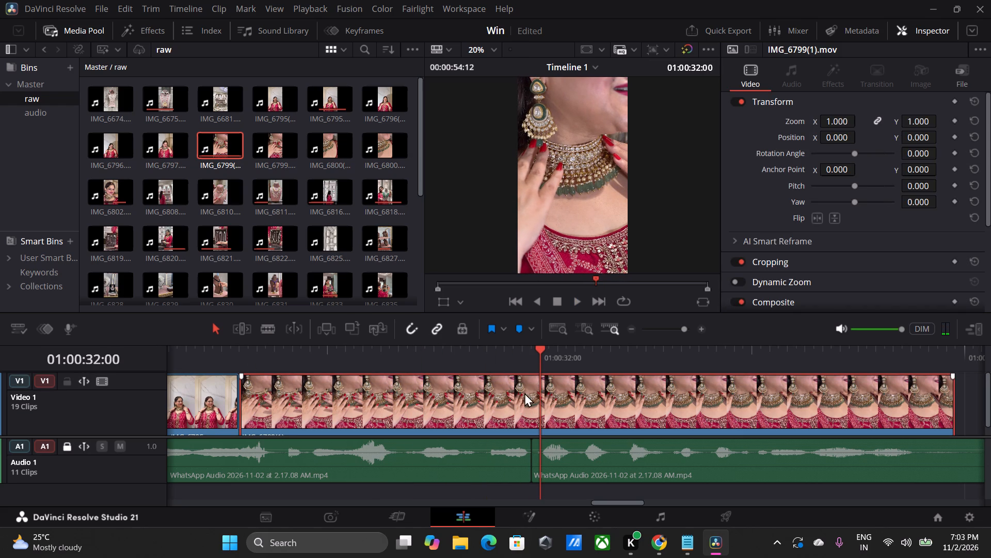
{"action": "left_click", "coordinate": [536, 351]}
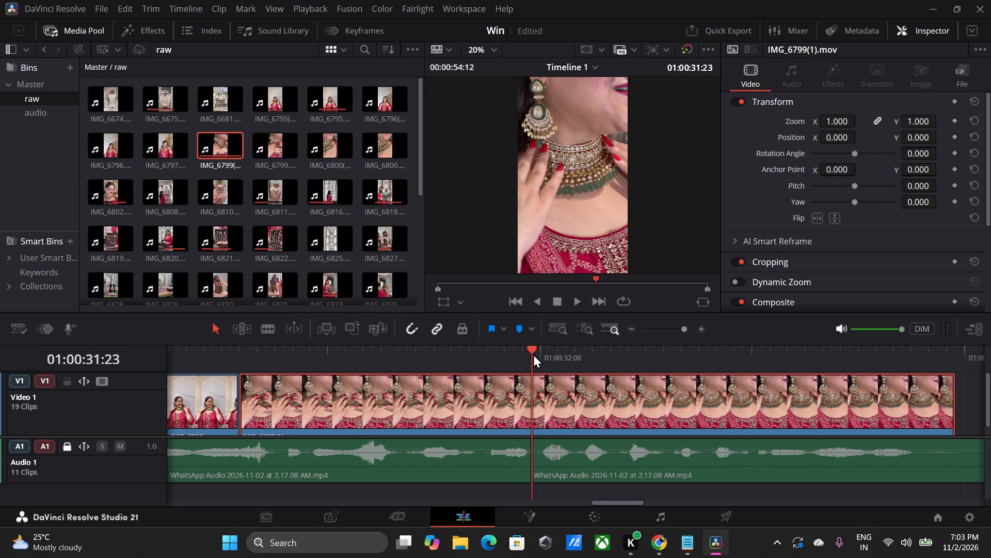
{"action": "key", "text": "ctrl+b"}
{"action": "left_click", "coordinate": [574, 406]}
{"action": "key", "text": "BackSpace"}
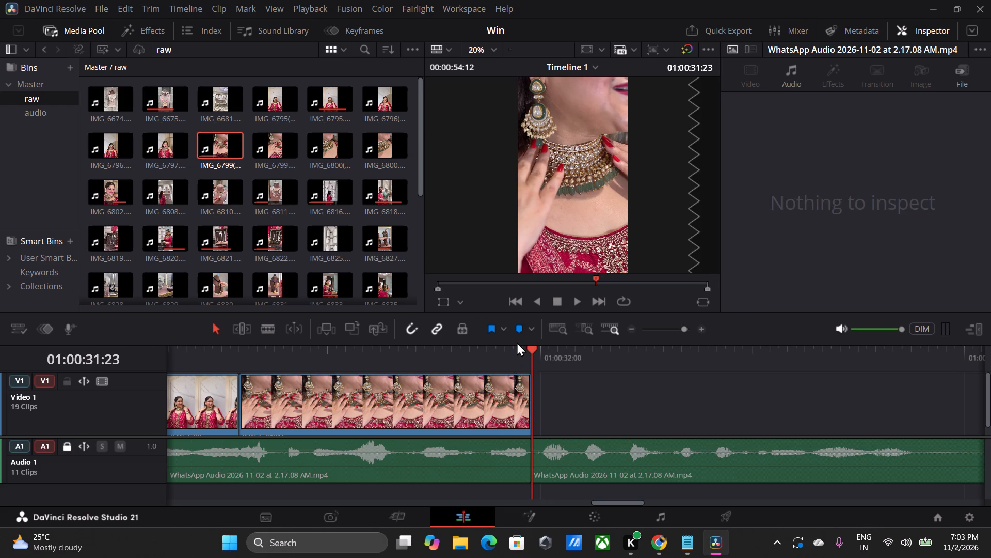
Enlarge the timeline area and review the edit from IMG_6820.mov through the end of IMG_6799(1).mov.
{"action": "left_click_drag", "start_coordinate": [519, 344], "coordinate": [531, 280]}
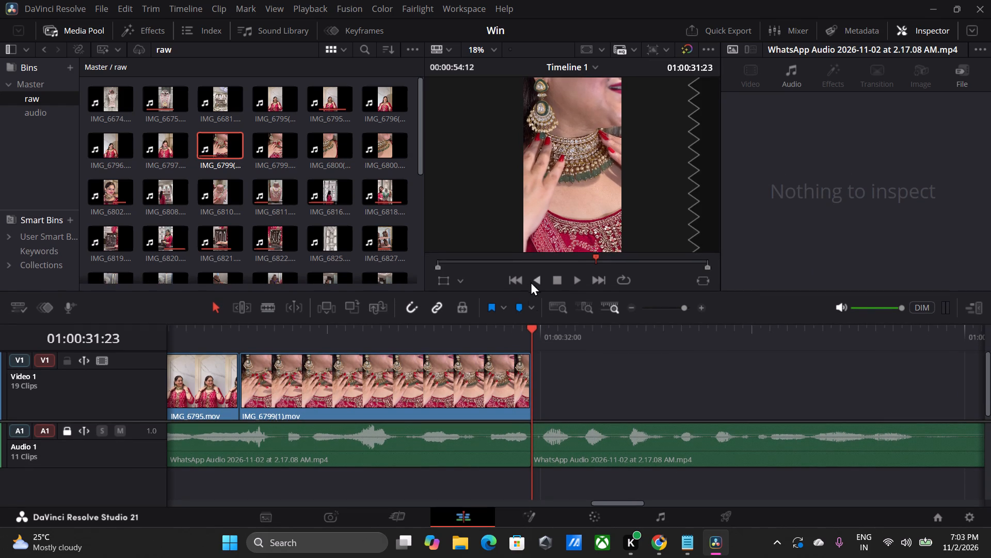
{"action": "left_click_drag", "start_coordinate": [530, 333], "coordinate": [204, 349]}
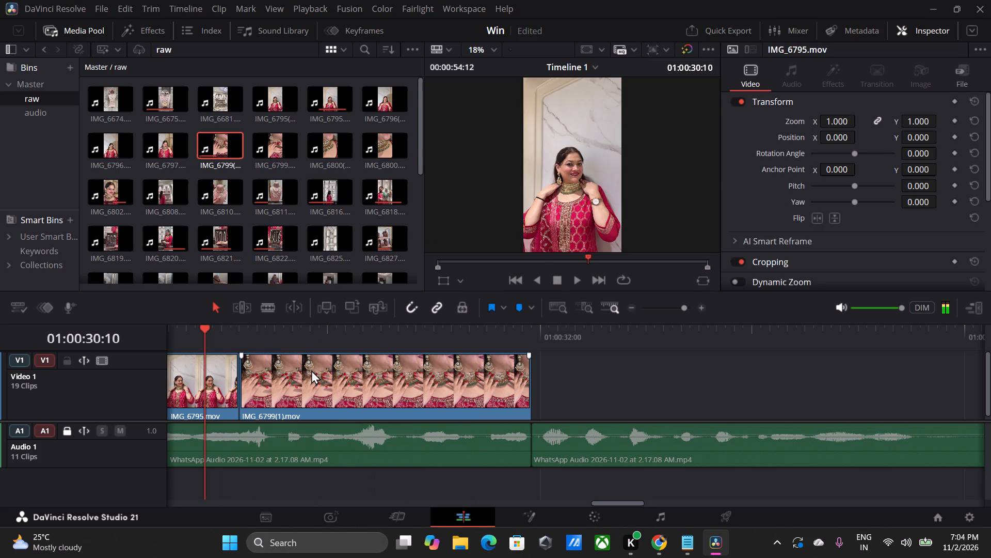
{"action": "scroll", "coordinate": [392, 385], "scroll_direction": "down", "scroll_amount": 9, "text": "alt"}
{"action": "scroll", "coordinate": [514, 391], "scroll_direction": "down", "scroll_amount": 5, "text": "alt"}
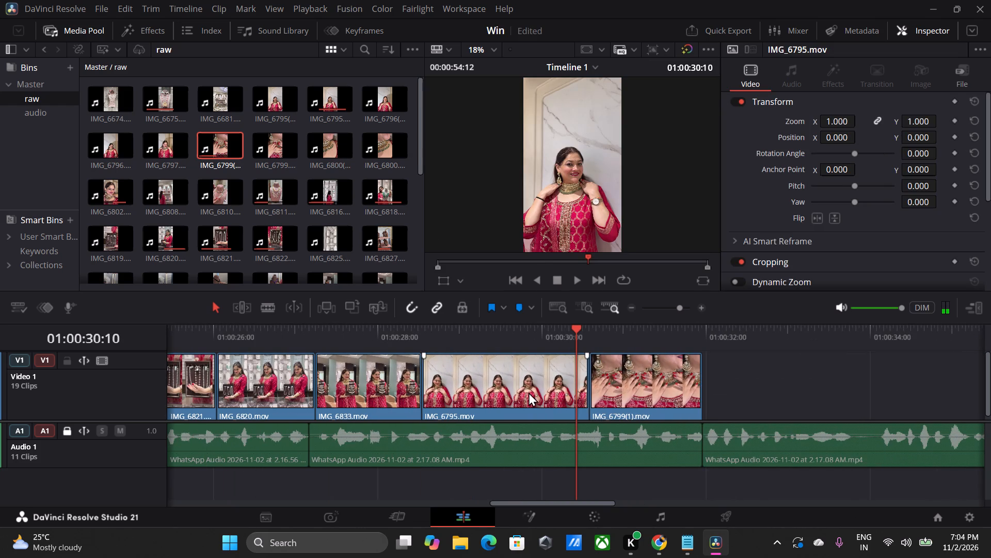
{"action": "left_click_drag", "start_coordinate": [305, 340], "coordinate": [231, 343]}
{"action": "key", "text": "space"}
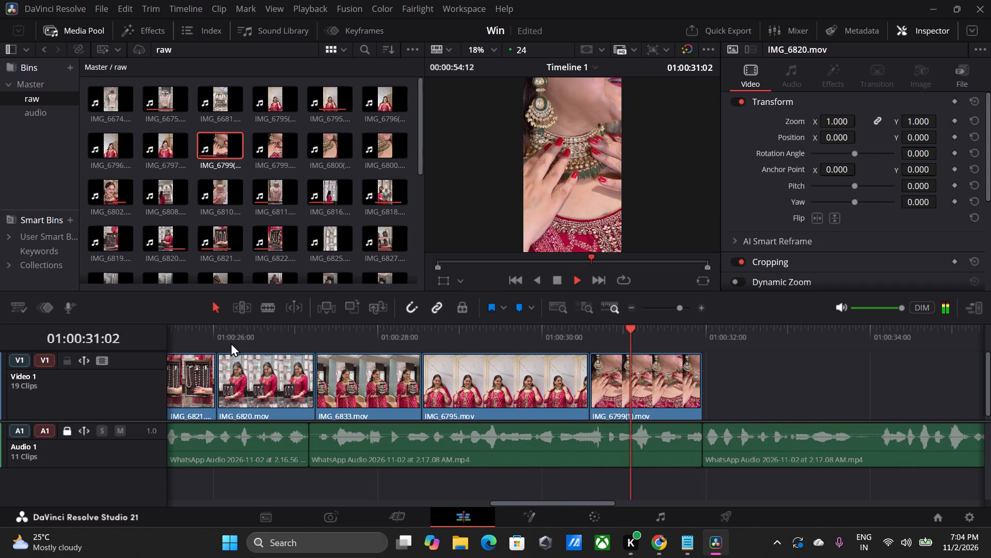
{"action": "key", "text": "space"}
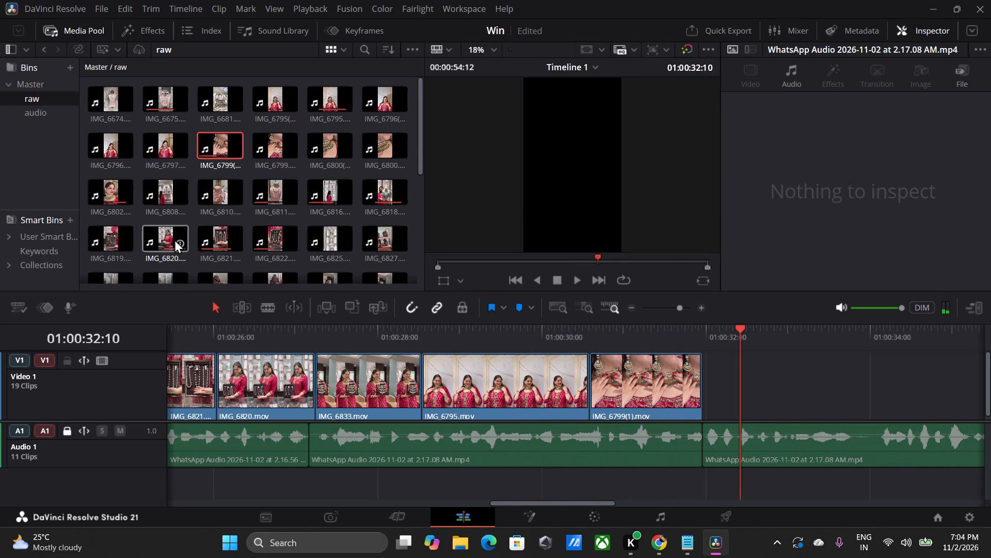
Browse the raw bin for the next shot and place IMG_6835.mov, video only, on Video 1 directly after IMG_6799(1).mov.
{"action": "scroll", "coordinate": [168, 238], "scroll_direction": "down", "scroll_amount": 2}
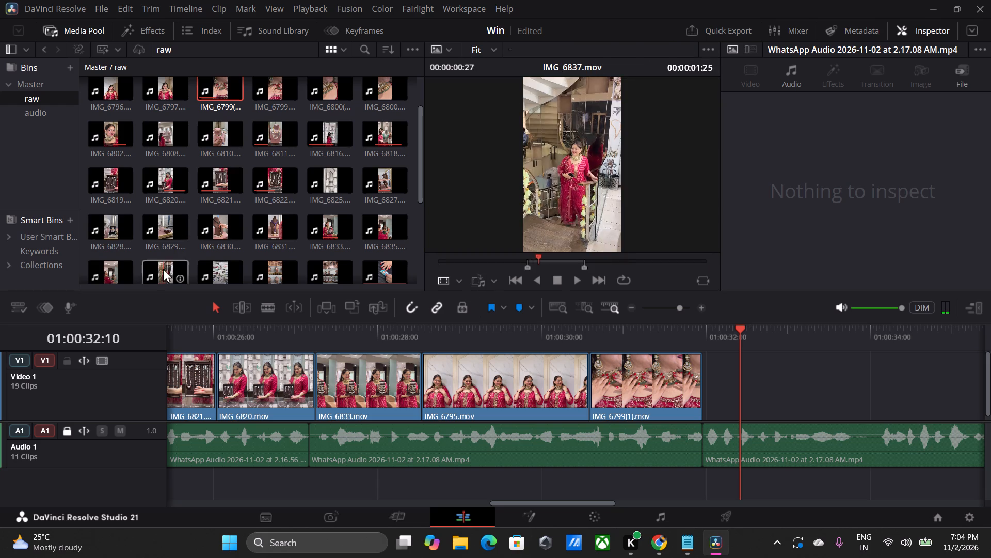
{"action": "double_click", "coordinate": [390, 229]}
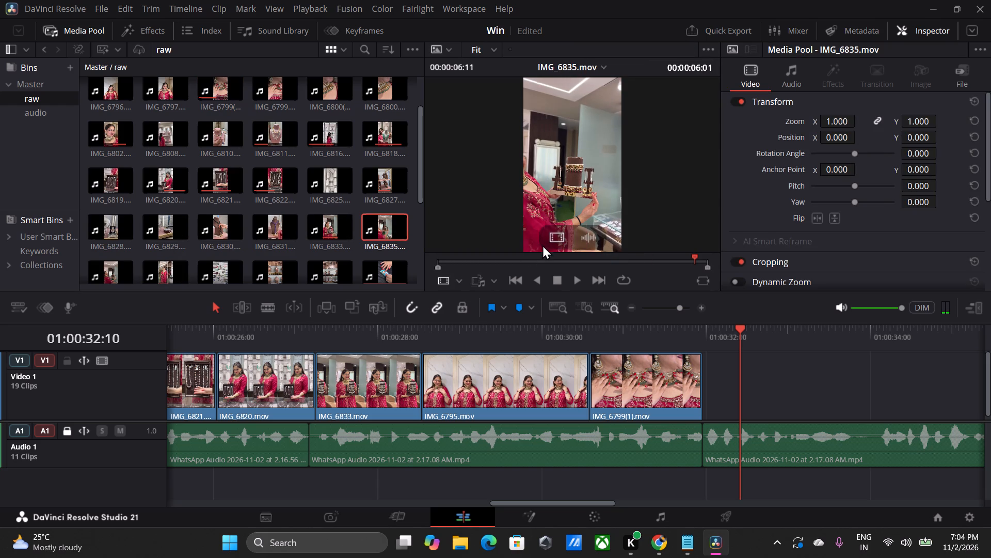
{"action": "left_click_drag", "start_coordinate": [551, 240], "coordinate": [708, 371]}
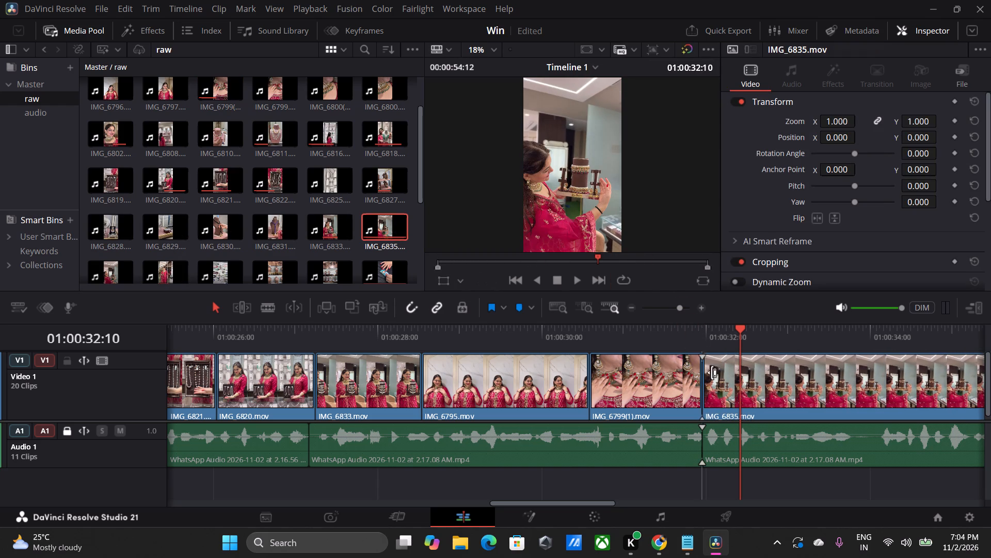
Play IMG_6835.mov with the voice-over to locate the pause in the narration before 01:00:34:00.
{"action": "key", "text": "space"}
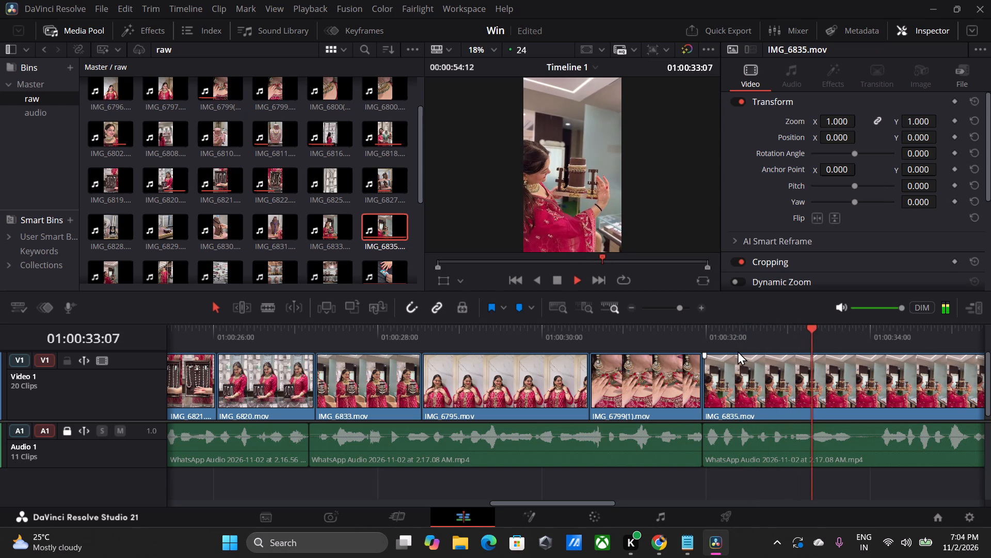
{"action": "key", "text": "space"}
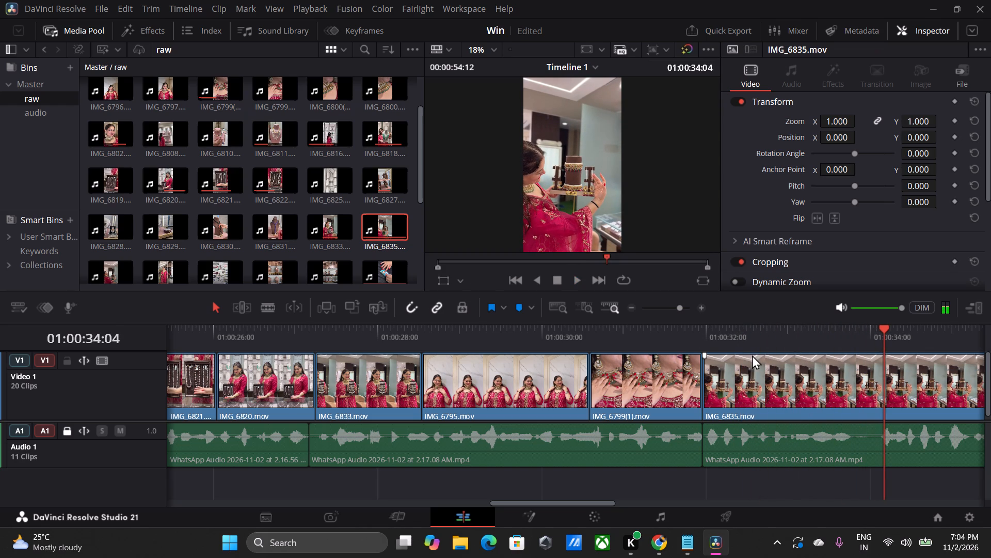
{"action": "left_click", "coordinate": [716, 340]}
{"action": "left_click", "coordinate": [706, 337]}
{"action": "key", "text": "space"}
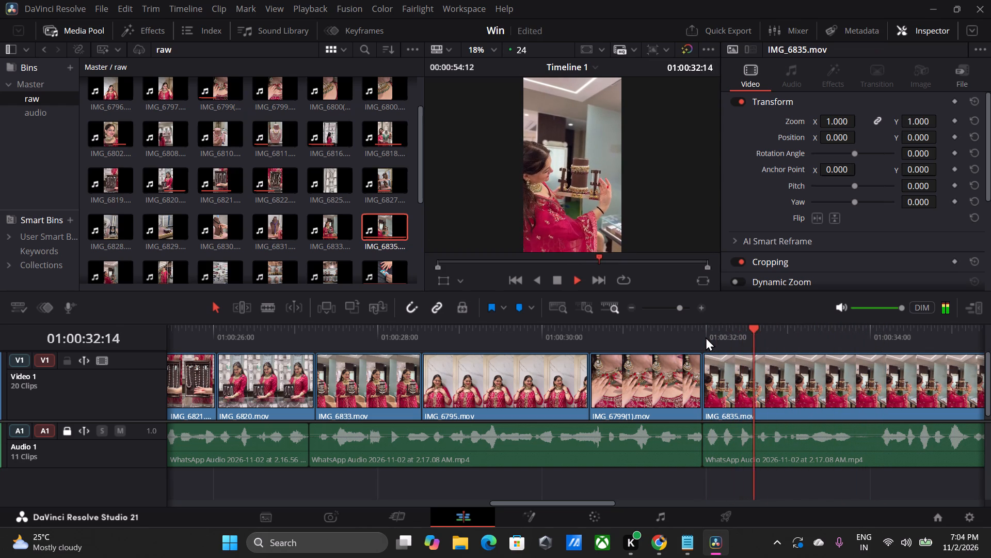
{"action": "key", "text": "space"}
{"action": "key", "text": "space"}
{"action": "key", "text": "space"}
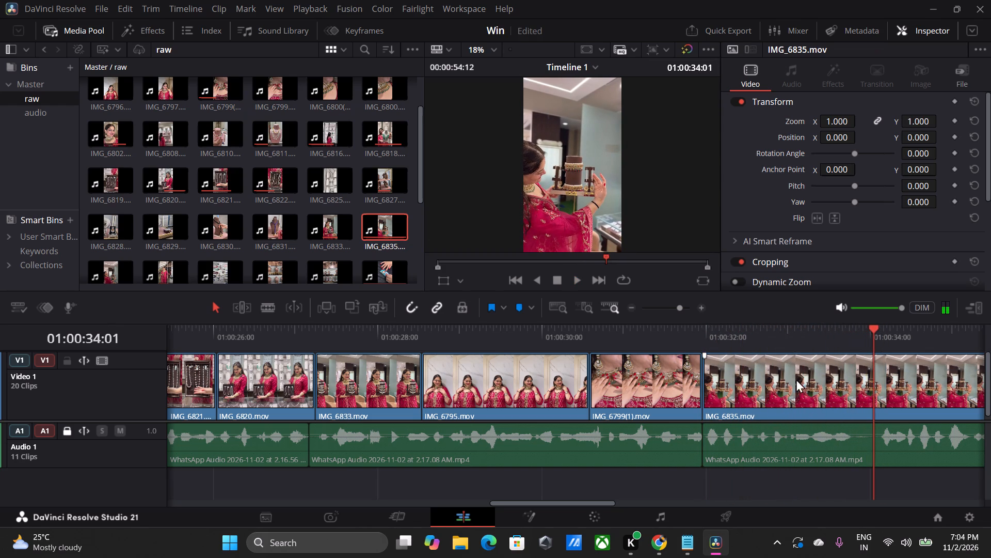
{"action": "left_click_drag", "start_coordinate": [865, 342], "coordinate": [854, 343]}
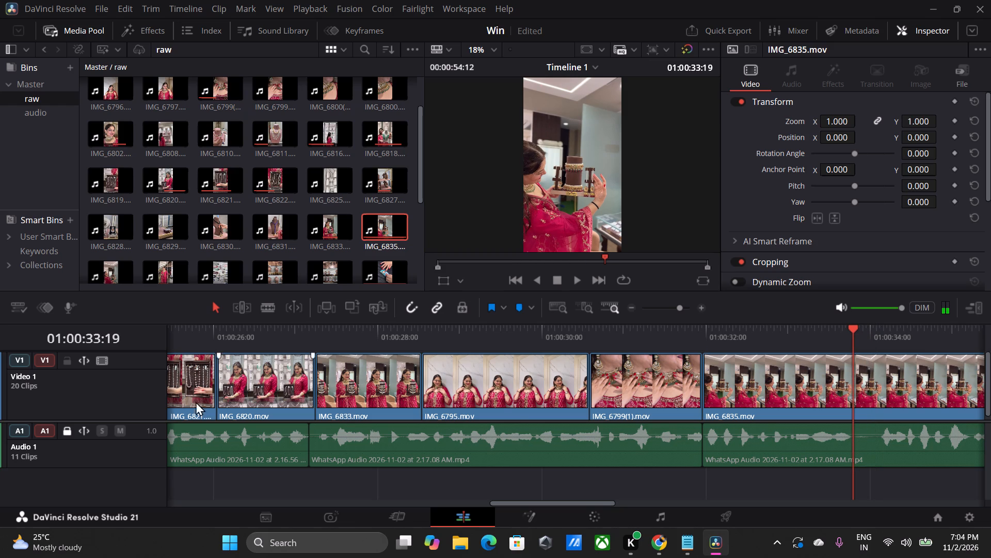
Unlock Audio 1, split the voice-over at 01:00:33:18 and 01:00:34:03, and delete the silent piece between the cuts.
{"action": "left_click", "coordinate": [63, 425]}
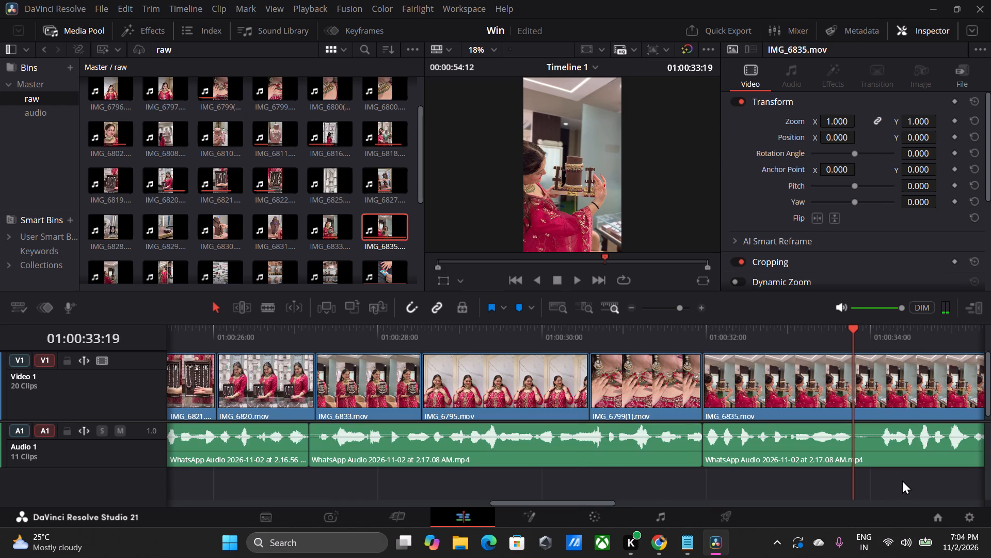
{"action": "scroll", "coordinate": [902, 480], "scroll_direction": "up", "scroll_amount": 14, "text": "alt"}
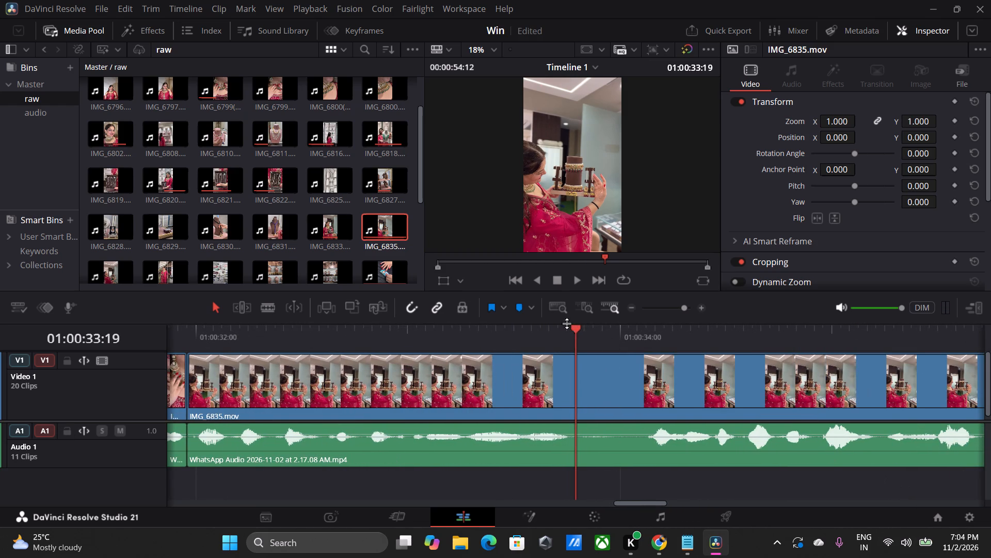
{"action": "left_click", "coordinate": [571, 328]}
{"action": "left_click", "coordinate": [620, 429]}
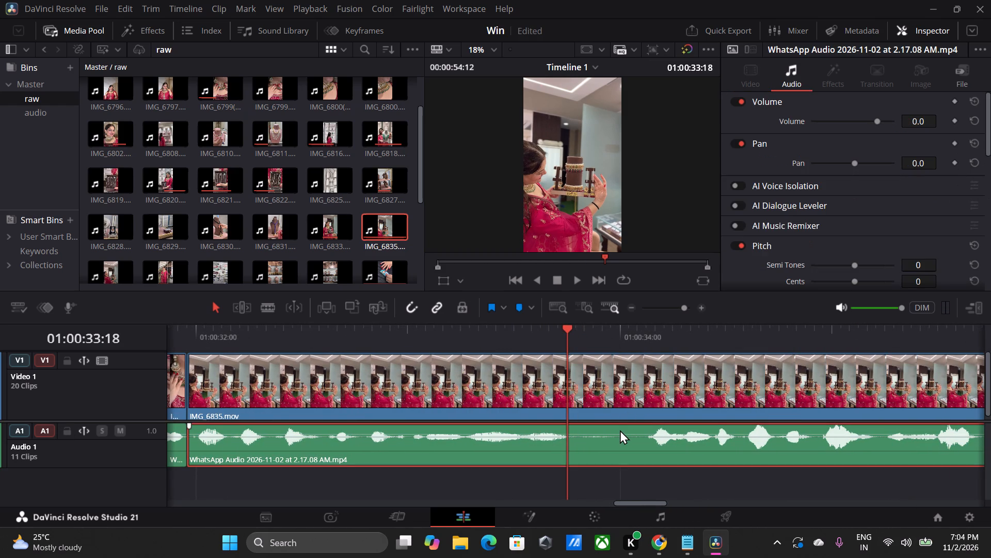
{"action": "key", "text": "ctrl+b"}
{"action": "left_click", "coordinate": [648, 332]}
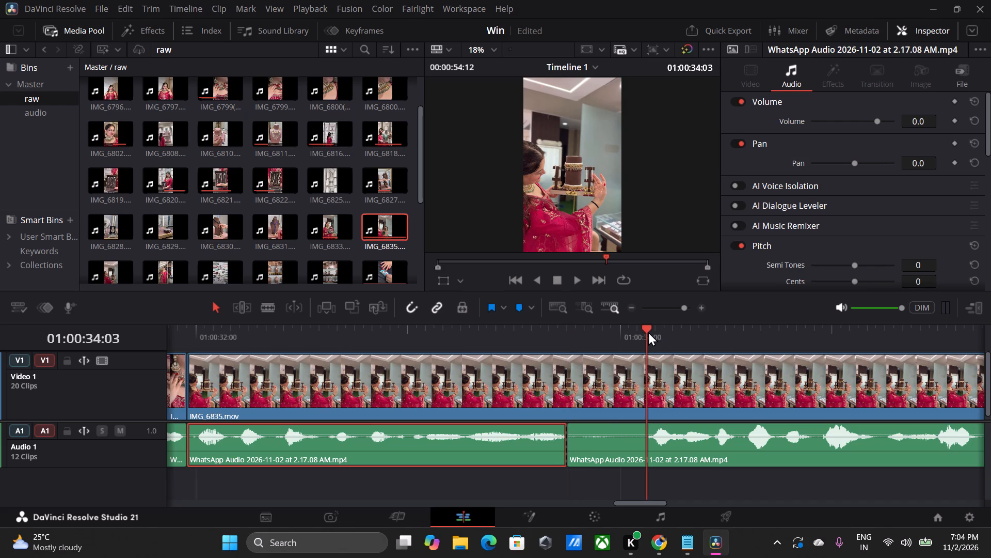
{"action": "key", "text": "ctrl+b"}
{"action": "left_click", "coordinate": [635, 445]}
{"action": "key", "text": "BackSpace"}
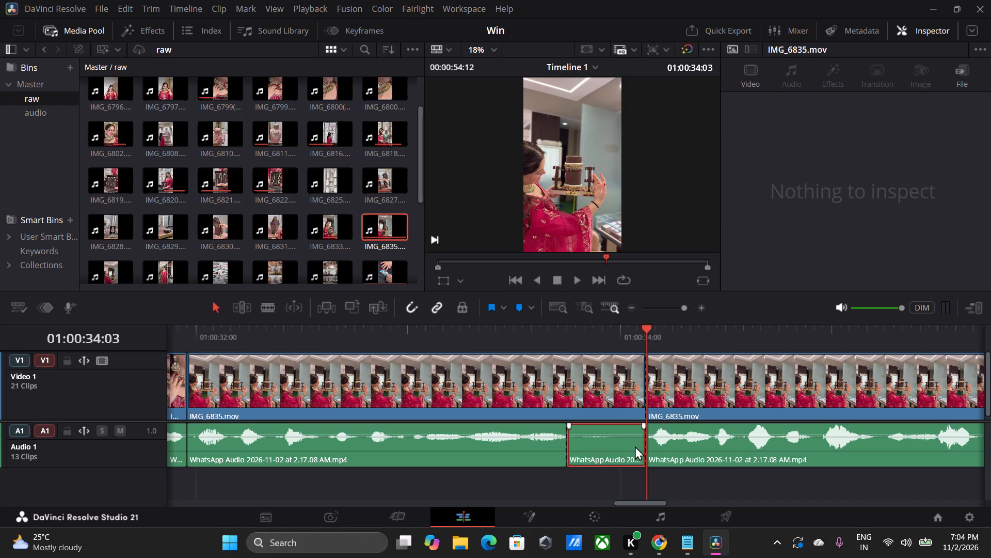
Ripple delete the silent voice-over piece between 01:00:33:18 and 01:00:34:03 and play across the join.
{"action": "left_click", "coordinate": [635, 446]}
{"action": "key", "text": "BackSpace"}
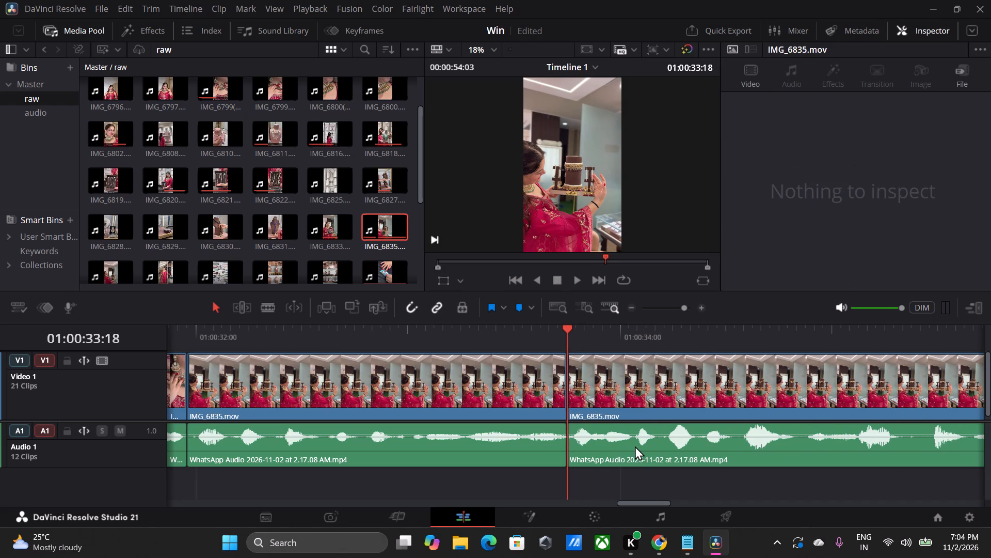
{"action": "left_click", "coordinate": [305, 336]}
{"action": "key", "text": "space"}
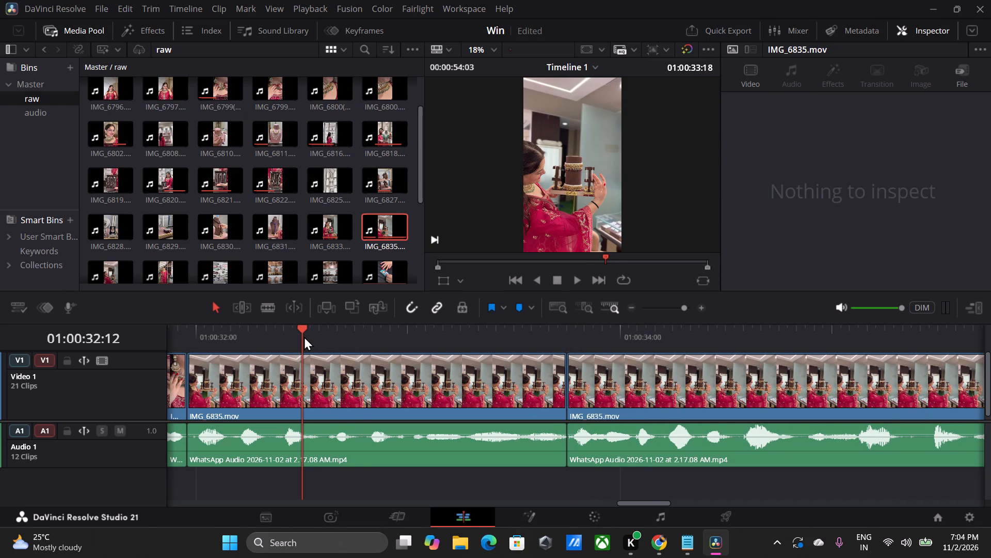
{"action": "key", "text": "space"}
{"action": "key", "text": "space"}
{"action": "key", "text": "space"}
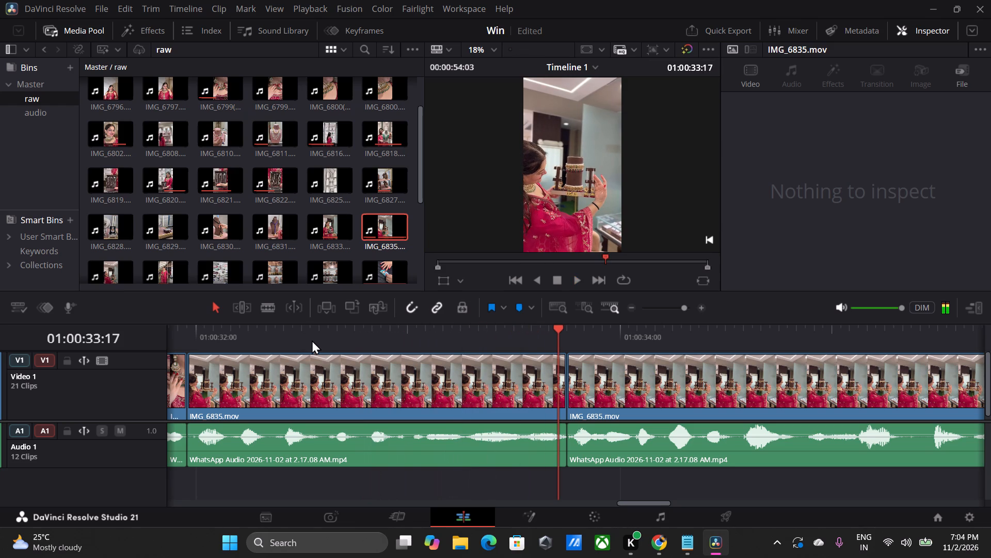
{"action": "key", "text": "space"}
{"action": "key", "text": "space"}
Delete the remainder of IMG_6835.mov after 01:00:33:18 on Video 1, and lock Audio 1.
{"action": "left_click", "coordinate": [570, 331]}
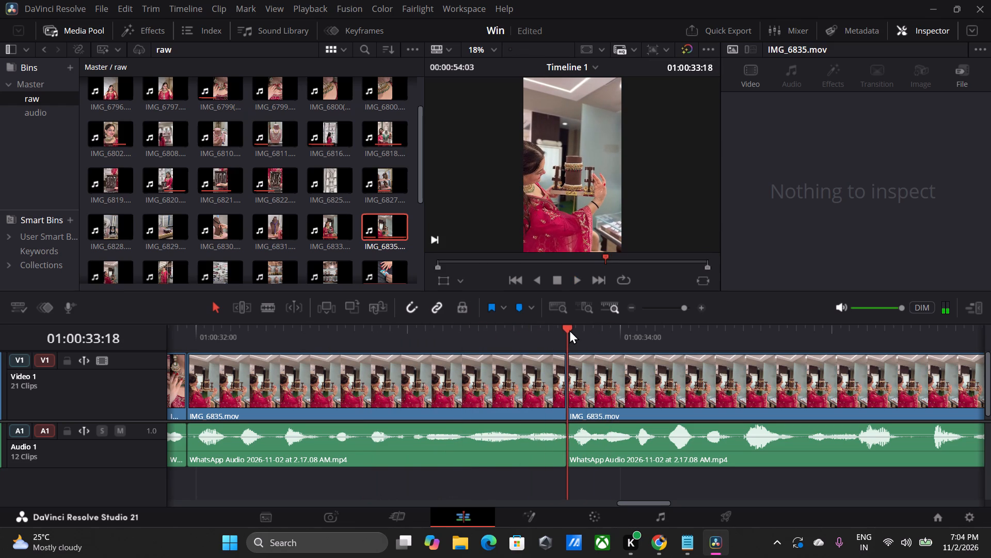
{"action": "left_click", "coordinate": [613, 398]}
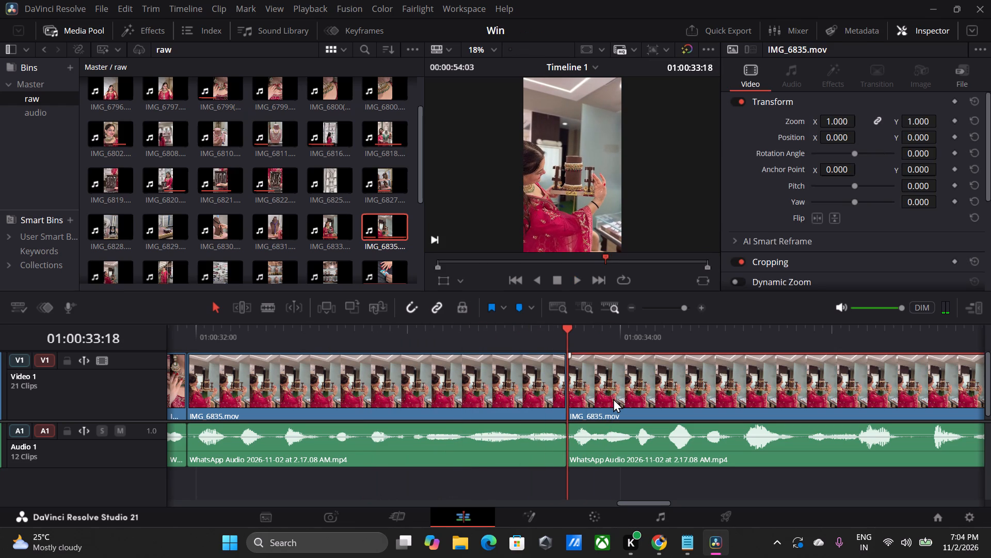
{"action": "key", "text": "BackSpace"}
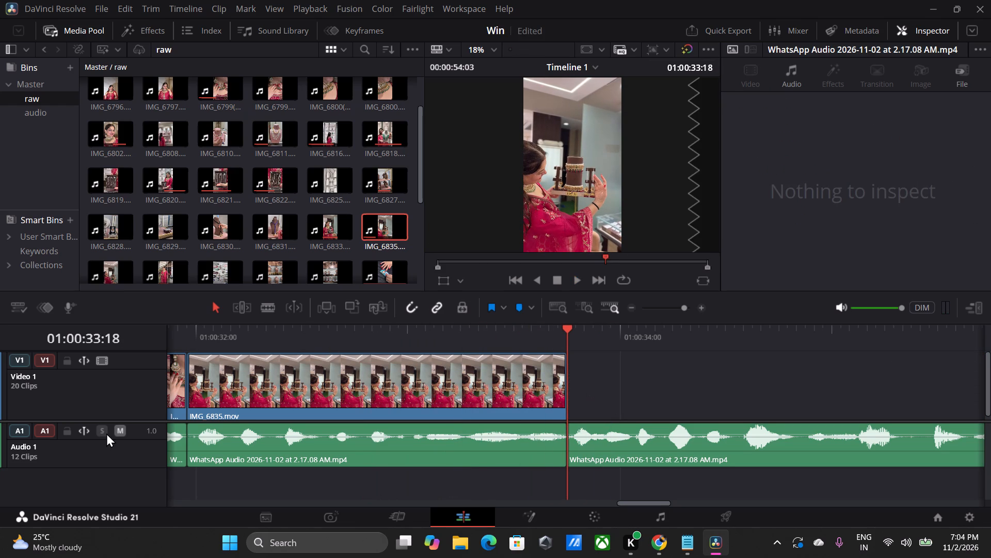
{"action": "left_click", "coordinate": [63, 430]}
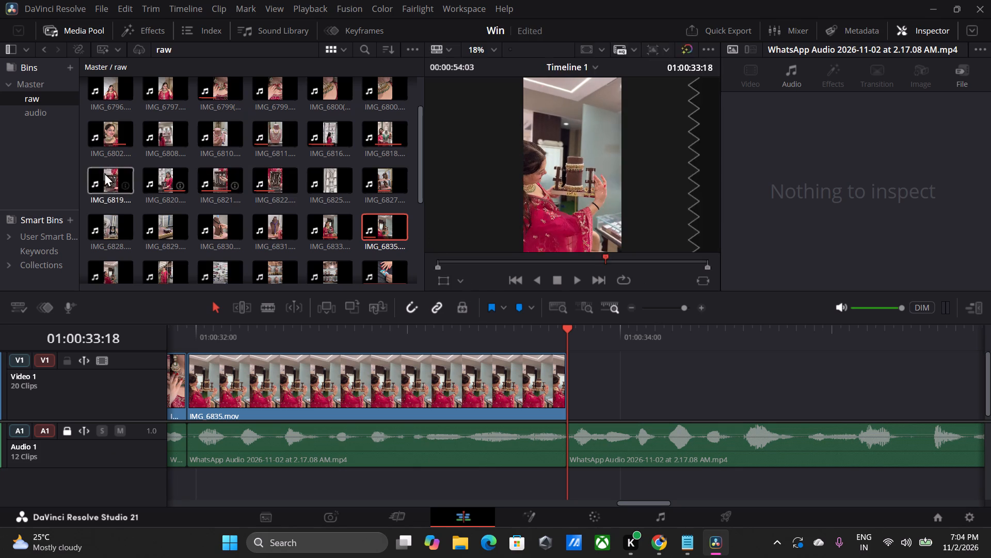
Browse the raw bin for the next shot and place IMG_6830.mov, video only, on Video 1 directly after IMG_6835.mov.
{"action": "scroll", "coordinate": [191, 160], "scroll_direction": "up", "scroll_amount": 2}
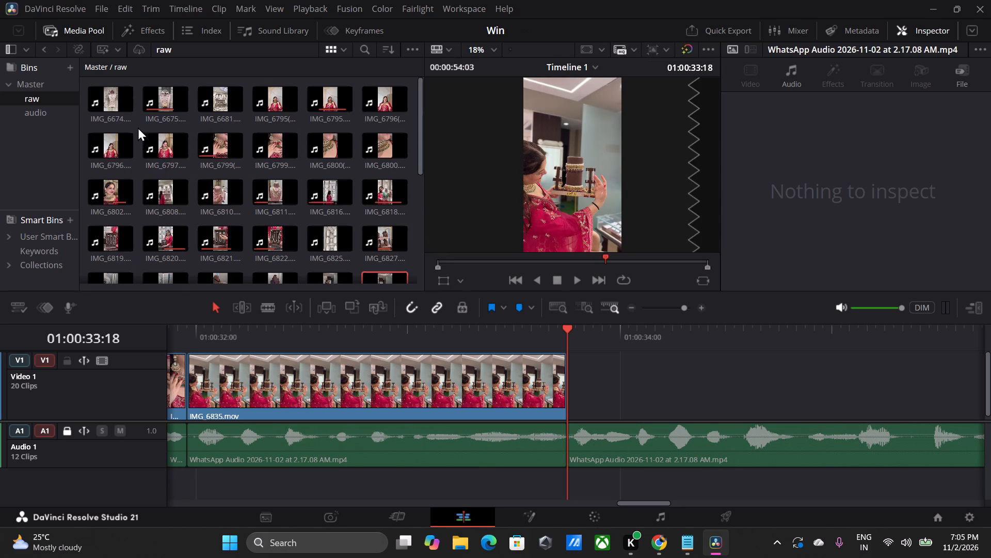
{"action": "scroll", "coordinate": [138, 124], "scroll_direction": "down", "scroll_amount": 1}
{"action": "scroll", "coordinate": [138, 124], "scroll_direction": "up", "scroll_amount": 6}
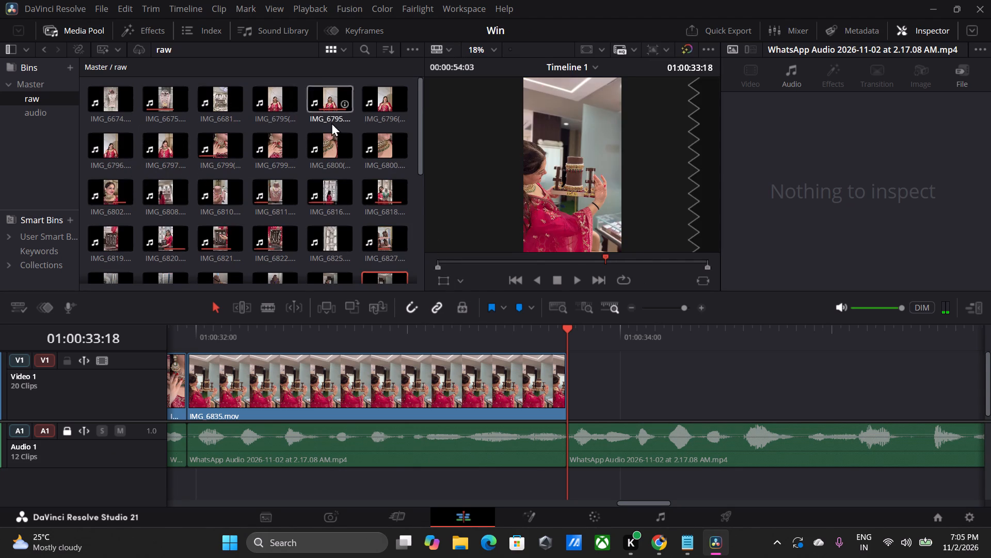
{"action": "scroll", "coordinate": [310, 179], "scroll_direction": "down", "scroll_amount": 3}
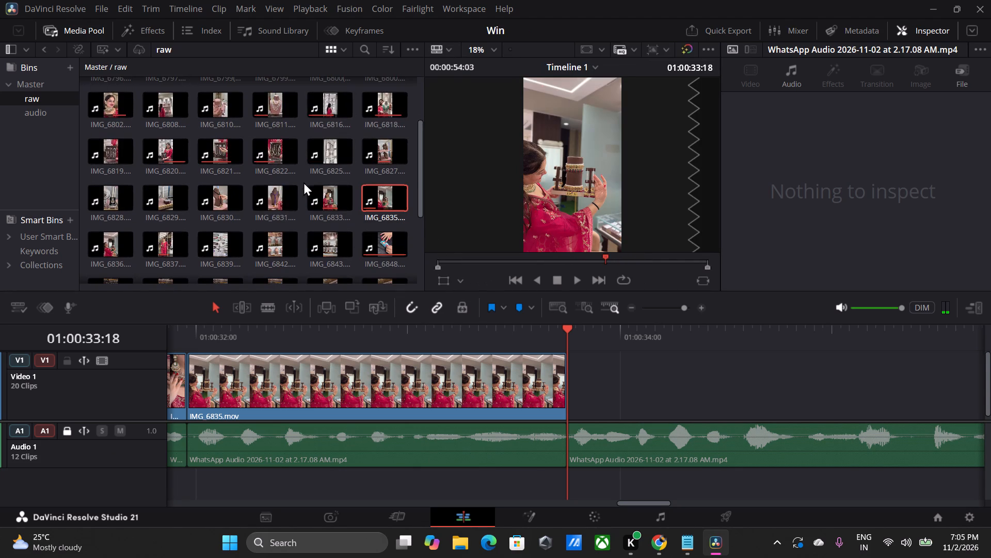
{"action": "double_click", "coordinate": [225, 194]}
{"action": "left_click_drag", "start_coordinate": [551, 233], "coordinate": [596, 355]}
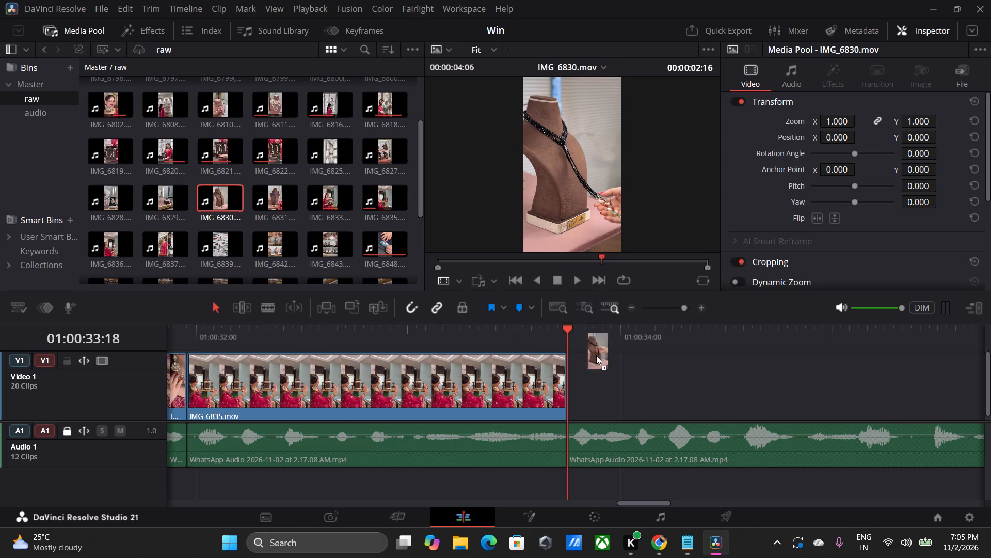
{"action": "left_click_drag", "start_coordinate": [596, 355], "coordinate": [563, 378]}
Play IMG_6830.mov repeatedly against the voice-over to find where the narration phrase ends and the shot should be cut.
{"action": "key", "text": "space"}
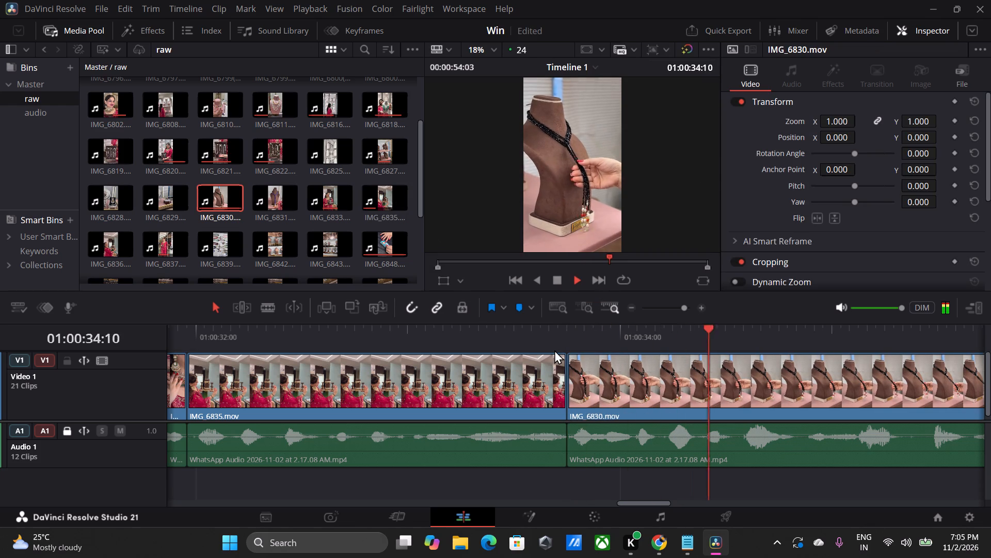
{"action": "key", "text": "space"}
{"action": "left_click", "coordinate": [805, 391]}
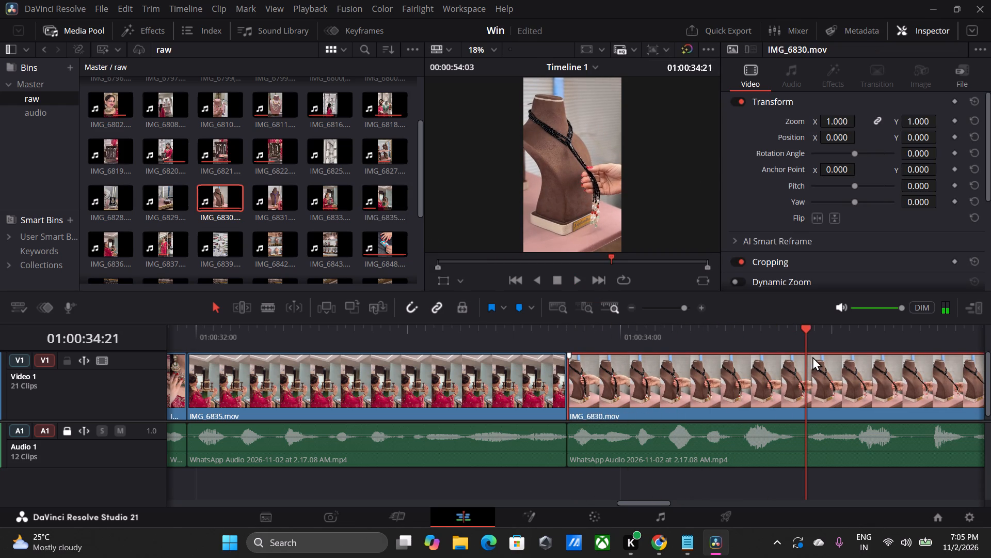
{"action": "left_click", "coordinate": [806, 338]}
{"action": "key", "text": "space"}
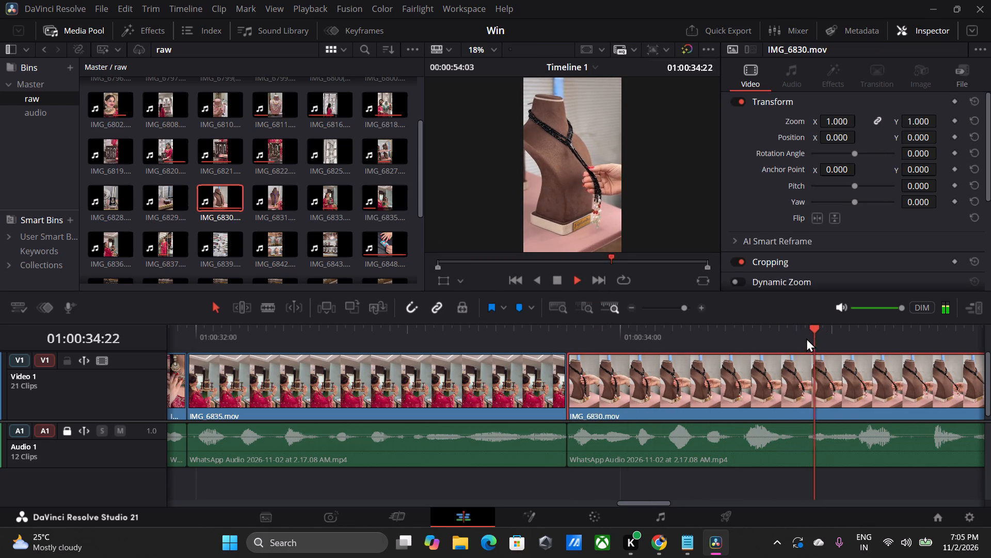
{"action": "key", "text": "space"}
{"action": "key", "text": "space"}
{"action": "key", "text": "space"}
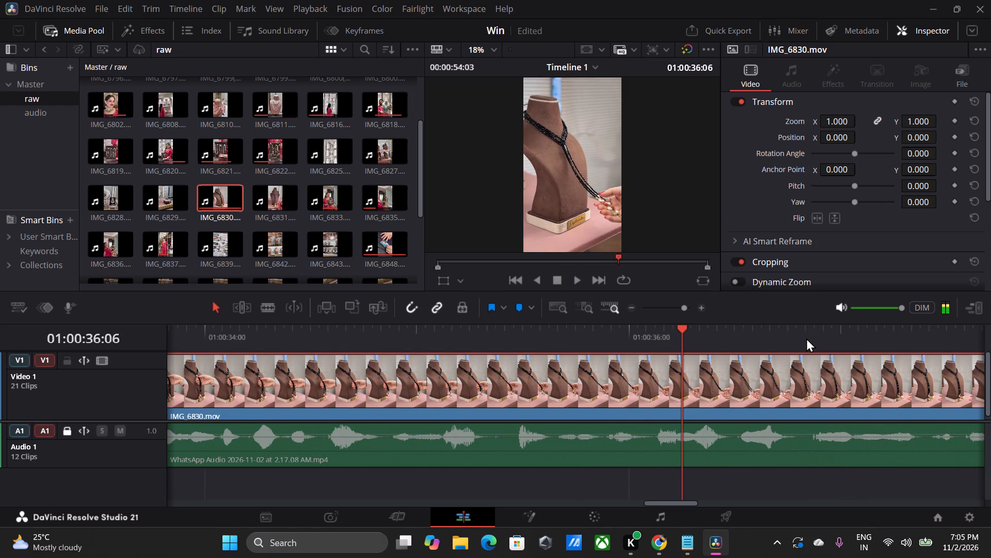
{"action": "key", "text": "space"}
{"action": "key", "text": "space"}
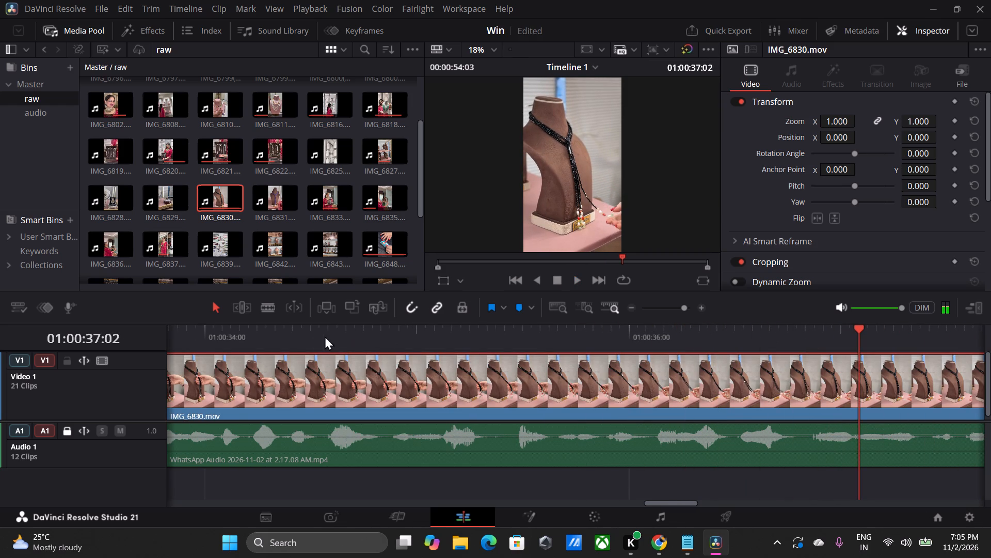
{"action": "left_click", "coordinate": [238, 336]}
{"action": "key", "text": "space"}
{"action": "key", "text": "space"}
{"action": "key", "text": "space"}
{"action": "key", "text": "space"}
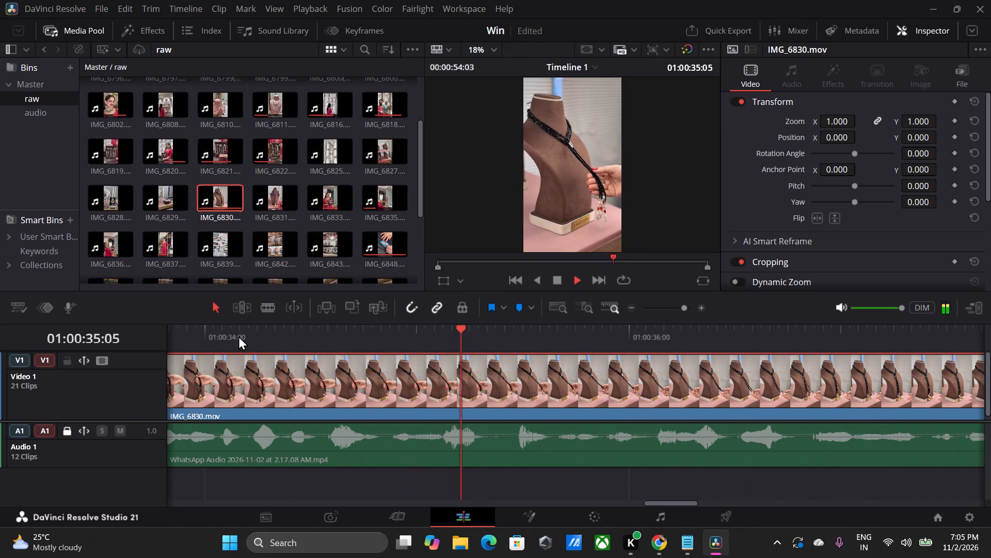
{"action": "key", "text": "space"}
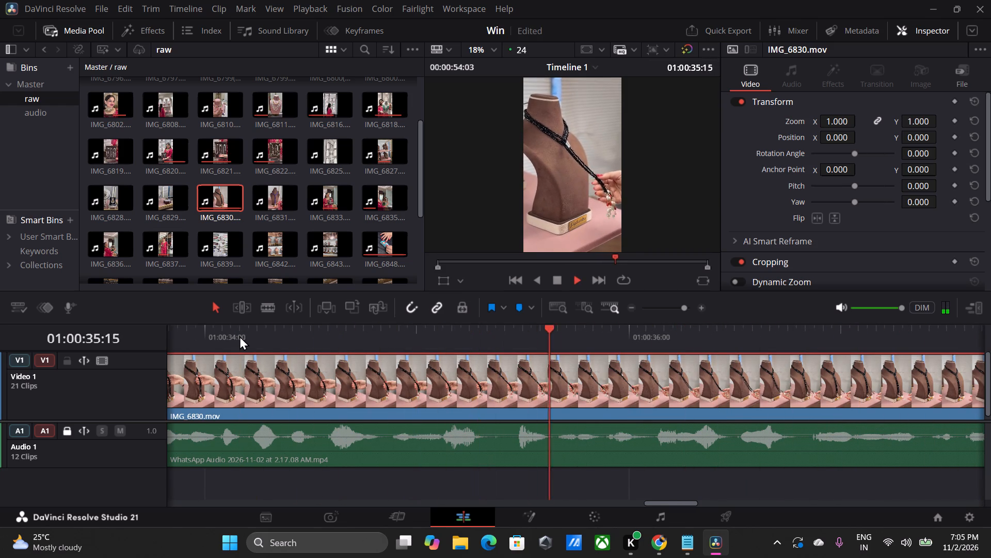
{"action": "key", "text": "space"}
{"action": "left_click", "coordinate": [239, 336]}
{"action": "left_click", "coordinate": [203, 336]}
{"action": "key", "text": "space"}
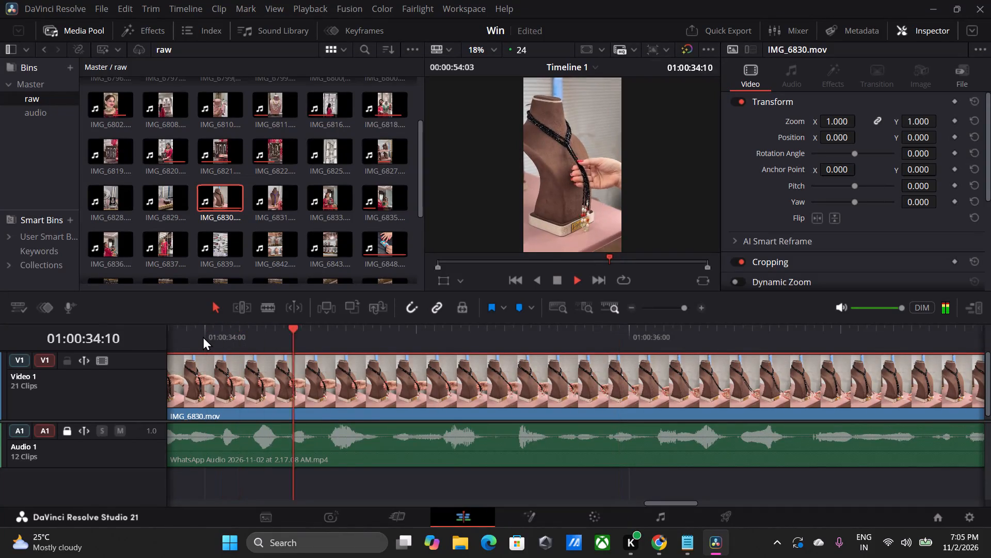
{"action": "key", "text": "space"}
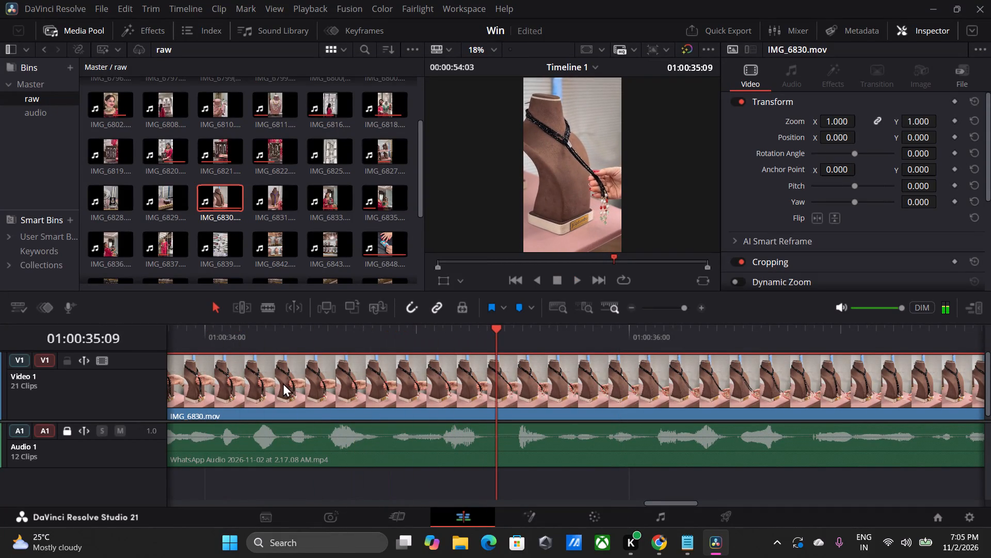
{"action": "key", "text": "space"}
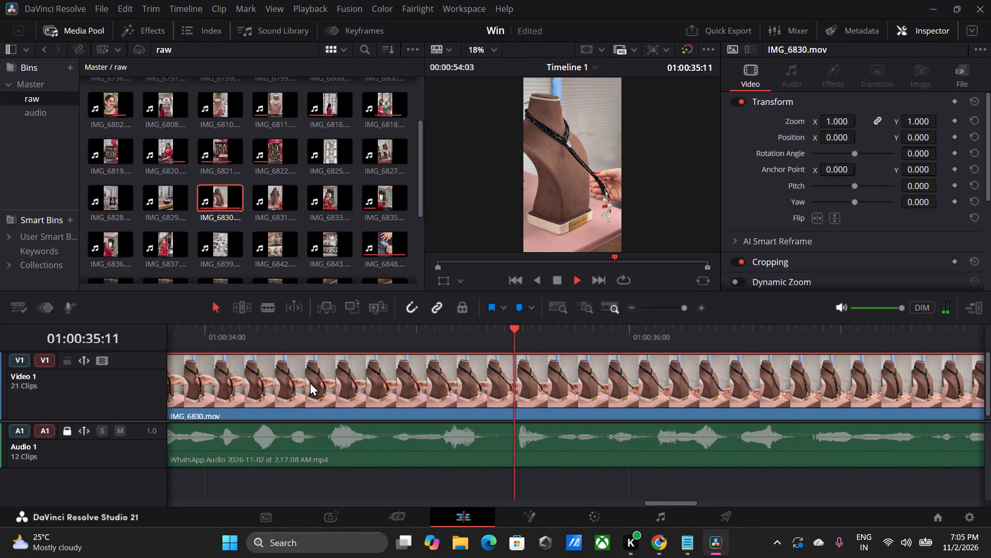
{"action": "key", "text": "space"}
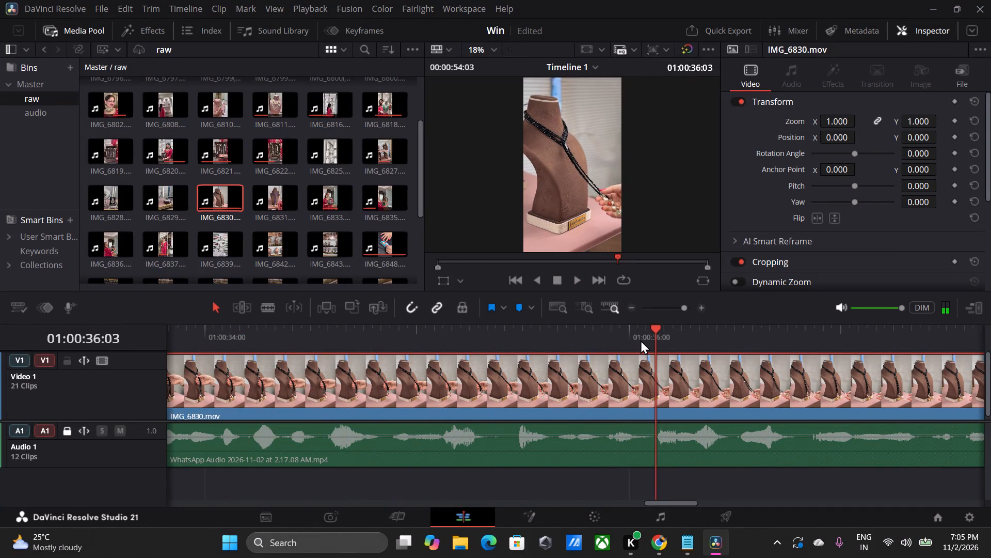
Split IMG_6830.mov at 01:00:36:03 on Video 1 and delete the part after the cut.
{"action": "key", "text": "ctrl+b"}
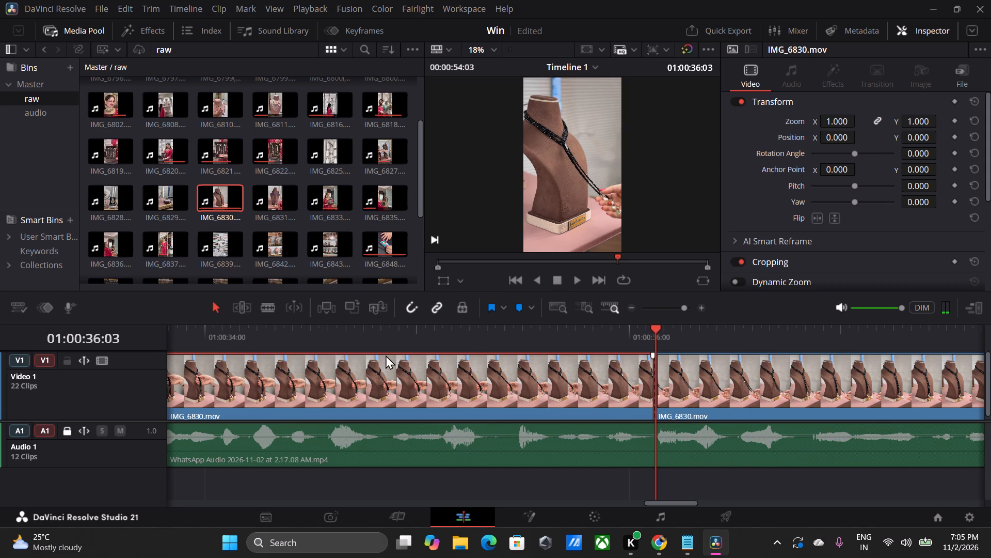
{"action": "left_click", "coordinate": [685, 383]}
{"action": "key", "text": "BackSpace"}
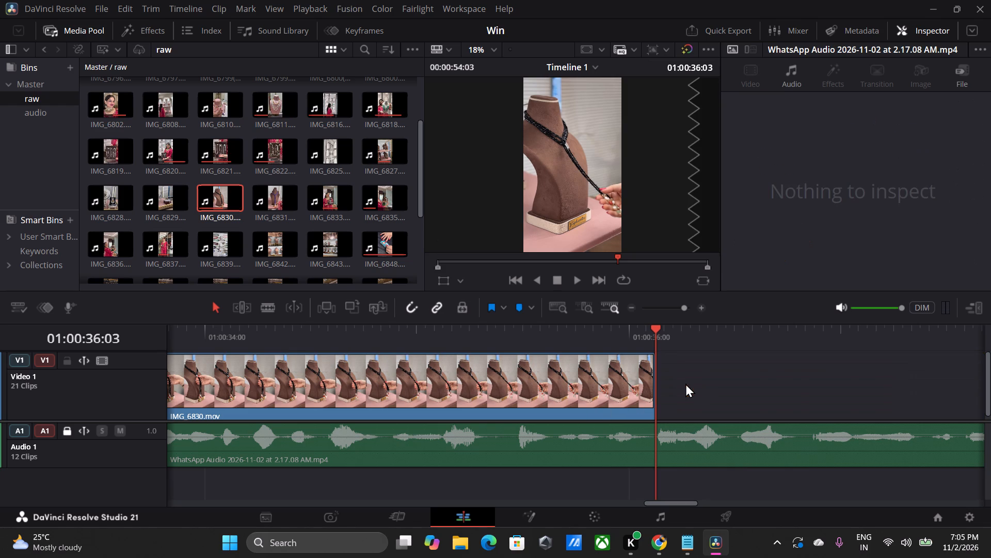
Replay IMG_6830.mov with the narration and trim its end back to about 01:00:35:21.
{"action": "scroll", "coordinate": [259, 250], "scroll_direction": "down", "scroll_amount": 4}
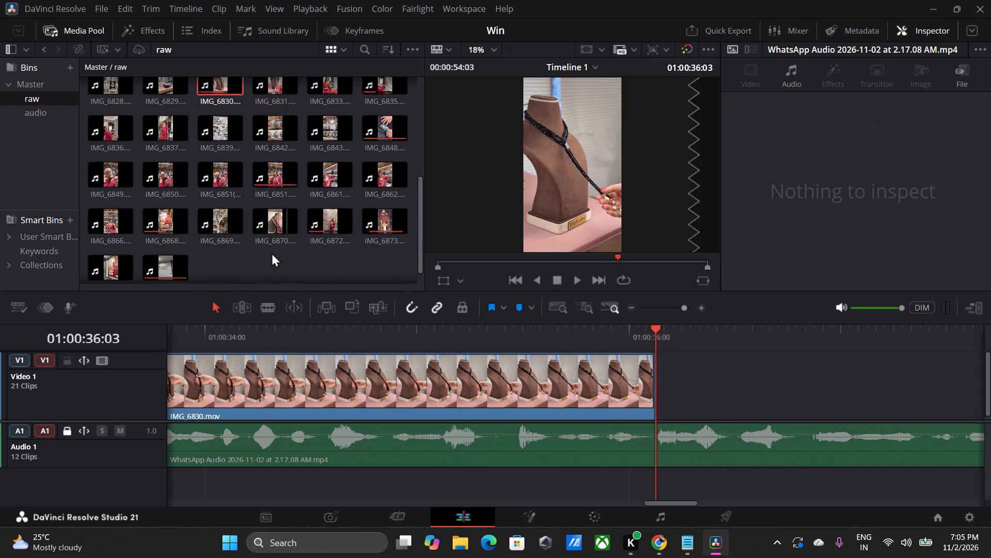
{"action": "key", "text": "space"}
{"action": "key", "text": "space"}
{"action": "left_click", "coordinate": [191, 336]}
{"action": "key", "text": "space"}
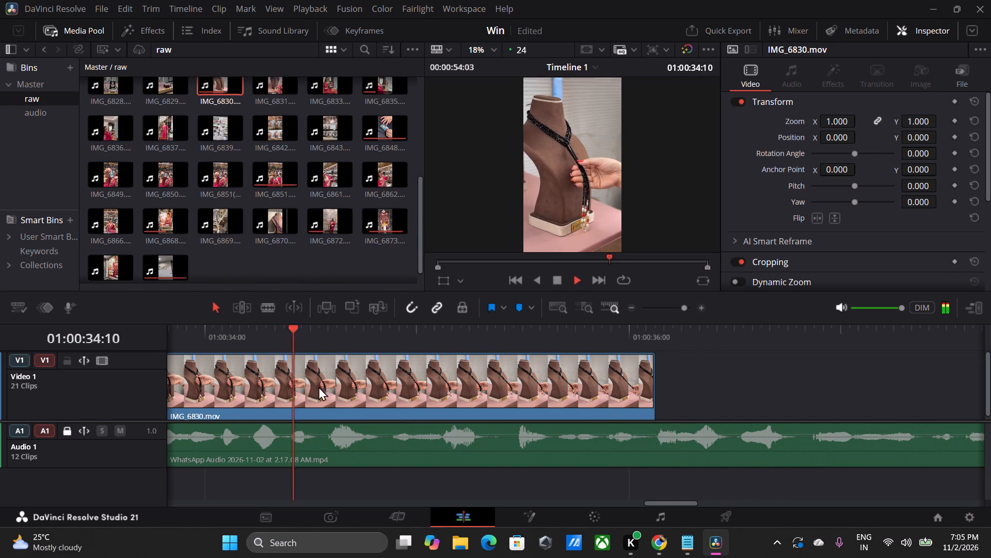
{"action": "key", "text": "space"}
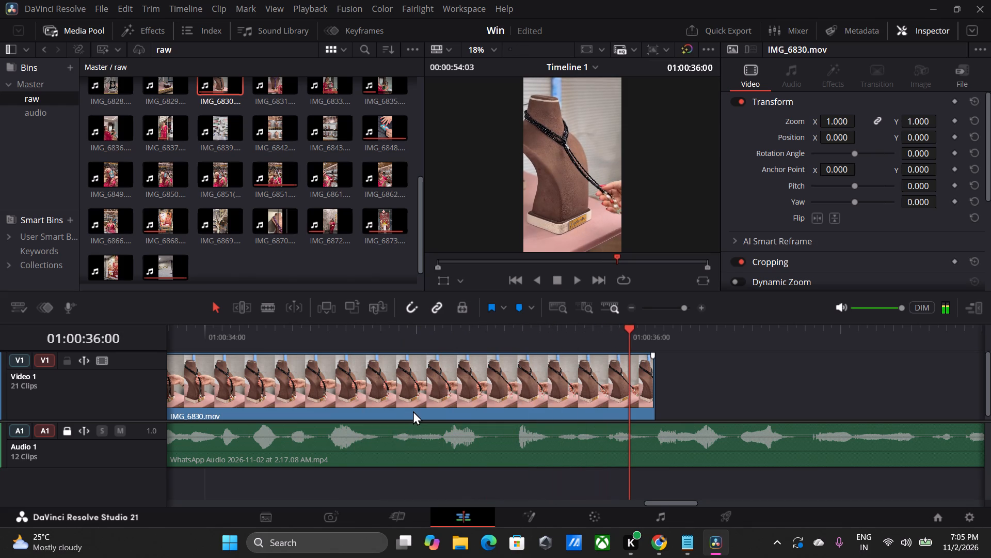
{"action": "left_click_drag", "start_coordinate": [654, 377], "coordinate": [598, 392]}
{"action": "left_click", "coordinate": [564, 341]}
{"action": "key", "text": "space"}
{"action": "key", "text": "space"}
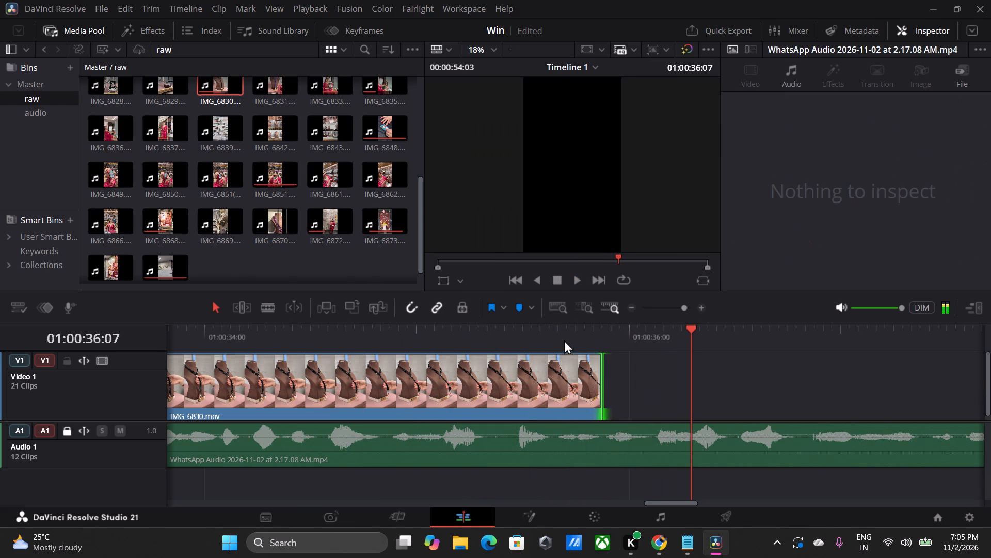
Place IMG_6876.mov, the Jagdamba wall sign shot, video only, directly after IMG_6830.mov on Video 1 and play it.
{"action": "double_click", "coordinate": [158, 267]}
{"action": "left_click_drag", "start_coordinate": [552, 231], "coordinate": [603, 315]}
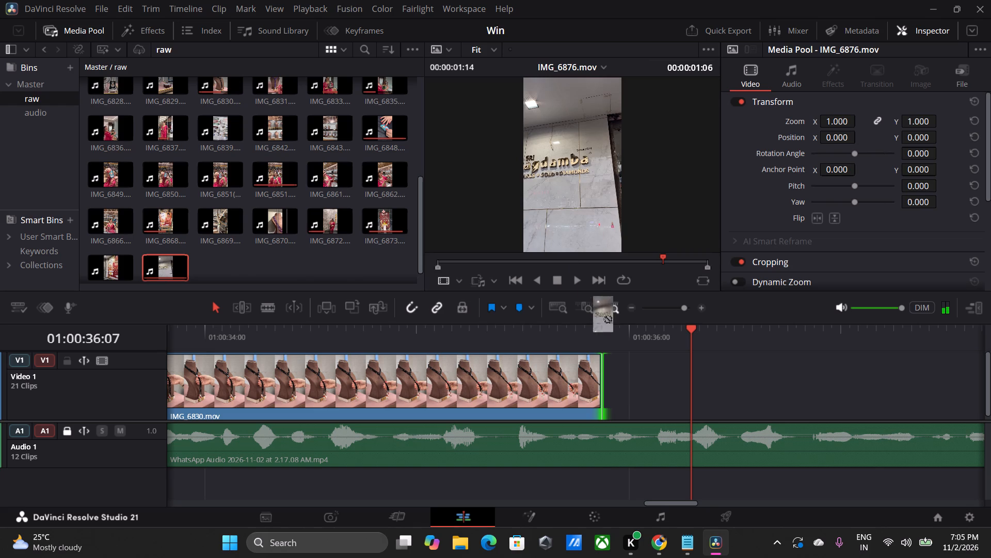
{"action": "left_click_drag", "start_coordinate": [603, 315], "coordinate": [599, 373]}
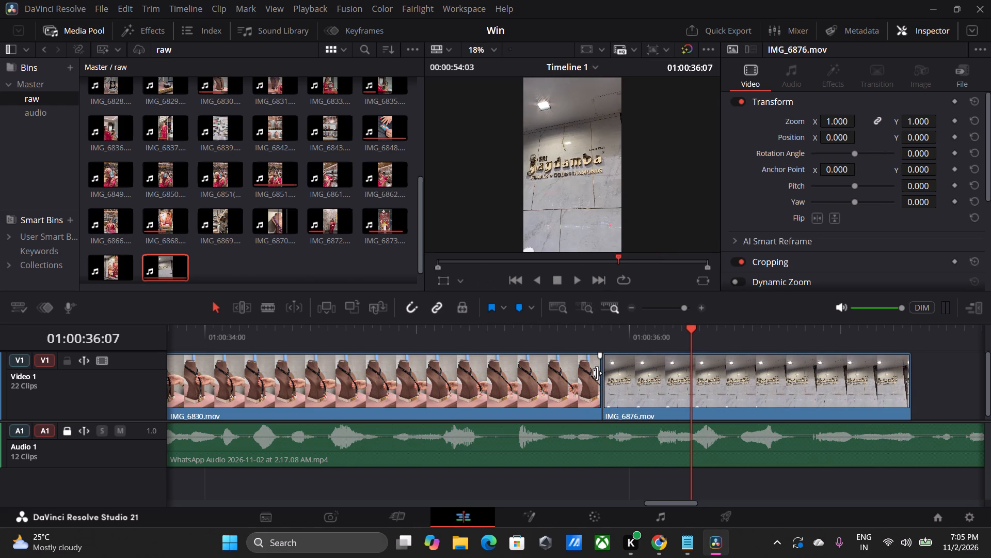
{"action": "left_click", "coordinate": [595, 329]}
{"action": "key", "text": "space"}
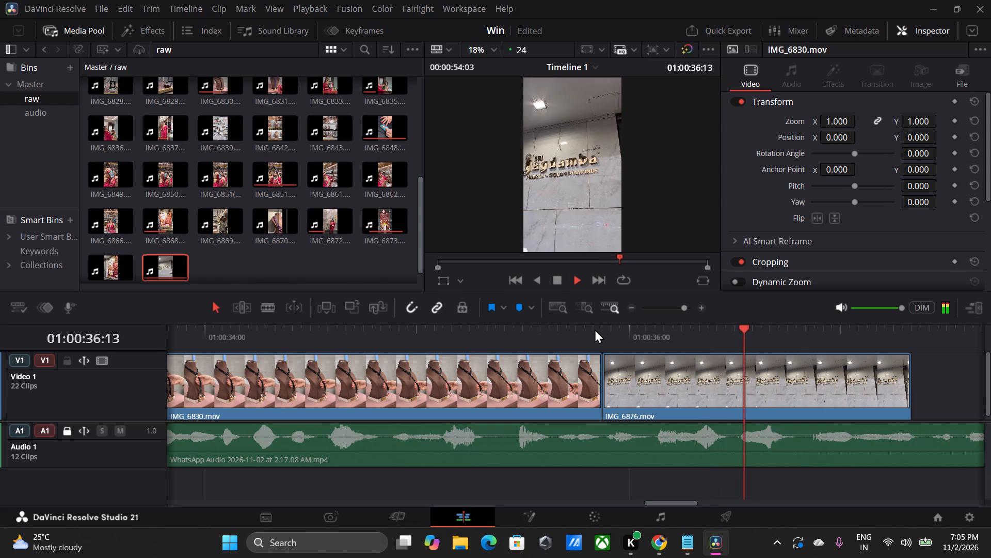
{"action": "key", "text": "space"}
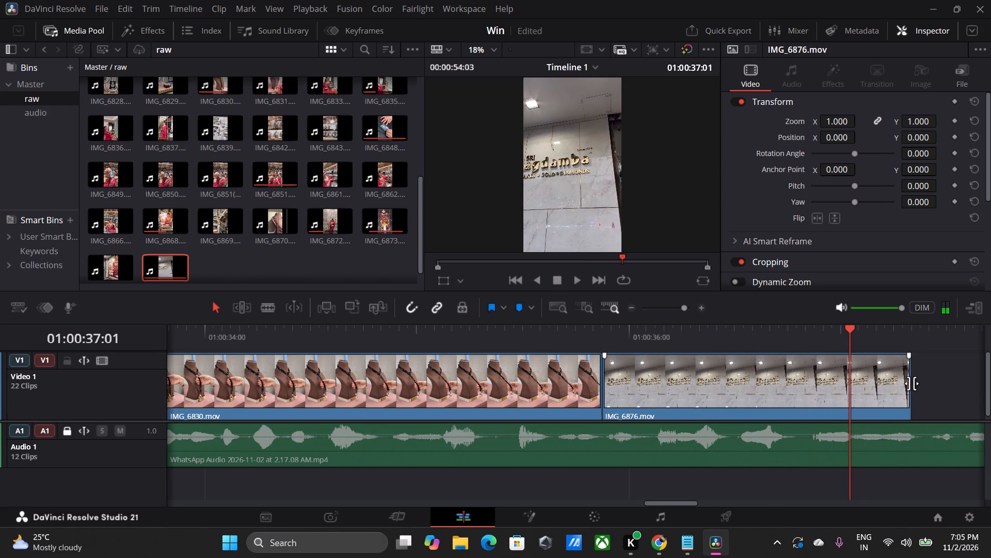
Trim the end of IMG_6876.mov to about 01:00:36:17, checking it against the voice-over.
{"action": "left_click_drag", "start_coordinate": [912, 383], "coordinate": [764, 393]}
{"action": "left_click", "coordinate": [649, 340]}
{"action": "key", "text": "space"}
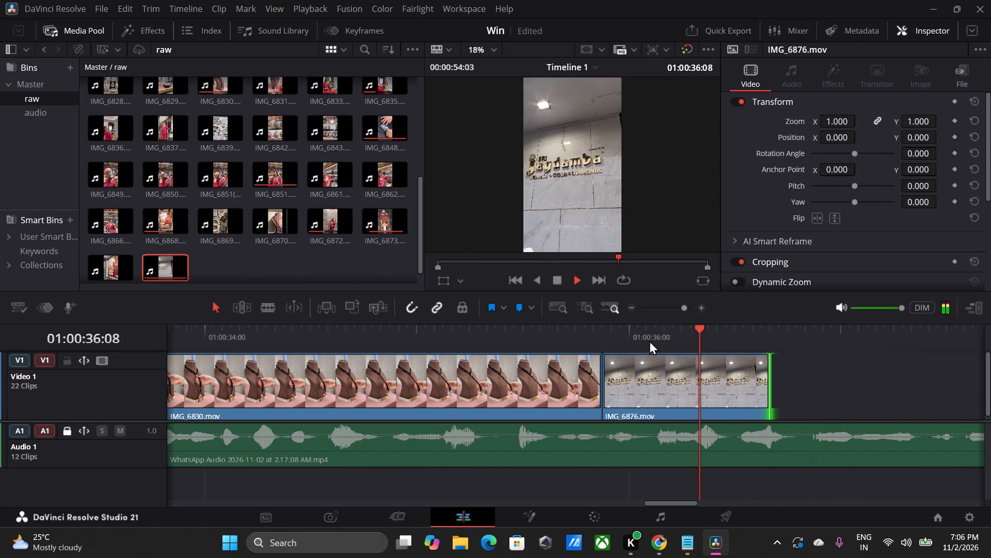
{"action": "key", "text": "space"}
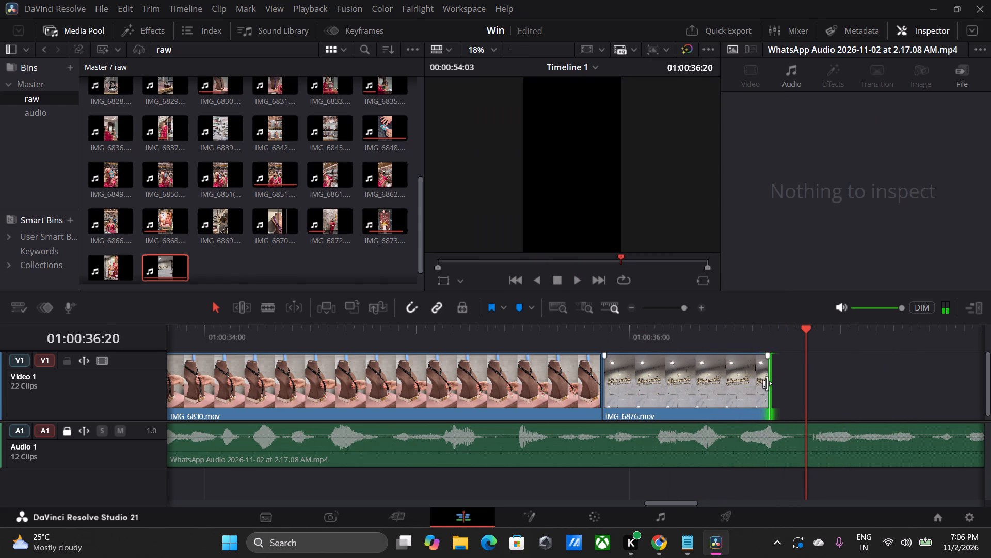
{"action": "left_click", "coordinate": [767, 383]}
{"action": "left_click_drag", "start_coordinate": [770, 385], "coordinate": [782, 392]}
{"action": "left_click", "coordinate": [697, 339]}
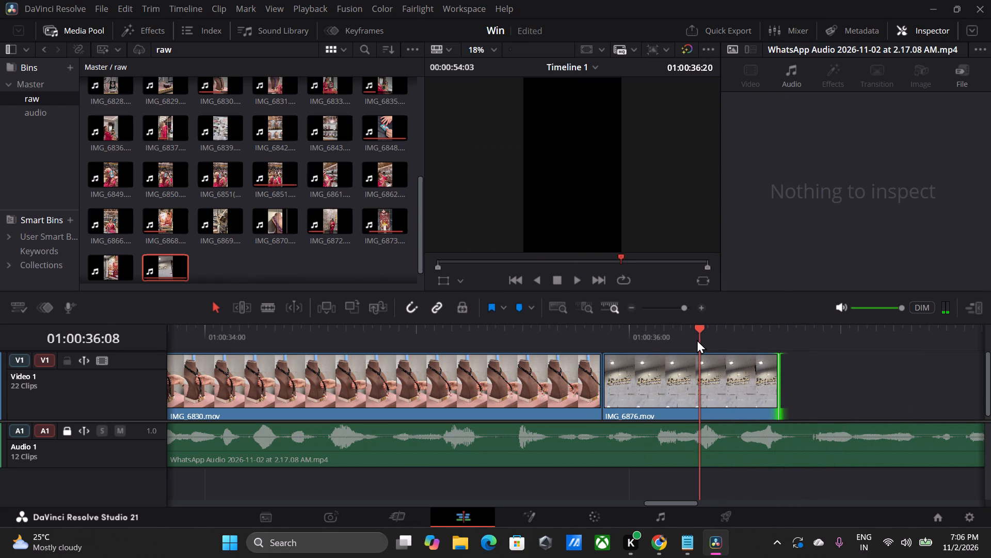
Replay IMG_6876.mov against the voice-over and delete it from the end of Video 1.
{"action": "key", "text": "space"}
{"action": "key", "text": "space"}
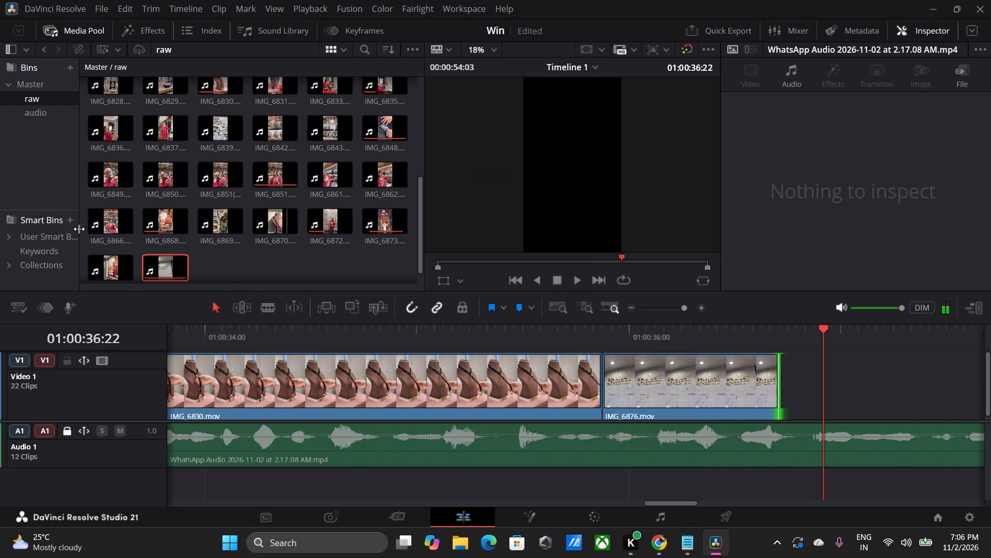
{"action": "left_click", "coordinate": [595, 342]}
{"action": "key", "text": "space"}
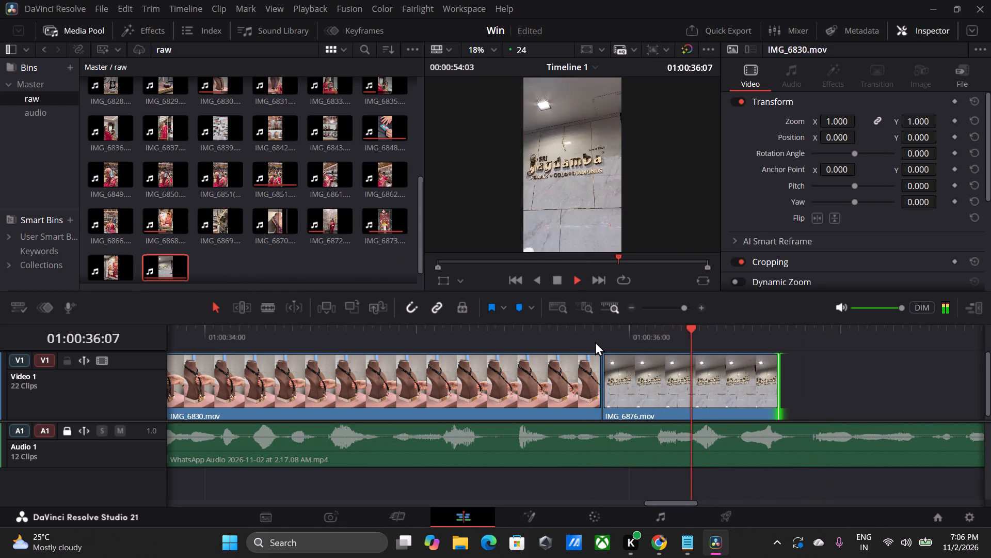
{"action": "key", "text": "space"}
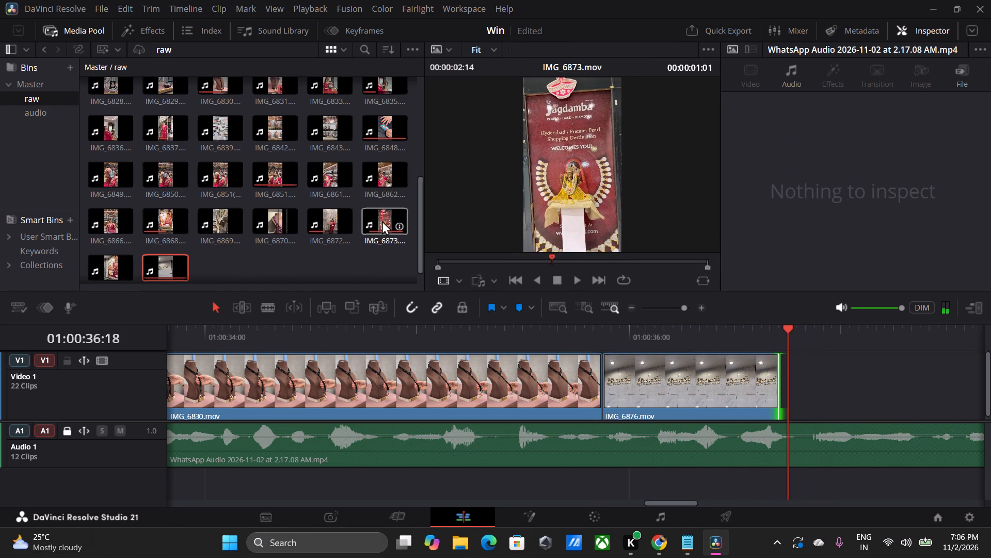
{"action": "left_click", "coordinate": [692, 388]}
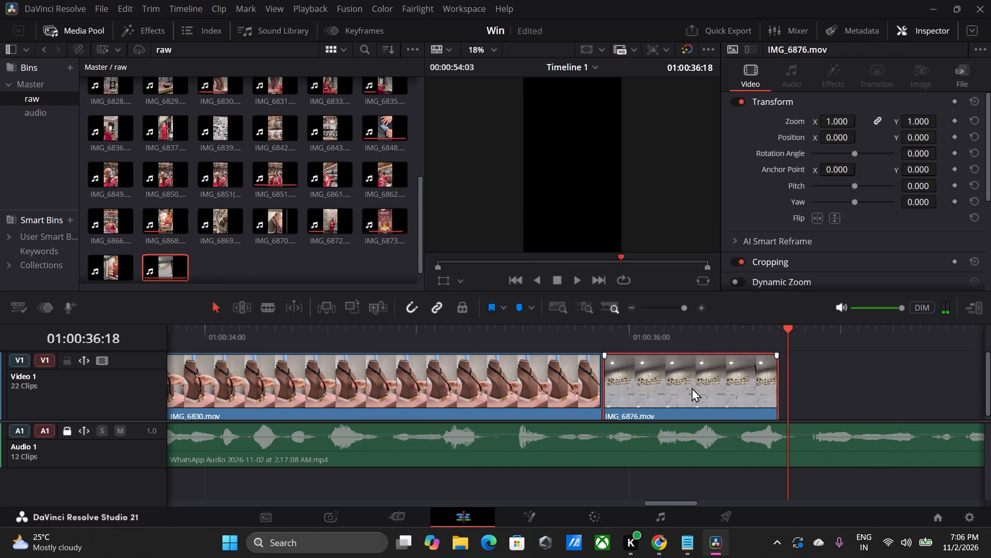
{"action": "key", "text": "BackSpace"}
Place IMG_6873.mov, the red Jagdamba welcome banner shot, video only, directly after IMG_6830.mov on Video 1 and play it.
{"action": "double_click", "coordinate": [376, 218]}
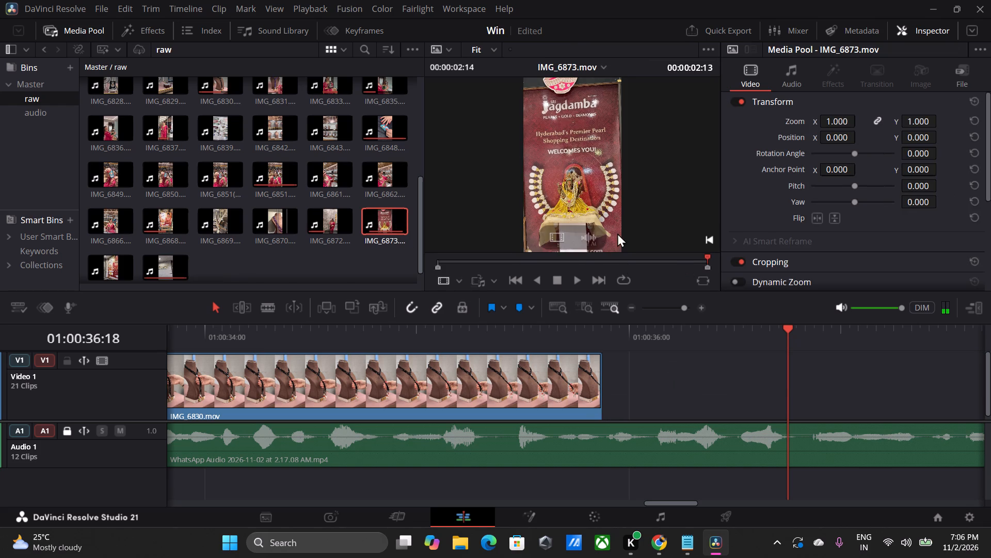
{"action": "left_click_drag", "start_coordinate": [557, 236], "coordinate": [600, 374]}
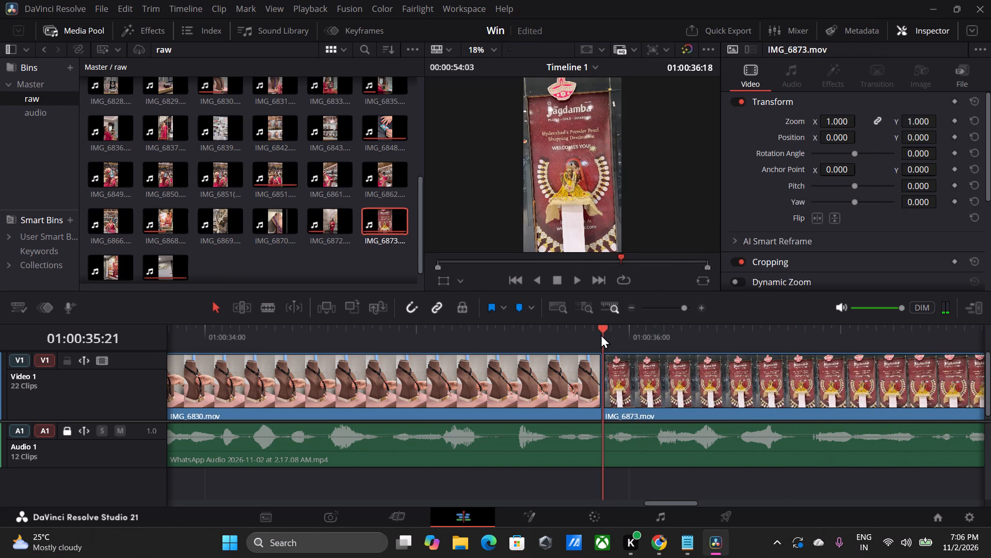
{"action": "left_click", "coordinate": [601, 334]}
{"action": "key", "text": "space"}
{"action": "key", "text": "space"}
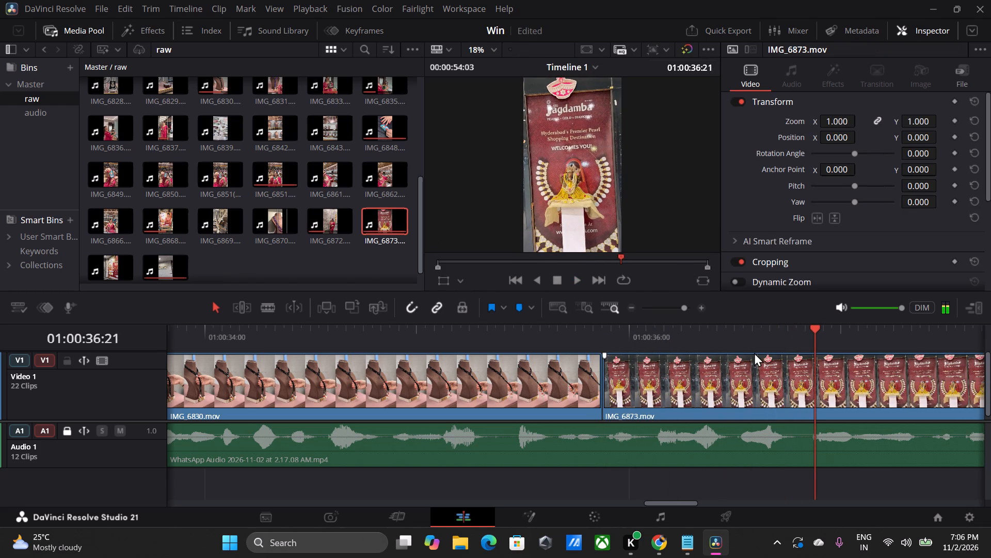
Split IMG_6873.mov at 01:00:36:20, delete the part after the cut, and listen to the narration that follows.
{"action": "left_click", "coordinate": [811, 335]}
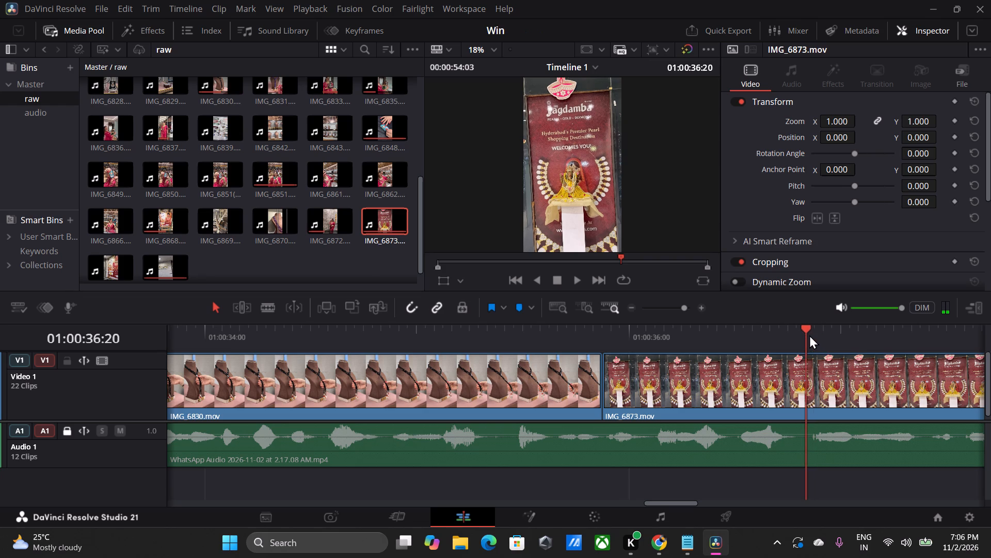
{"action": "left_click", "coordinate": [802, 375]}
{"action": "key", "text": "ctrl+b"}
{"action": "left_click", "coordinate": [868, 392]}
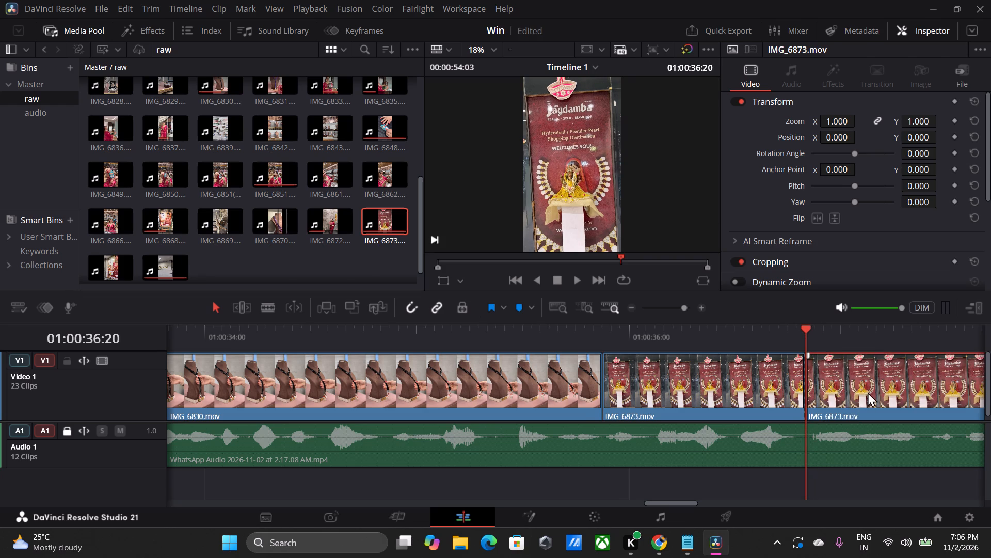
{"action": "key", "text": "BackSpace"}
{"action": "key", "text": "space"}
{"action": "key", "text": "space"}
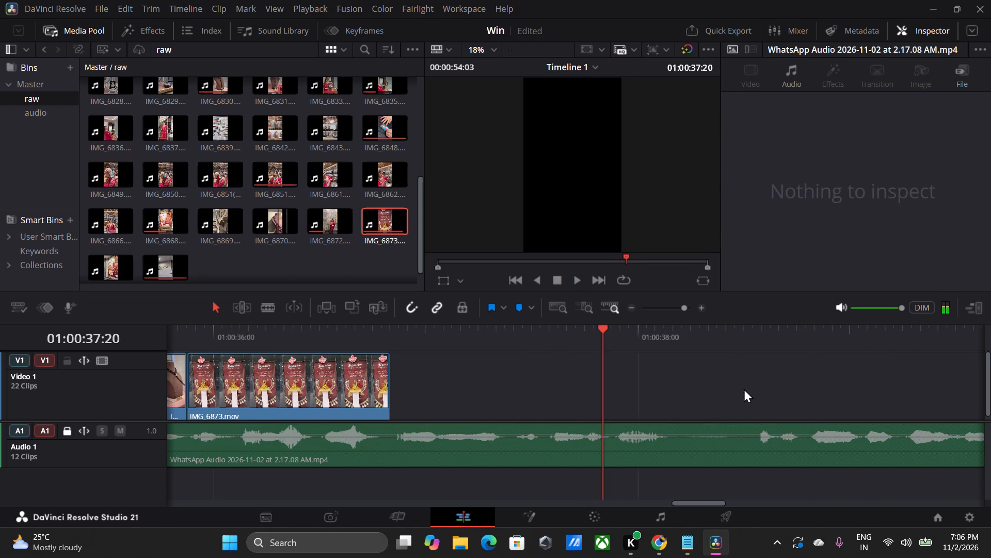
Preview IMG_6876.mov and IMG_6873.mov from the raw bin as candidates for the next narration line.
{"action": "double_click", "coordinate": [167, 270]}
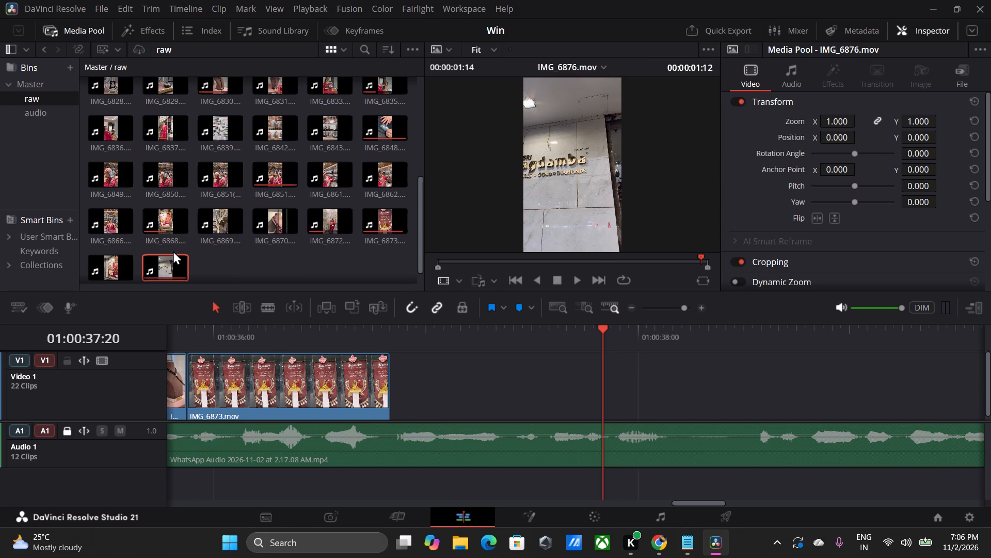
{"action": "left_click", "coordinate": [330, 379]}
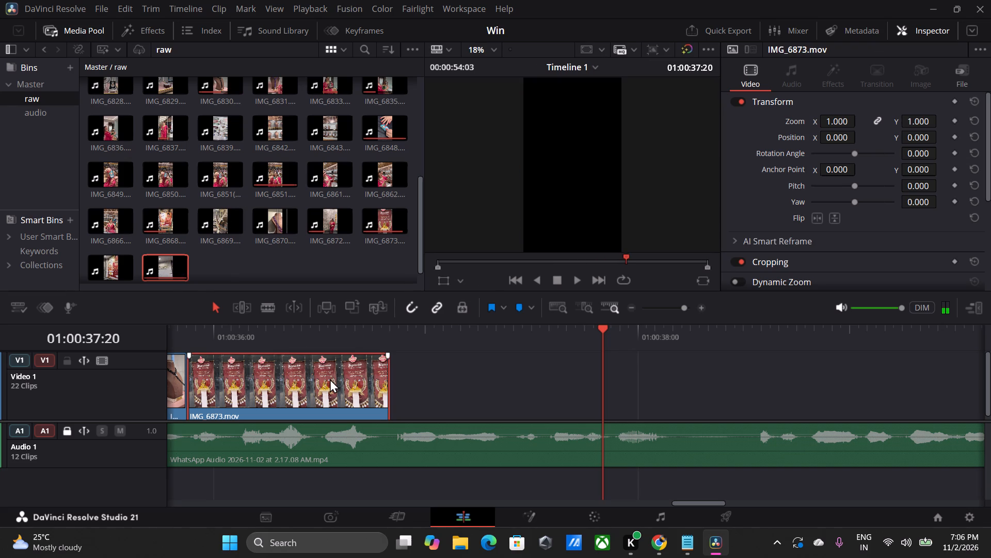
{"action": "double_click", "coordinate": [371, 230]}
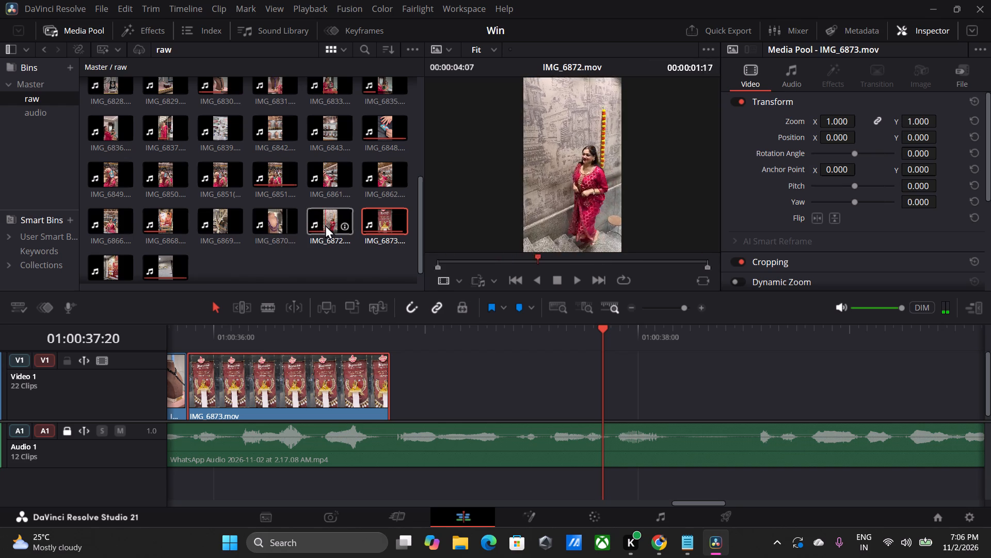
Place IMG_6876.mov, the Jagdamba wall sign shot, video only, directly after IMG_6873.mov on Video 1 and play it.
{"action": "double_click", "coordinate": [171, 266]}
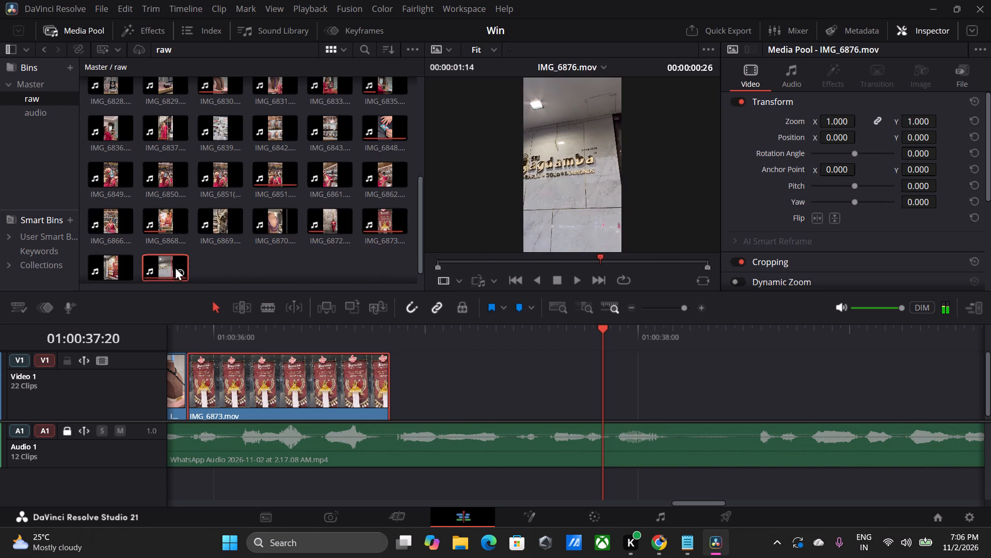
{"action": "left_click_drag", "start_coordinate": [550, 232], "coordinate": [387, 380]}
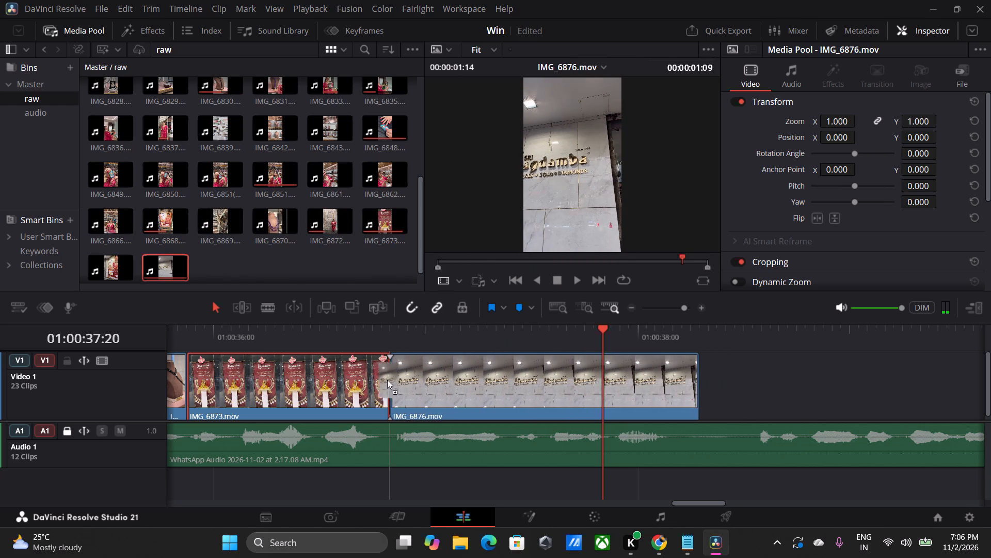
{"action": "left_click_drag", "start_coordinate": [387, 380], "coordinate": [385, 380]}
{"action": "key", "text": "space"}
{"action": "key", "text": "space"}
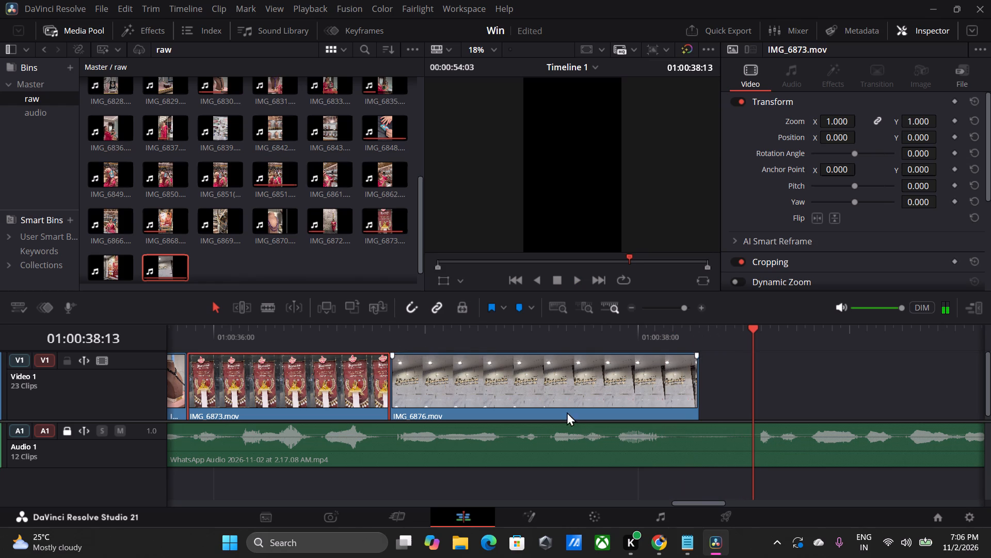
Unlock Audio 1, cut out the voice-over pause between 01:00:38:05 and 01:00:38:13, and close the gap.
{"action": "left_click", "coordinate": [635, 432]}
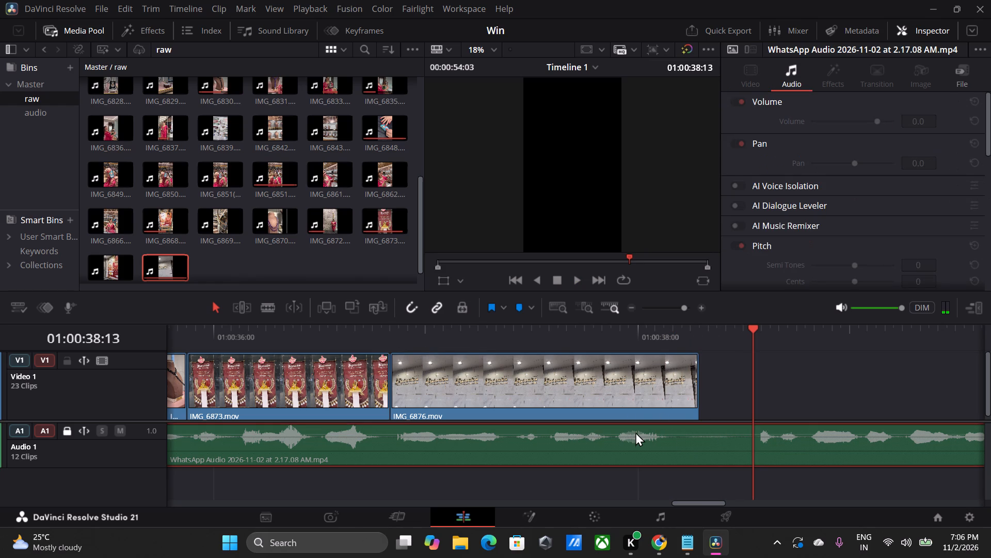
{"action": "left_click", "coordinate": [66, 425]}
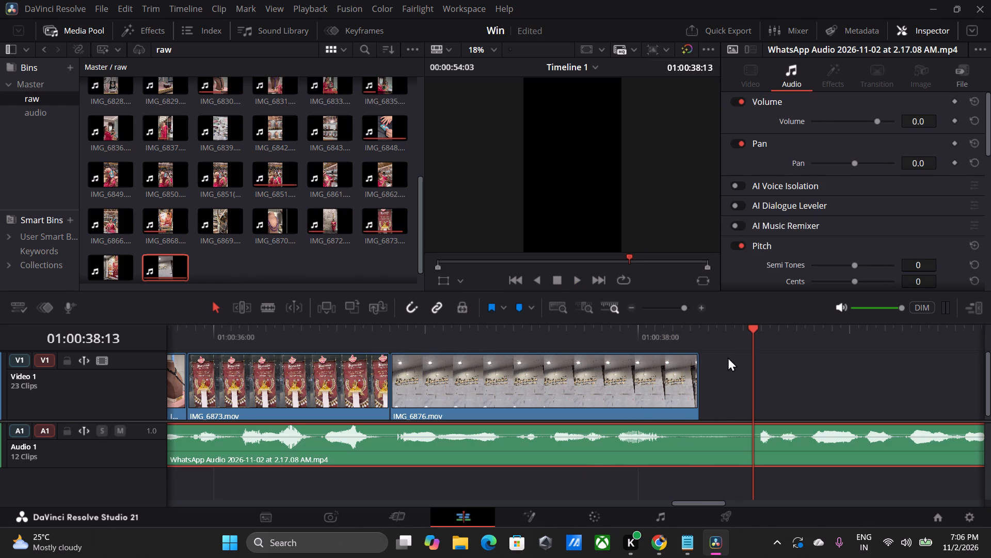
{"action": "left_click", "coordinate": [689, 452]}
{"action": "left_click_drag", "start_coordinate": [747, 331], "coordinate": [702, 353]}
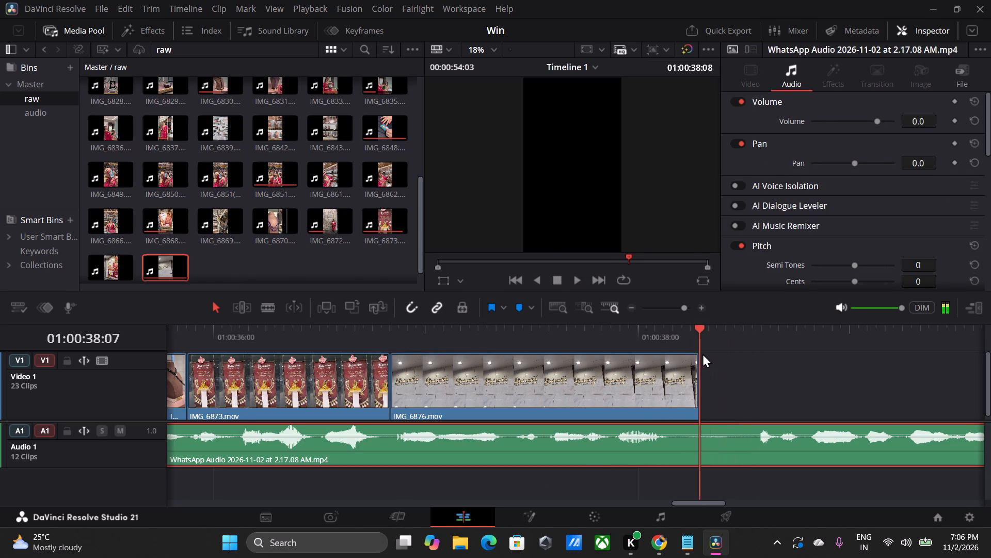
{"action": "left_click_drag", "start_coordinate": [702, 353], "coordinate": [678, 354]}
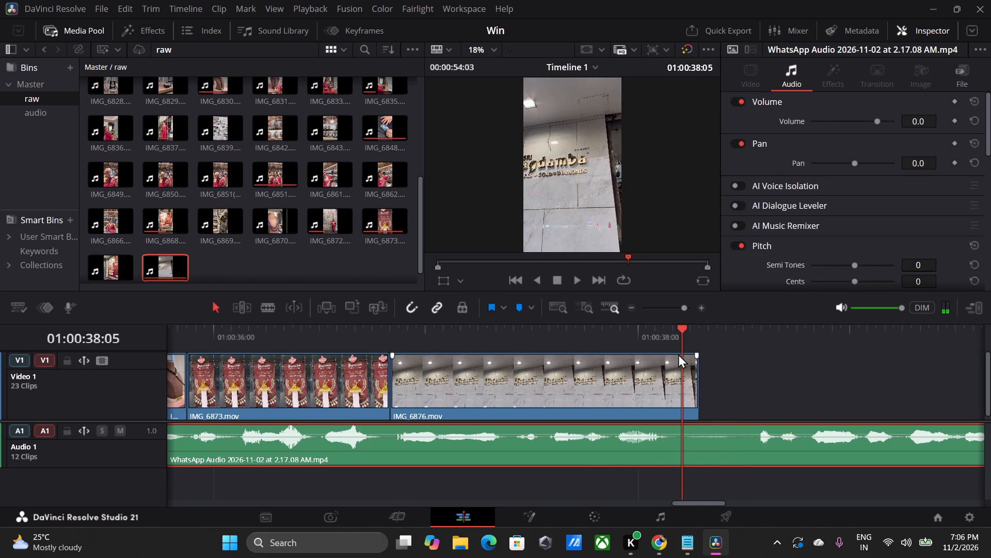
{"action": "key", "text": "ctrl+b"}
{"action": "left_click_drag", "start_coordinate": [682, 333], "coordinate": [734, 348]}
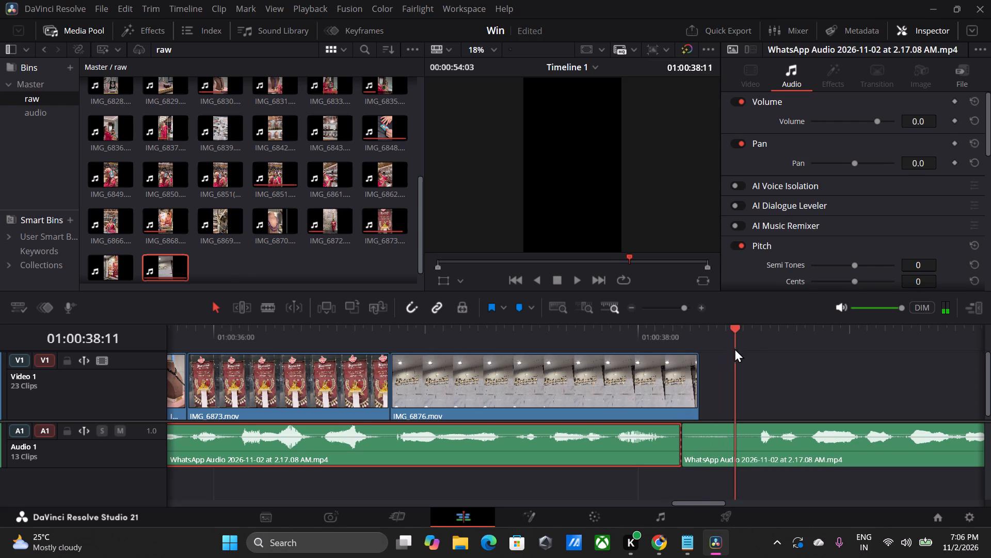
{"action": "left_click_drag", "start_coordinate": [734, 348], "coordinate": [759, 363]}
{"action": "left_click", "coordinate": [759, 329]}
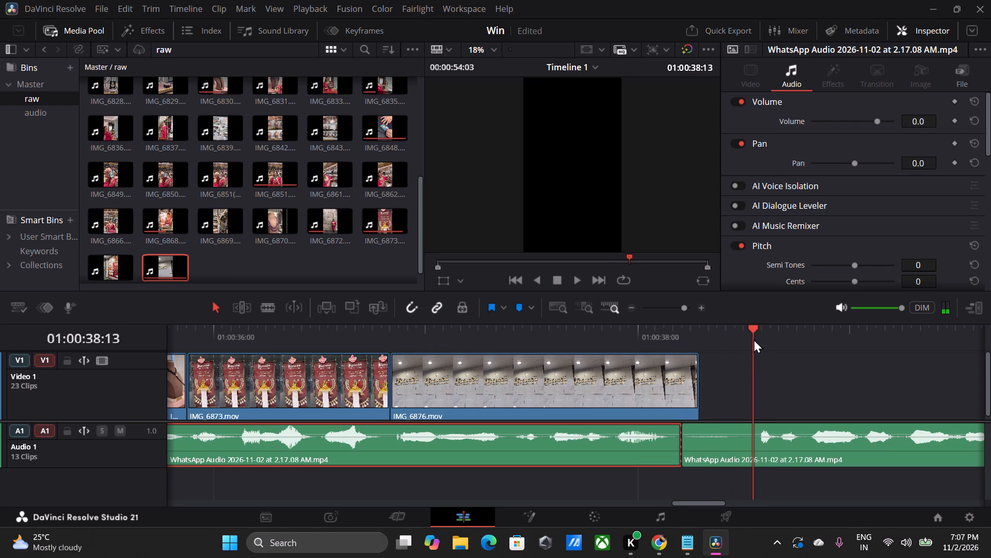
{"action": "left_click", "coordinate": [740, 447]}
{"action": "key", "text": "ctrl+b"}
{"action": "left_click", "coordinate": [740, 447]}
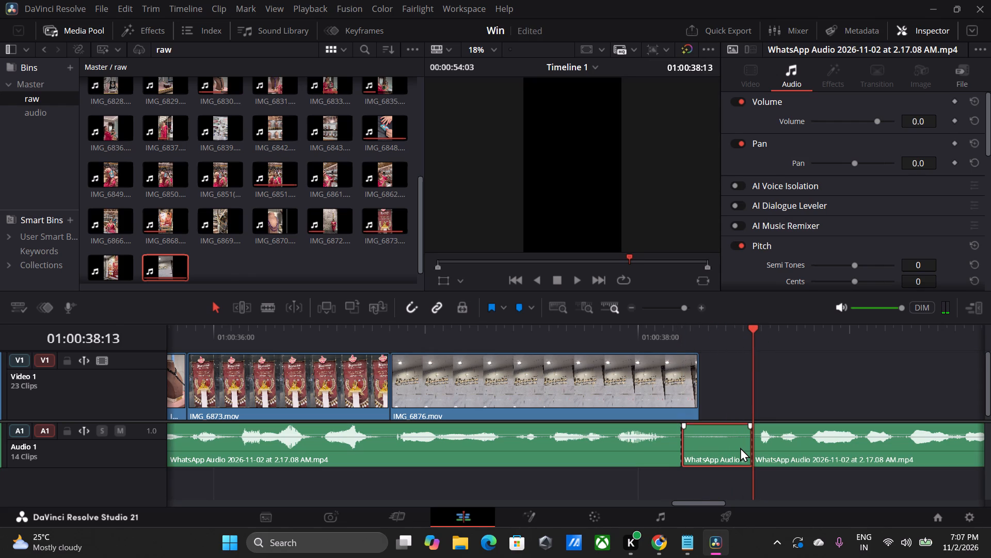
{"action": "key", "text": "BackSpace"}
{"action": "left_click", "coordinate": [740, 448]}
{"action": "key", "text": "BackSpace"}
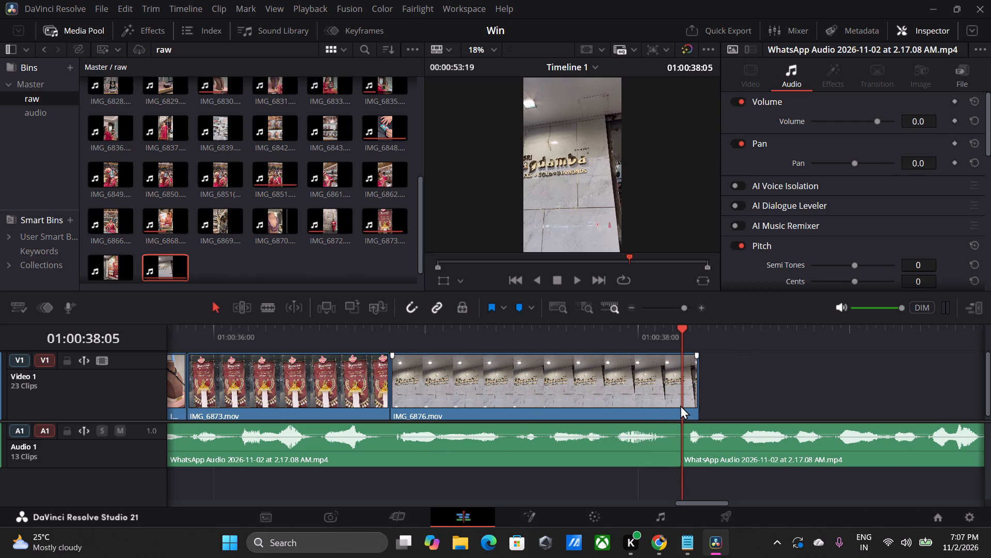
Listen to the following narration, split the WhatsApp voice clip at 01:00:41:19, and move to the pause's end at 01:00:42:02.
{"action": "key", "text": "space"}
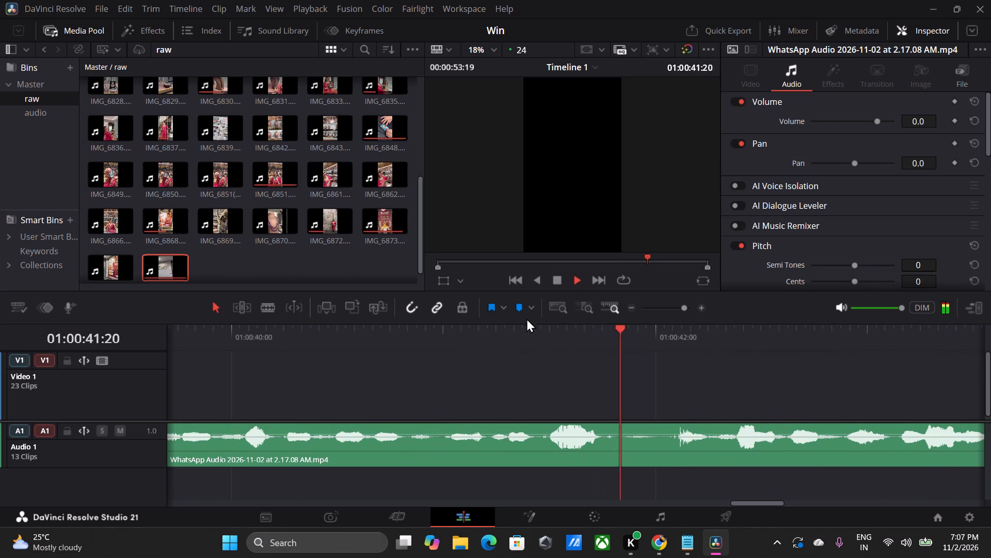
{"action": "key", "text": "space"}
{"action": "left_click", "coordinate": [520, 343]}
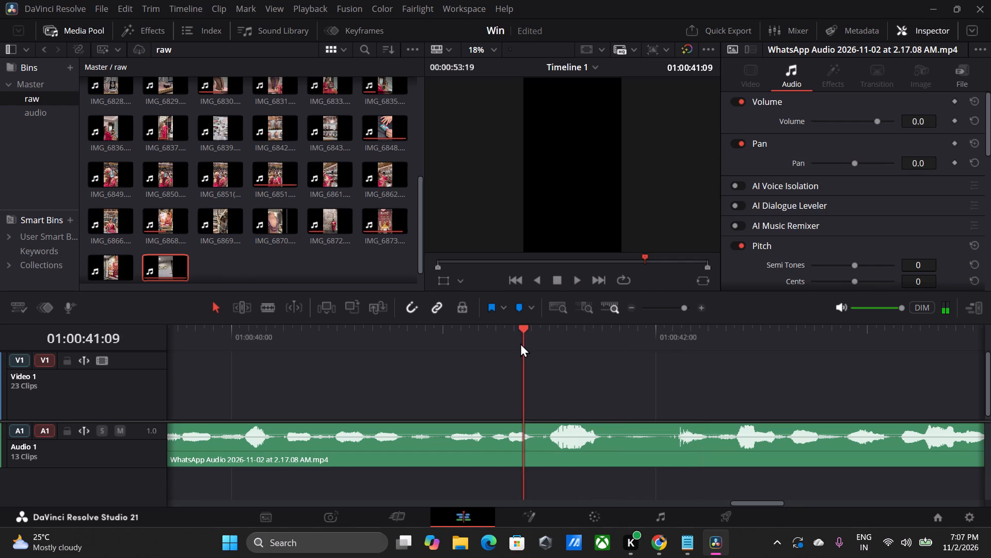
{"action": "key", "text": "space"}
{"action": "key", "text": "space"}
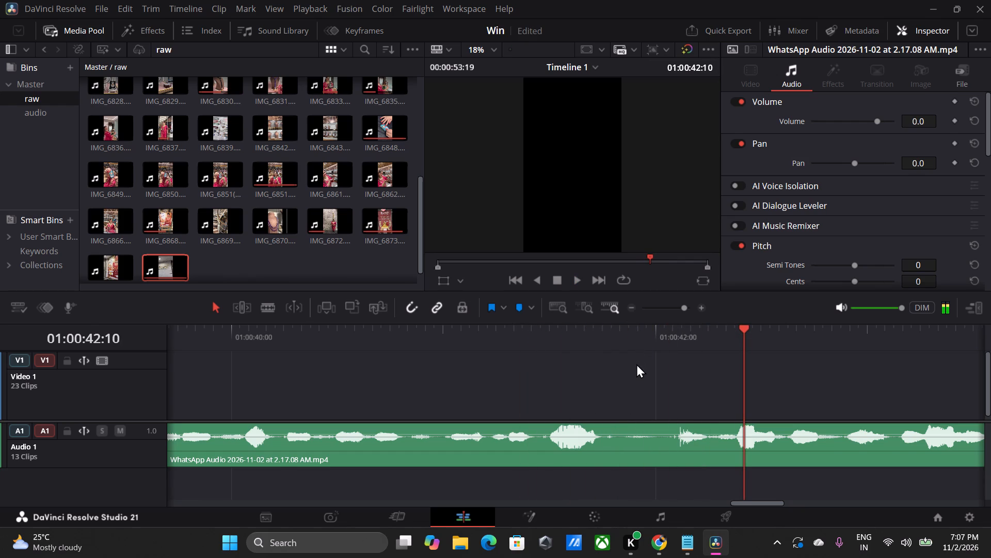
{"action": "scroll", "coordinate": [637, 365], "scroll_direction": "up", "scroll_amount": 5, "text": "alt"}
{"action": "left_click", "coordinate": [407, 315]}
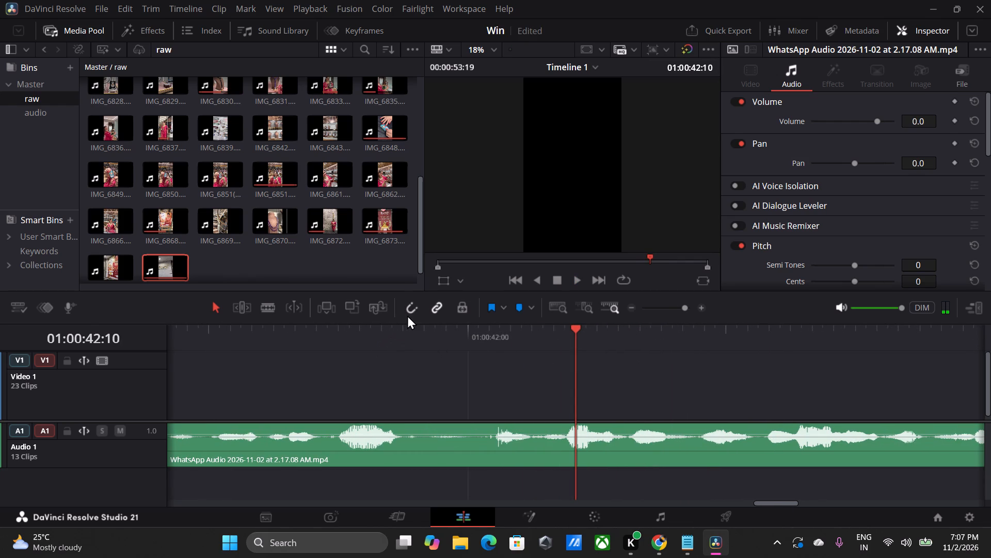
{"action": "left_click", "coordinate": [420, 328]}
{"action": "left_click", "coordinate": [458, 448]}
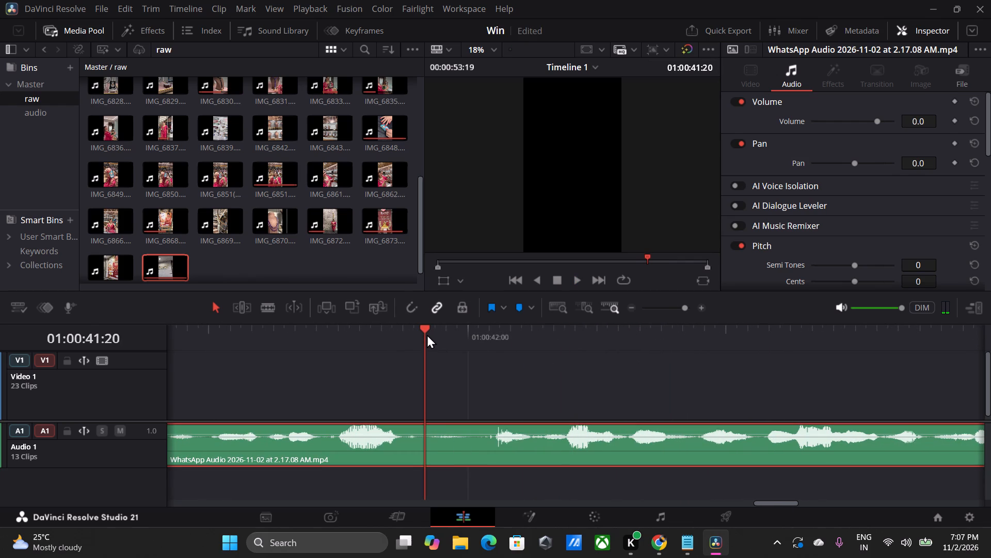
{"action": "left_click_drag", "start_coordinate": [423, 328], "coordinate": [418, 328]}
{"action": "key", "text": "ctrl+b"}
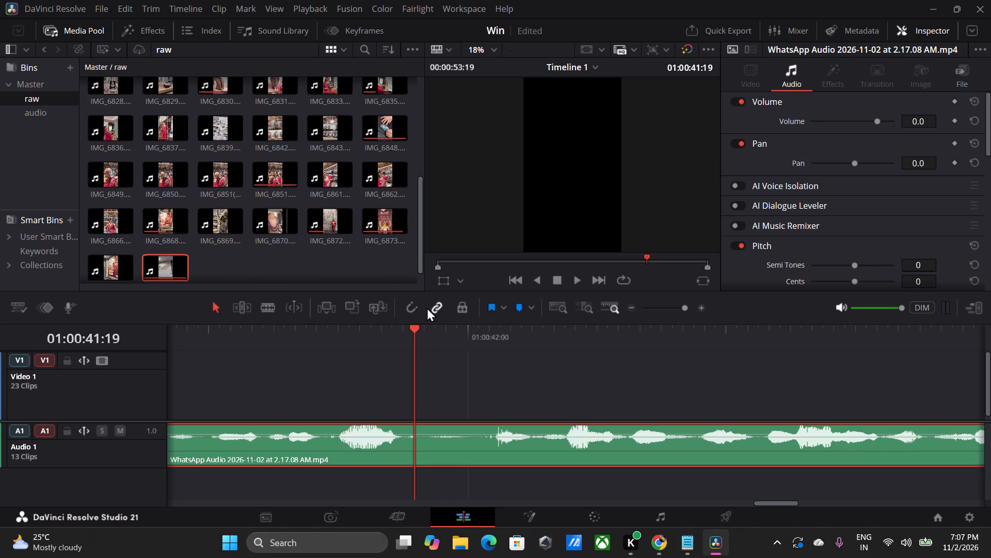
{"action": "left_click", "coordinate": [475, 462]}
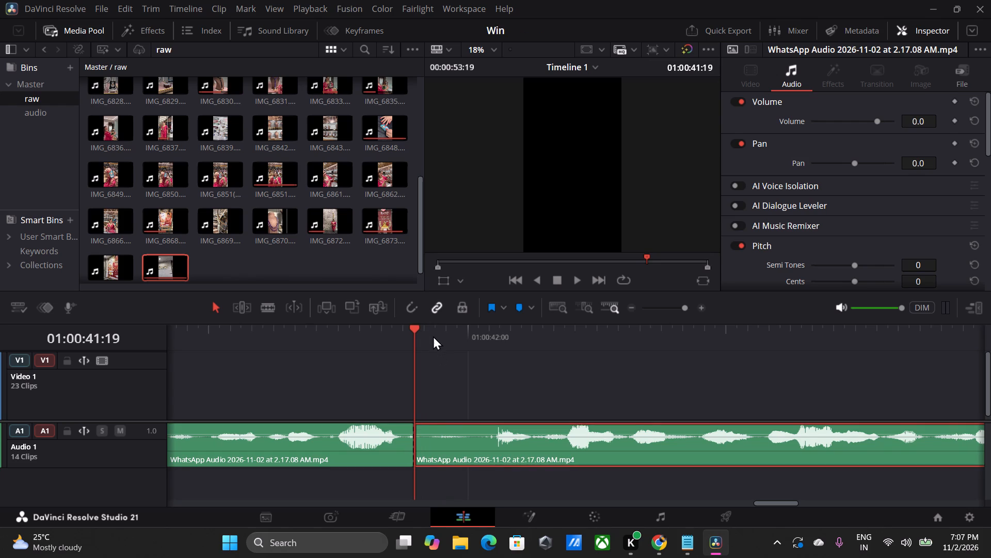
{"action": "left_click_drag", "start_coordinate": [415, 332], "coordinate": [485, 360]}
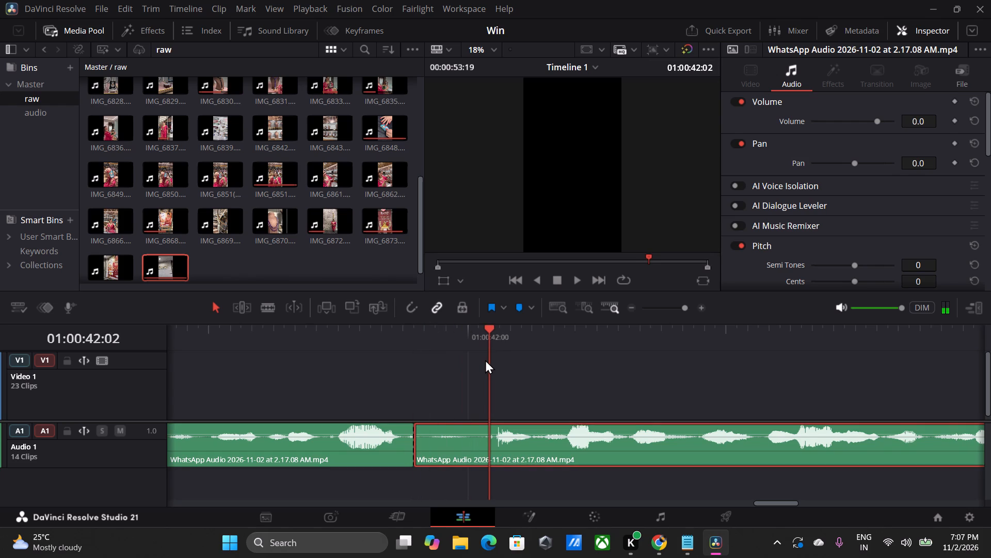
Split the voice-over at 01:00:42:02, delete the short piece from 01:00:41:19 to the cut, and close the gap.
{"action": "key", "text": "ctrl+b"}
{"action": "left_click", "coordinate": [468, 430]}
{"action": "key", "text": "BackSpace"}
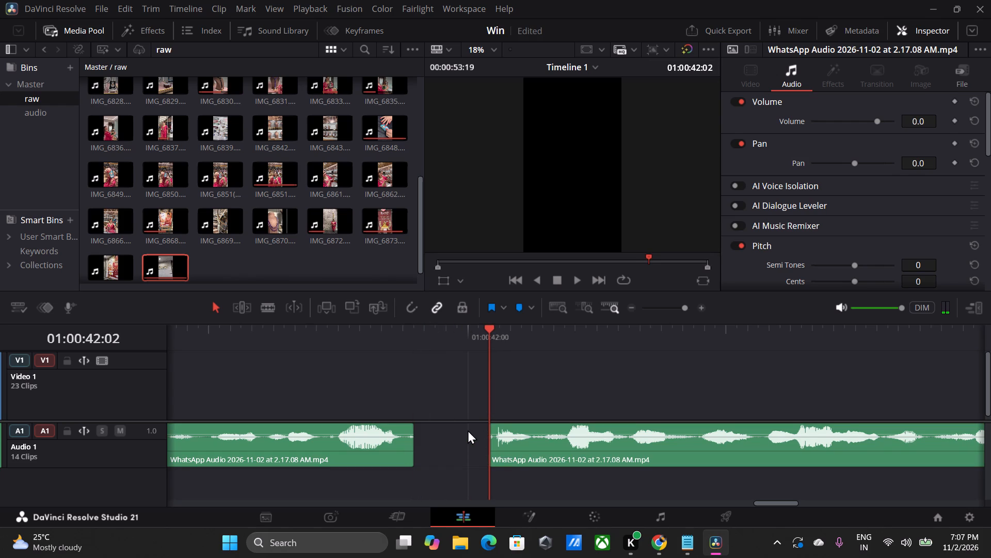
{"action": "left_click", "coordinate": [468, 430]}
{"action": "key", "text": "BackSpace"}
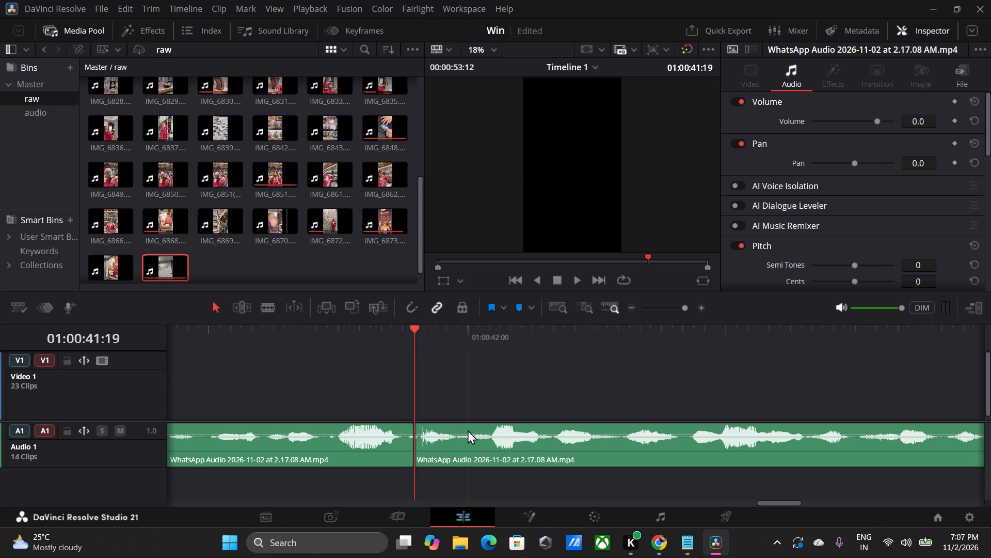
Trim the end of IMG_6876.mov to the voice-over cut at about 01:00:38:05 and replay from IMG_6830.mov.
{"action": "scroll", "coordinate": [468, 430], "scroll_direction": "down", "scroll_amount": 11, "text": "alt"}
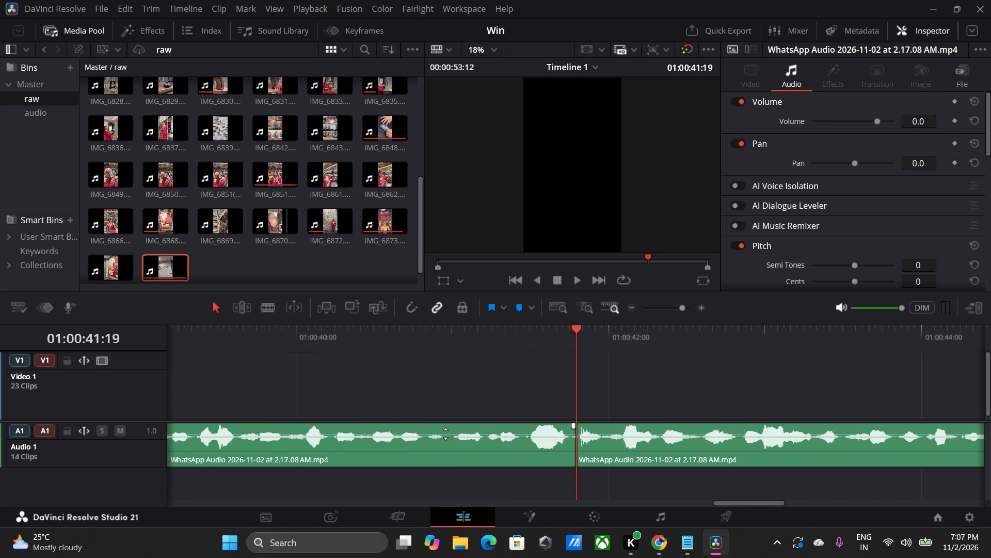
{"action": "scroll", "coordinate": [444, 432], "scroll_direction": "down", "scroll_amount": 4, "text": "alt"}
{"action": "scroll", "coordinate": [440, 429], "scroll_direction": "up", "scroll_amount": 1, "text": "alt"}
{"action": "scroll", "coordinate": [440, 429], "scroll_direction": "down", "scroll_amount": 4, "text": "alt"}
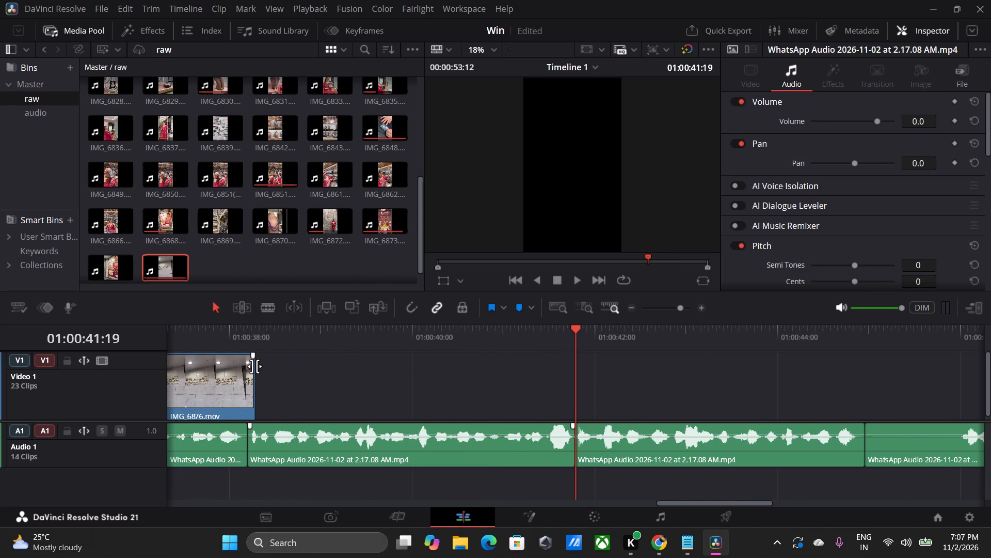
{"action": "left_click_drag", "start_coordinate": [253, 375], "coordinate": [248, 378]}
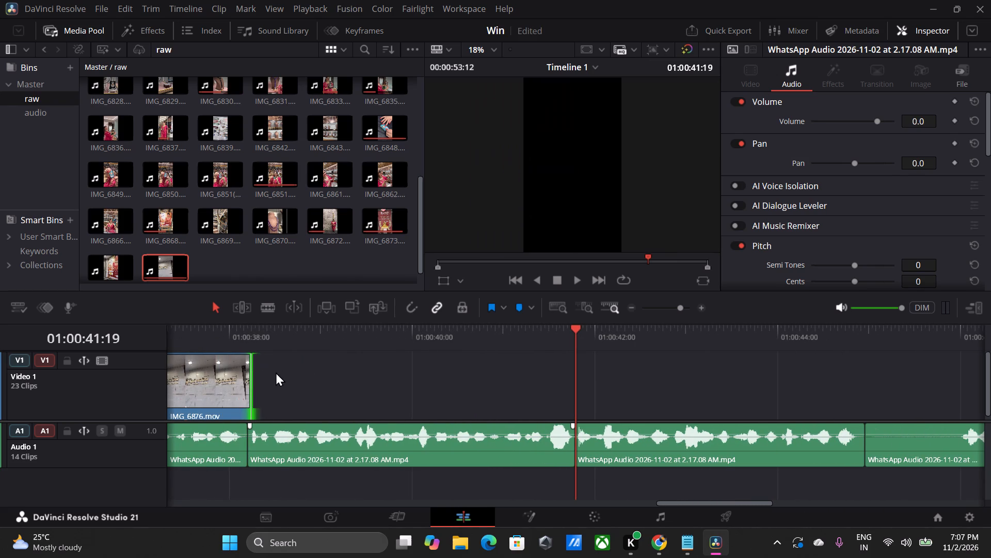
{"action": "left_click_drag", "start_coordinate": [250, 383], "coordinate": [246, 384]}
{"action": "scroll", "coordinate": [333, 377], "scroll_direction": "down", "scroll_amount": 4, "text": "alt"}
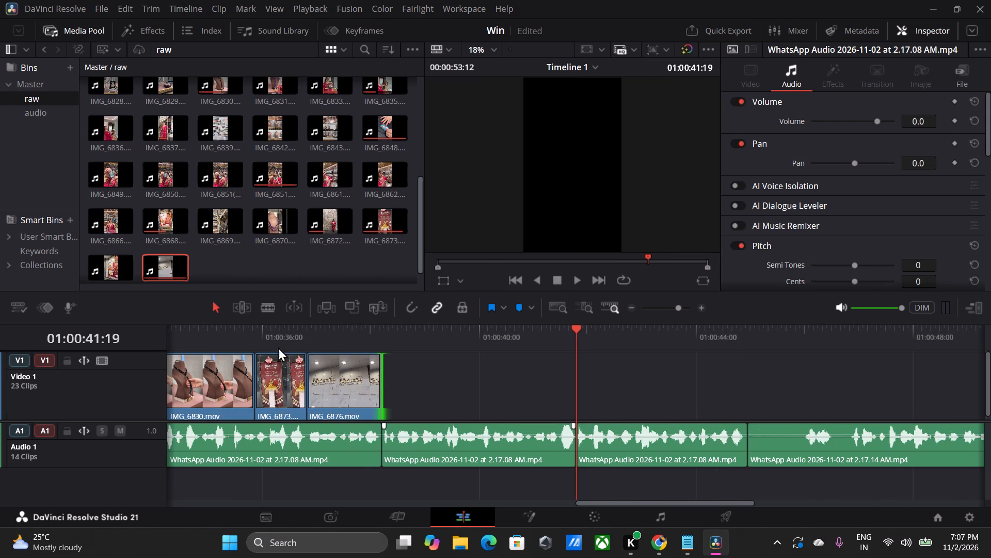
{"action": "left_click_drag", "start_coordinate": [271, 344], "coordinate": [208, 339]}
{"action": "key", "text": "space"}
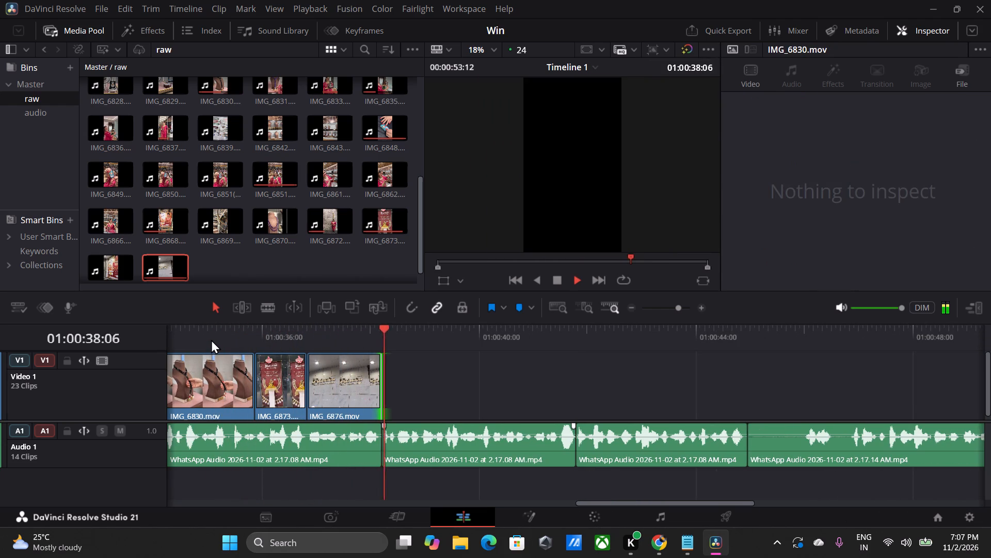
{"action": "key", "text": "space"}
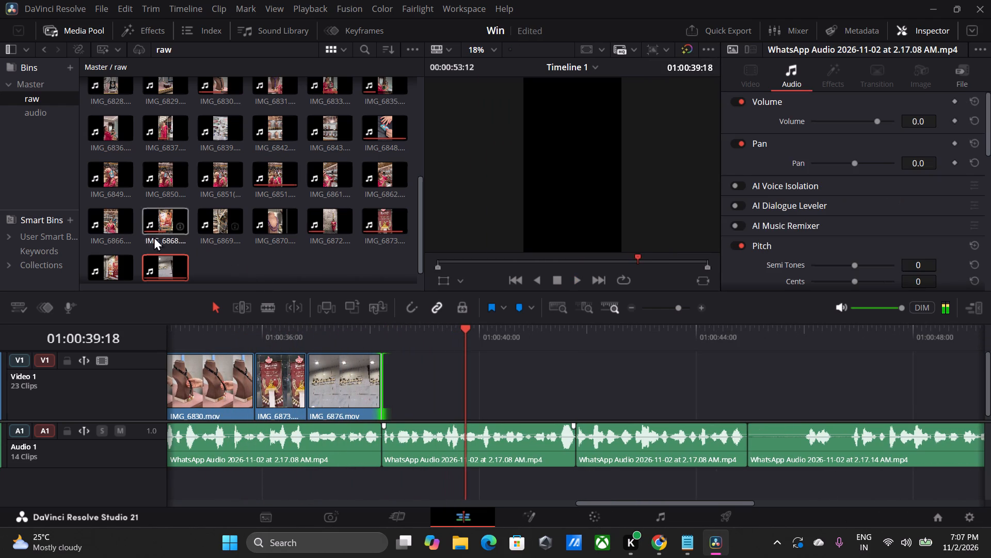
Place IMG_6866.mov, the seated woman in the store, video only, after IMG_6876.mov on Video 1 and play it.
{"action": "double_click", "coordinate": [113, 225]}
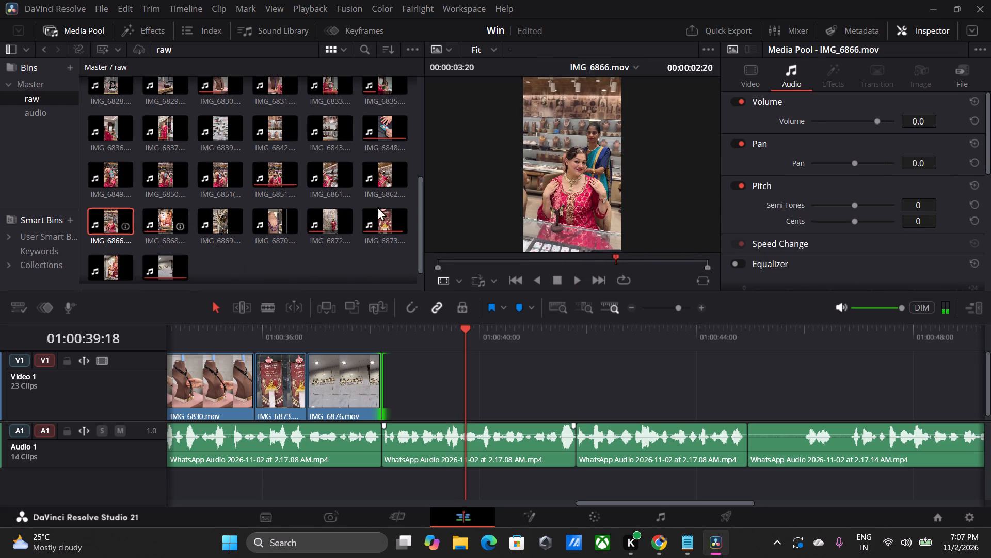
{"action": "left_click_drag", "start_coordinate": [554, 238], "coordinate": [387, 382]}
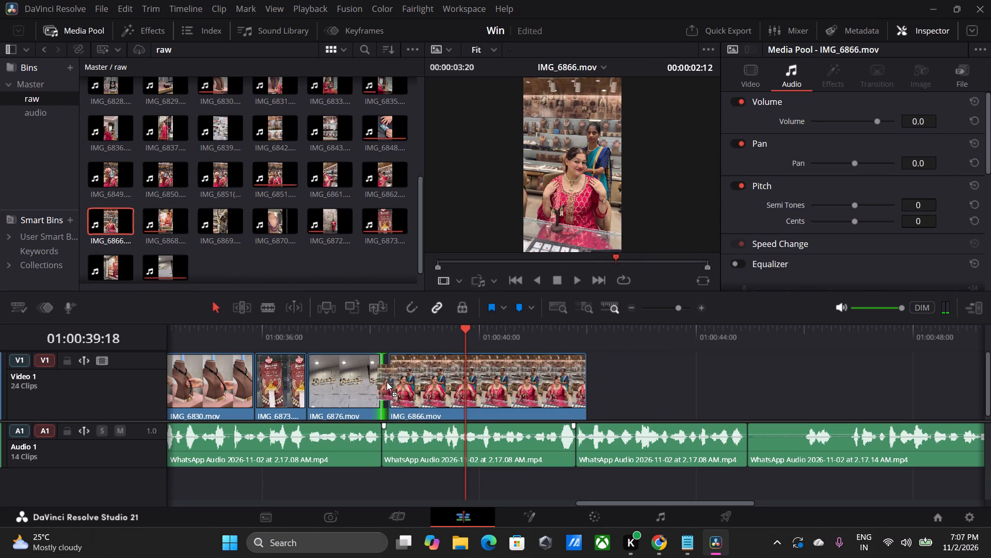
{"action": "left_click_drag", "start_coordinate": [387, 382], "coordinate": [383, 383]}
{"action": "key", "text": "space"}
{"action": "key", "text": "space"}
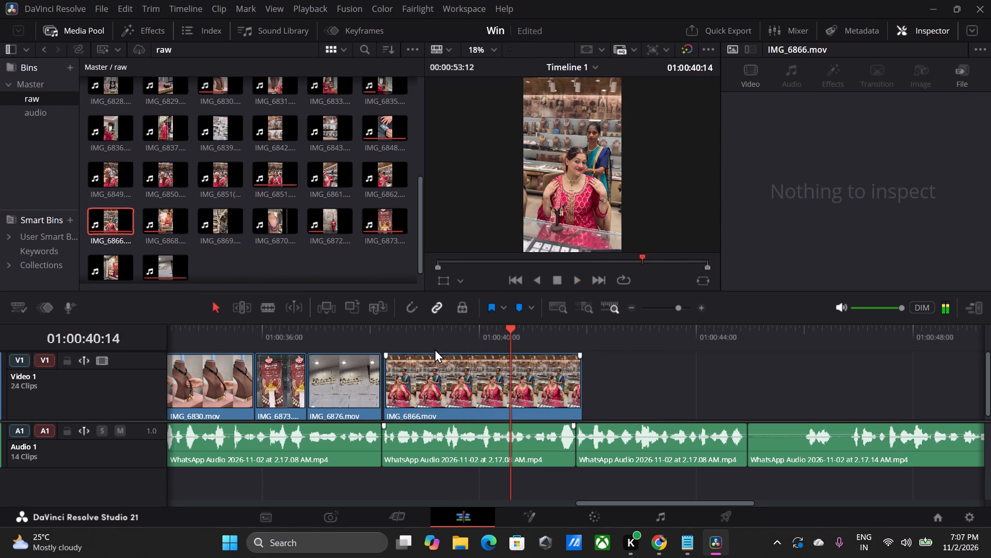
{"action": "left_click_drag", "start_coordinate": [417, 342], "coordinate": [387, 340]}
{"action": "key", "text": "space"}
{"action": "key", "text": "space"}
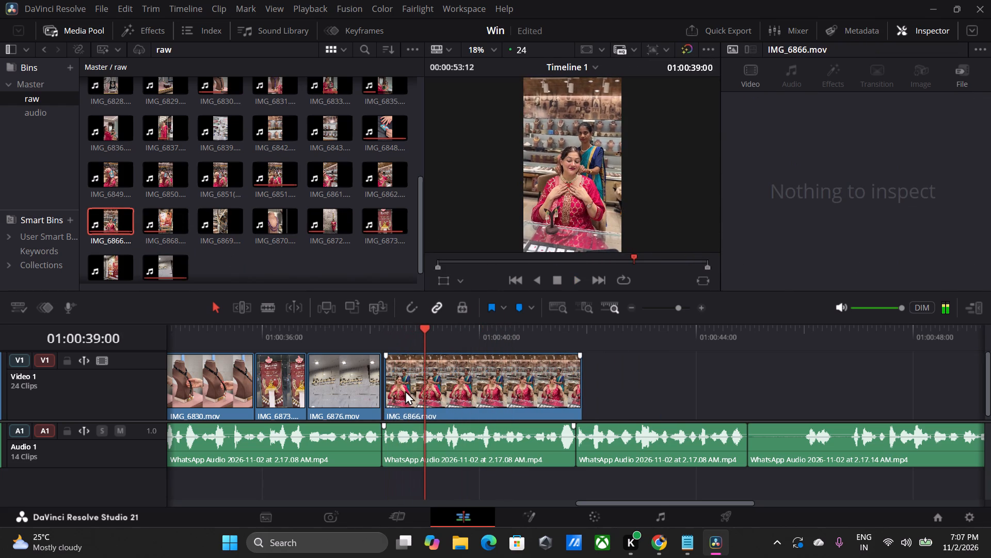
Lock Audio 1, close the gap between IMG_6876.mov and IMG_6866.mov, and replay IMG_6866.mov with the narration.
{"action": "left_click_drag", "start_coordinate": [405, 391], "coordinate": [443, 392]}
{"action": "left_click", "coordinate": [406, 391]}
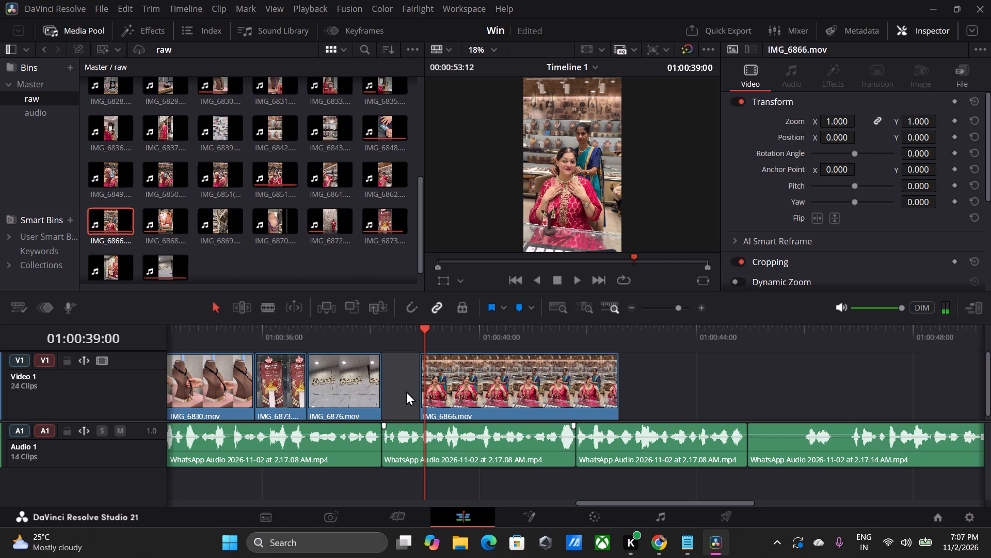
{"action": "left_click", "coordinate": [73, 430]}
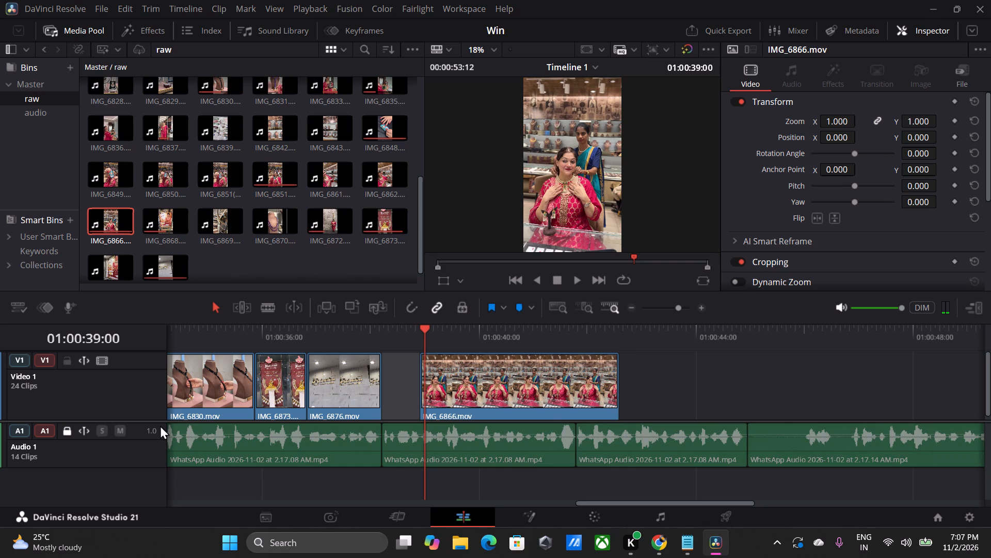
{"action": "key", "text": "BackSpace"}
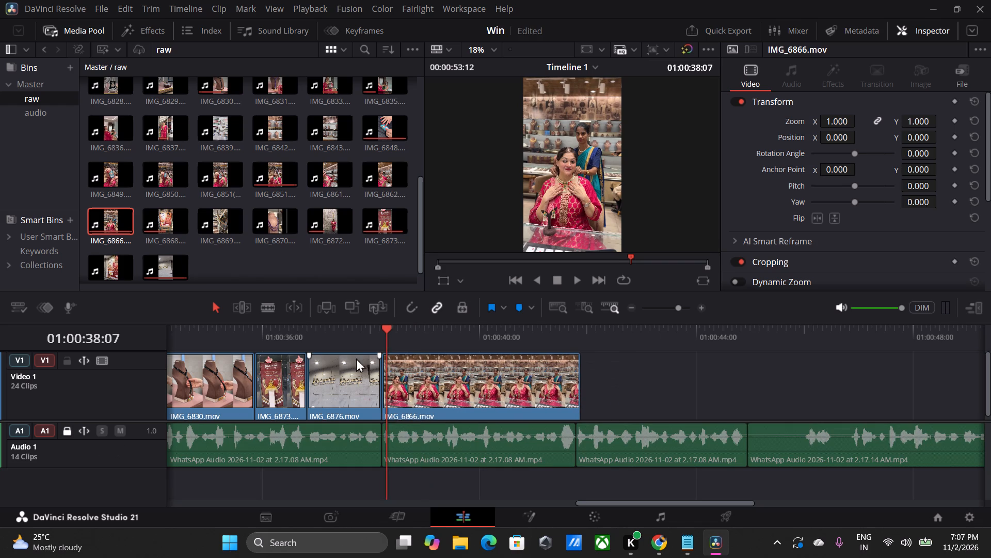
{"action": "key", "text": "space"}
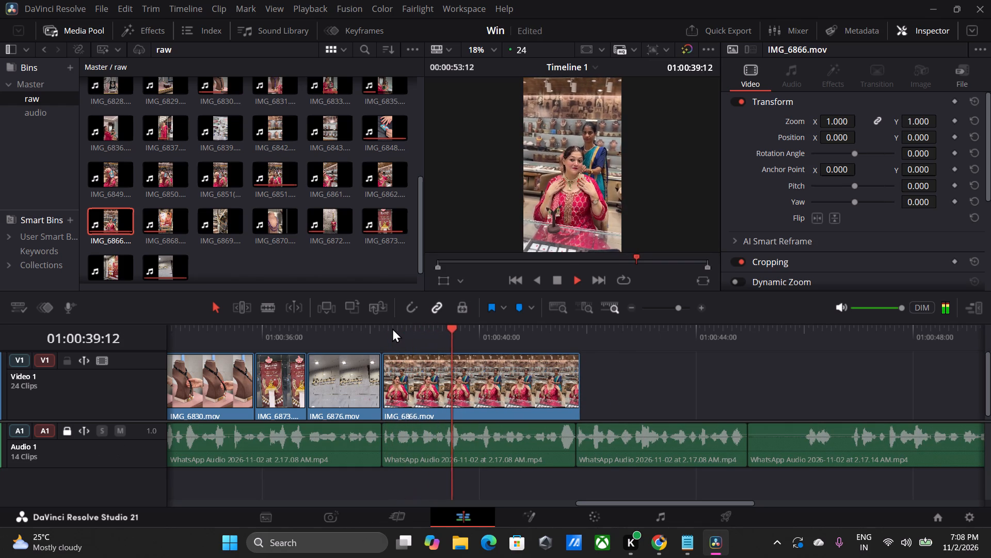
{"action": "key", "text": "space"}
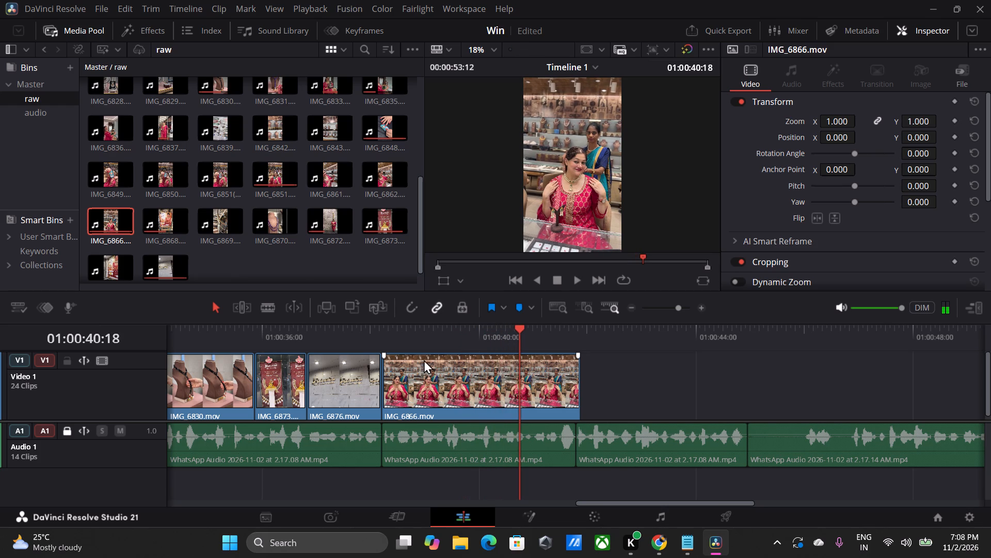
{"action": "left_click_drag", "start_coordinate": [404, 334], "coordinate": [379, 331]}
{"action": "key", "text": "space"}
{"action": "key", "text": "space"}
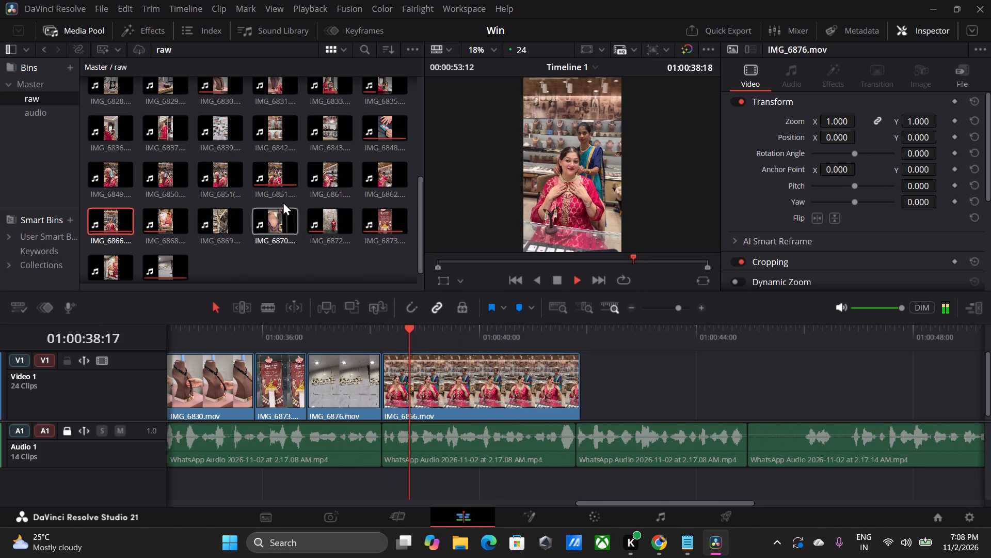
Move IMG_6866.mov along Video 1 to start at about 01:00:45:09, making room for IMG_6861.mov.
{"action": "double_click", "coordinate": [323, 174]}
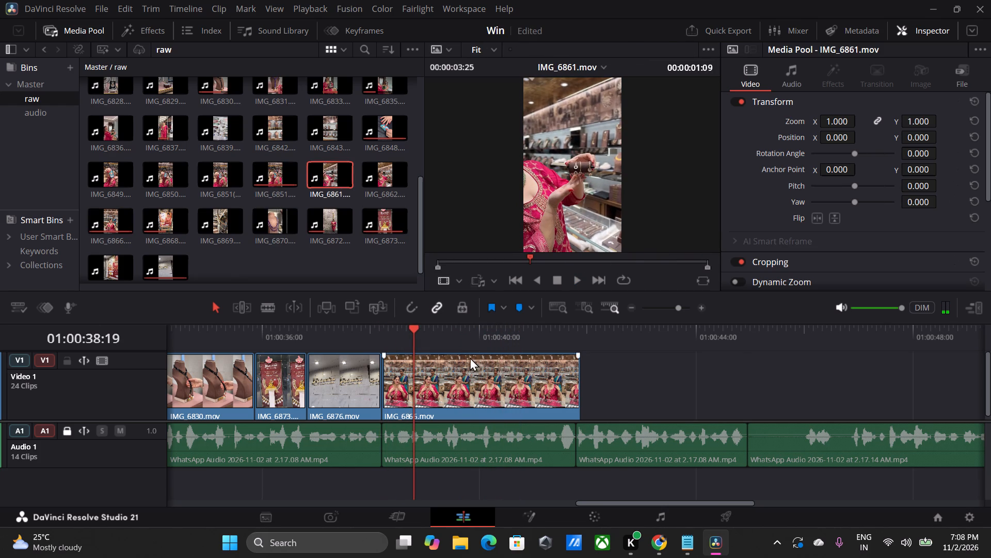
{"action": "left_click_drag", "start_coordinate": [489, 373], "coordinate": [654, 377]}
{"action": "left_click_drag", "start_coordinate": [666, 381], "coordinate": [892, 380]}
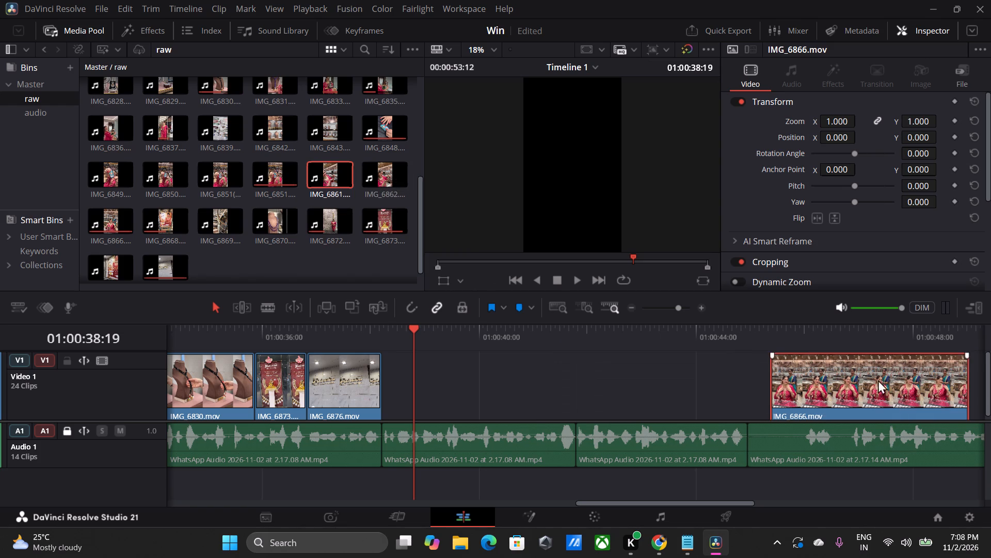
Place IMG_6861.mov, video only, on Video 1 after IMG_6876.mov and close the gap between them.
{"action": "left_click", "coordinate": [325, 179]}
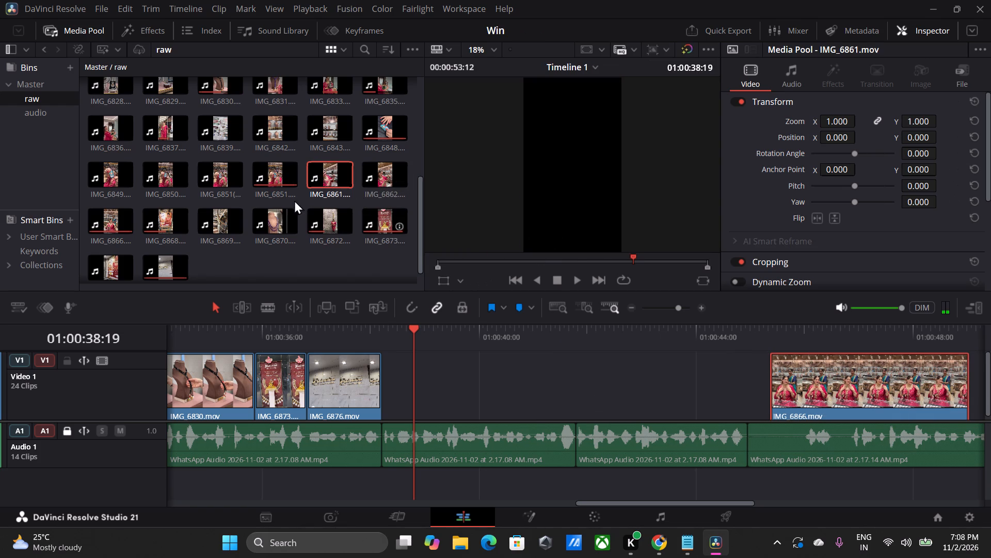
{"action": "double_click", "coordinate": [316, 176]}
{"action": "left_click_drag", "start_coordinate": [553, 235], "coordinate": [508, 378]}
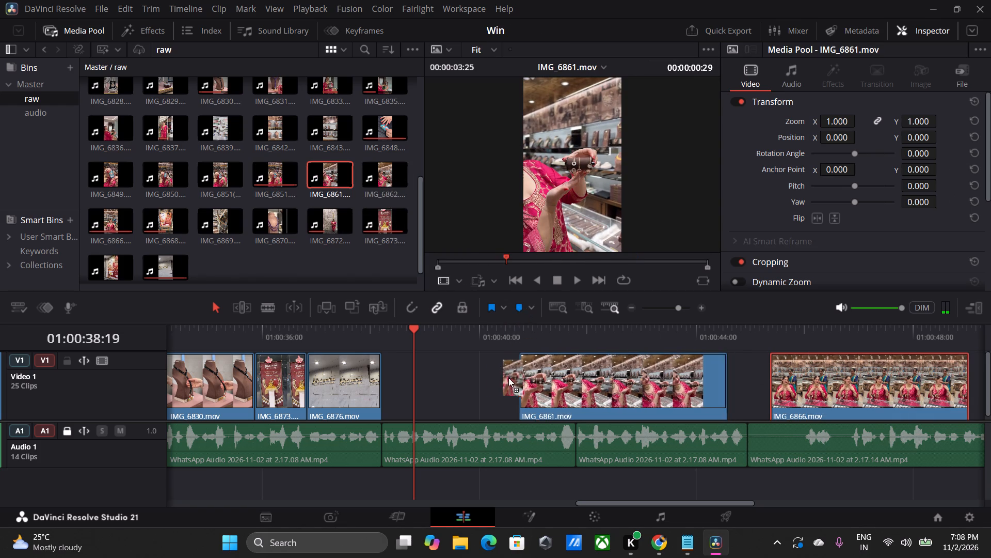
{"action": "left_click_drag", "start_coordinate": [508, 378], "coordinate": [378, 390]}
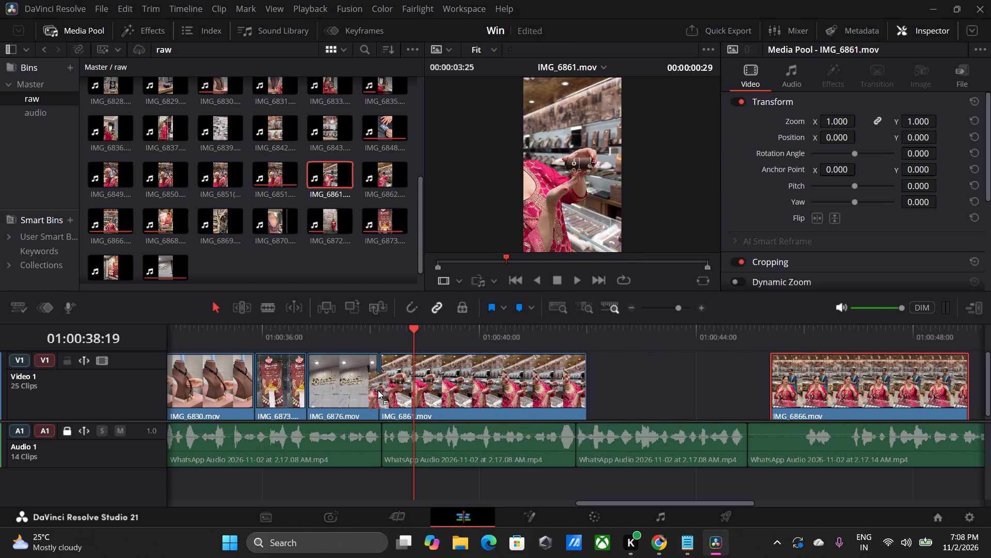
{"action": "left_click_drag", "start_coordinate": [378, 390], "coordinate": [428, 397]}
{"action": "left_click", "coordinate": [399, 387]}
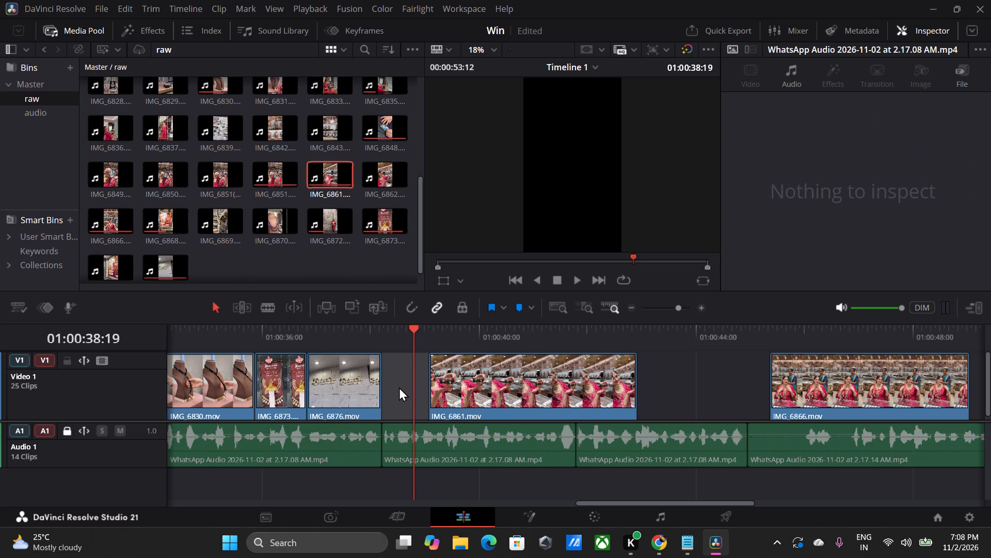
{"action": "key", "text": "BackSpace"}
Play from IMG_6876.mov, cut IMG_6861.mov at 01:00:40:00, delete the remainder and close the gap before IMG_6866.mov.
{"action": "left_click", "coordinate": [343, 329]}
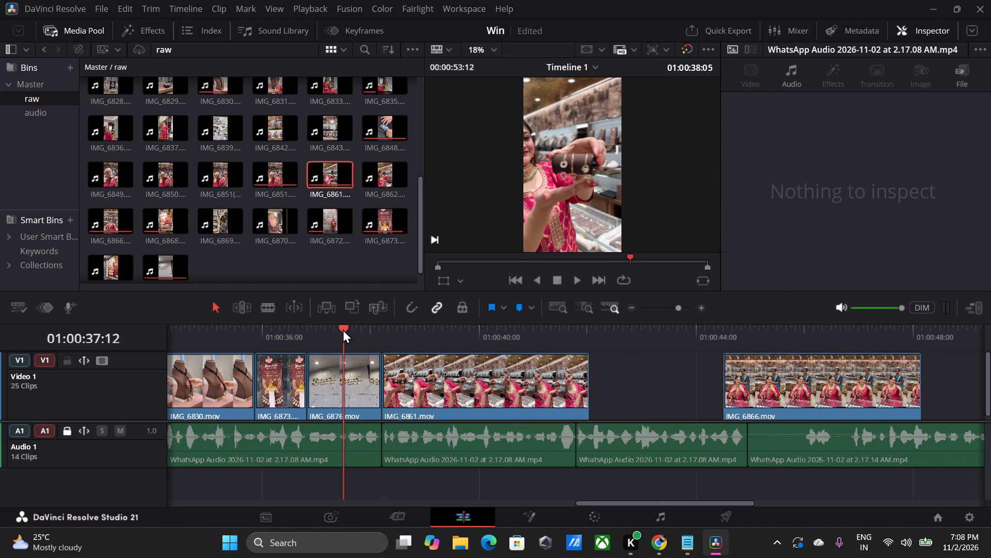
{"action": "key", "text": "space"}
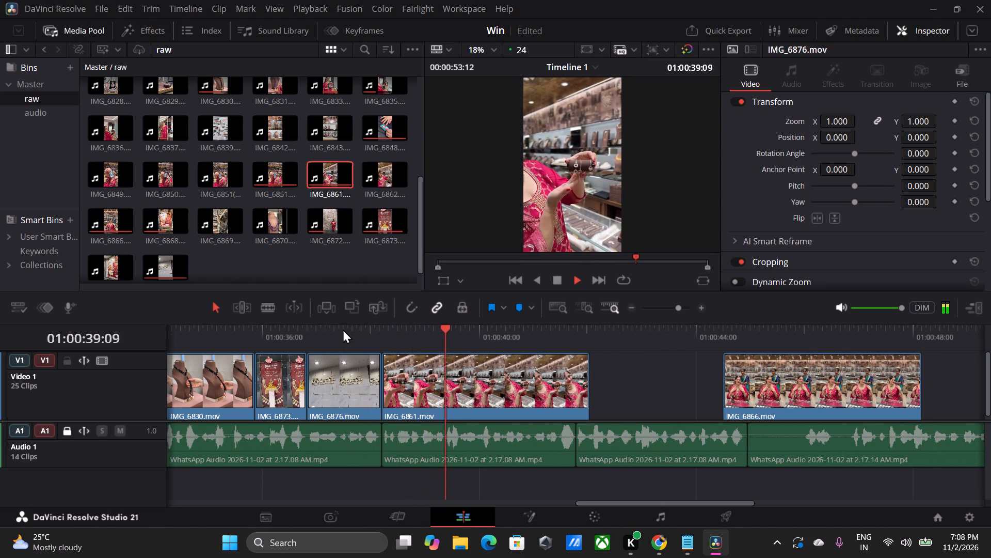
{"action": "key", "text": "space"}
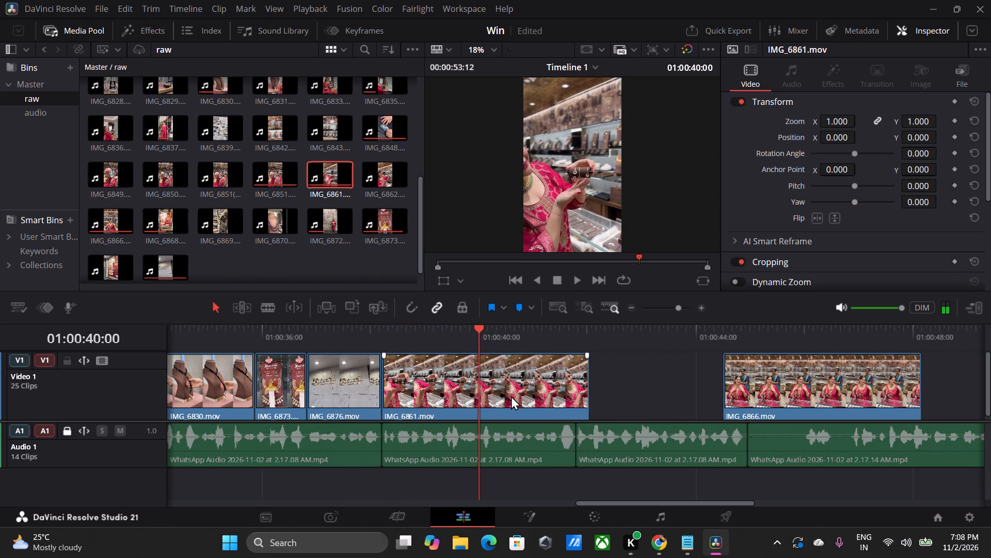
{"action": "left_click", "coordinate": [511, 396]}
{"action": "key", "text": "ctrl+b"}
{"action": "left_click", "coordinate": [518, 389]}
{"action": "key", "text": "BackSpace"}
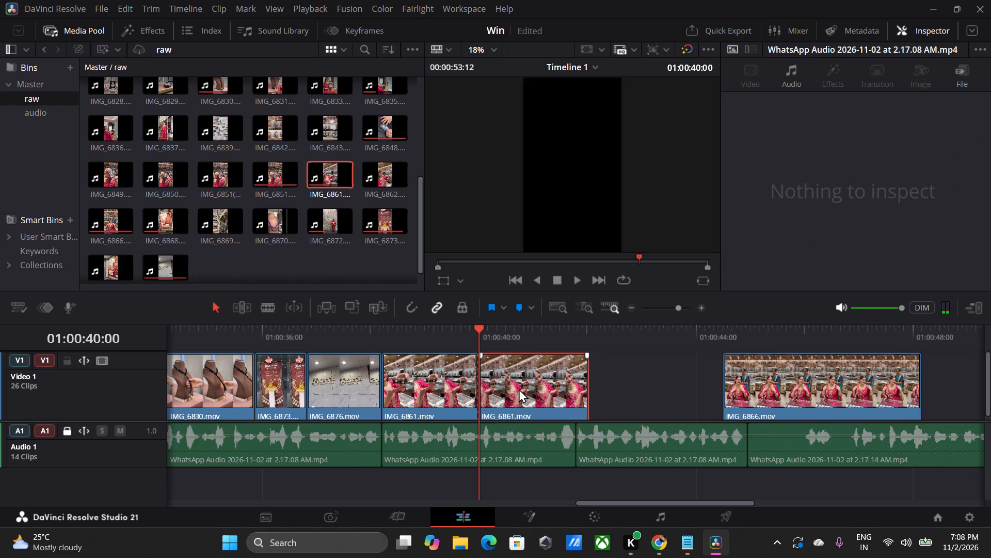
{"action": "left_click", "coordinate": [519, 389]}
{"action": "key", "text": "BackSpace"}
Play IMG_6866.mov, split it at the voice-over cut at 01:00:41:19 and delete the part after it.
{"action": "key", "text": "space"}
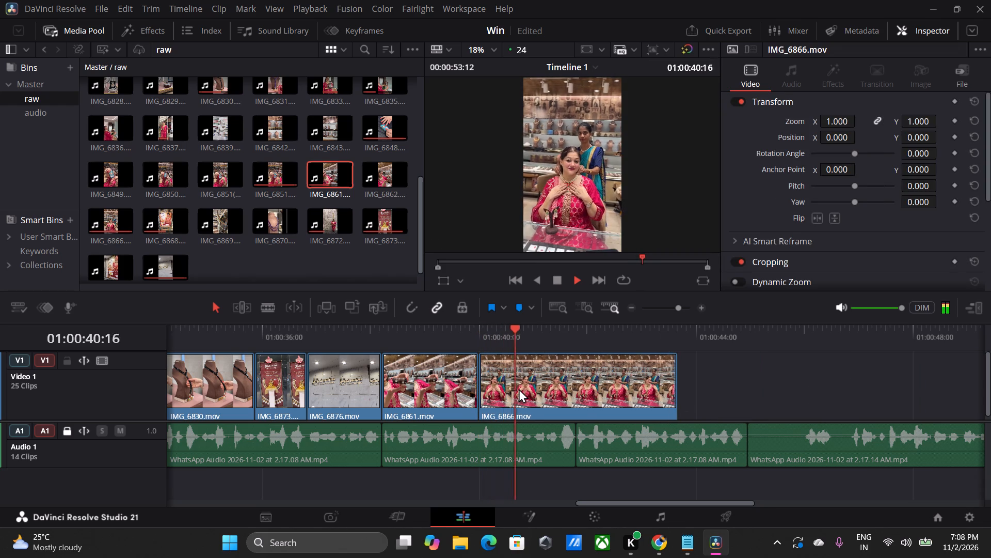
{"action": "key", "text": "space"}
{"action": "key", "text": "space"}
{"action": "key", "text": "space"}
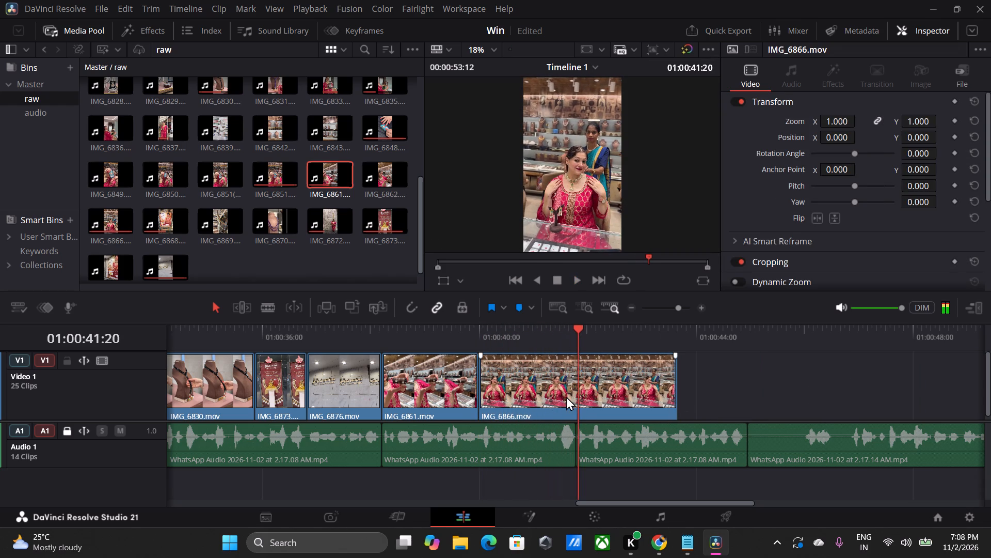
{"action": "left_click", "coordinate": [578, 330]}
{"action": "left_click", "coordinate": [617, 390]}
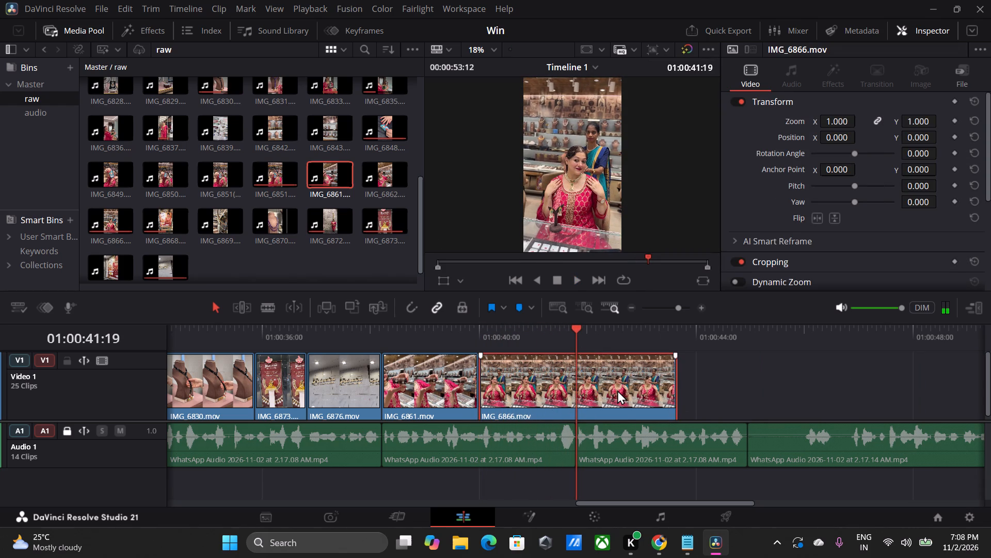
{"action": "key", "text": "ctrl+b"}
{"action": "left_click", "coordinate": [617, 391]}
{"action": "key", "text": "BackSpace"}
Place IMG_6833.mov, the woman holding the jewellery display, video only on Video 1 and snap it against the end of IMG_6866.mov.
{"action": "key", "text": "space"}
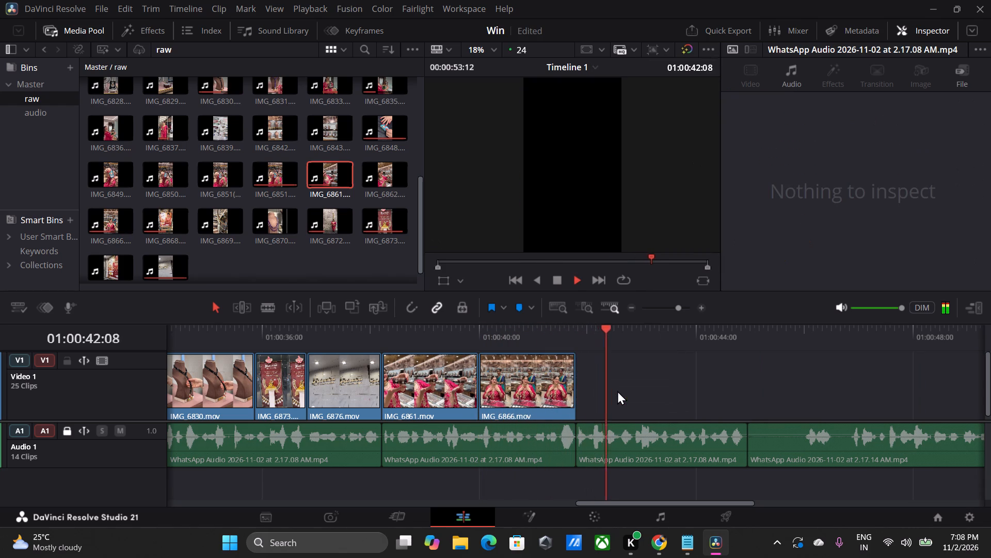
{"action": "key", "text": "space"}
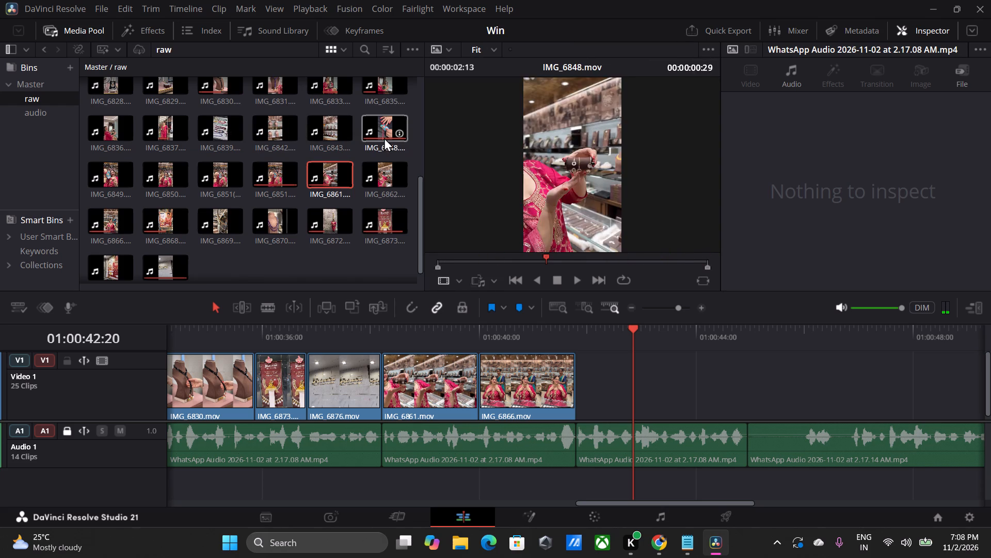
{"action": "scroll", "coordinate": [389, 136], "scroll_direction": "up", "scroll_amount": 2}
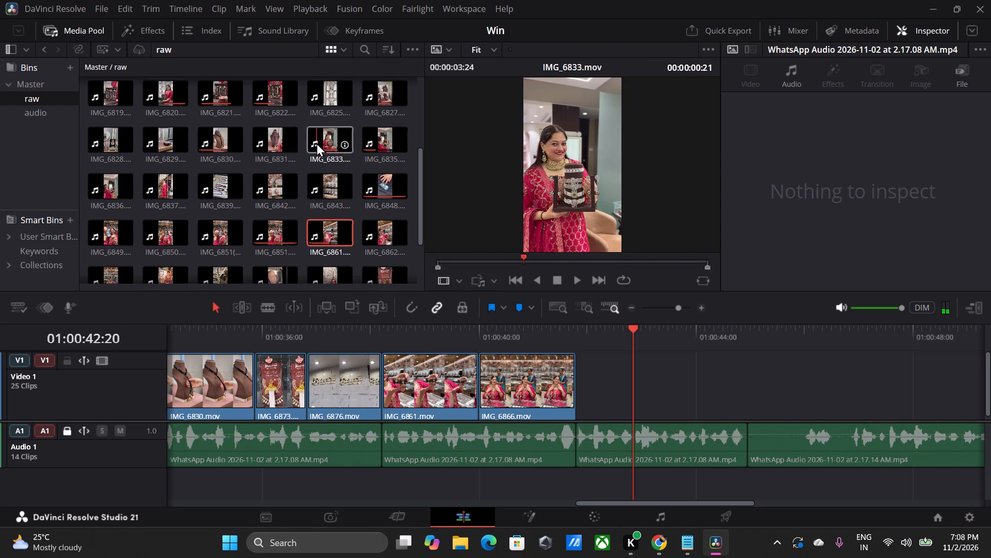
{"action": "double_click", "coordinate": [337, 133]}
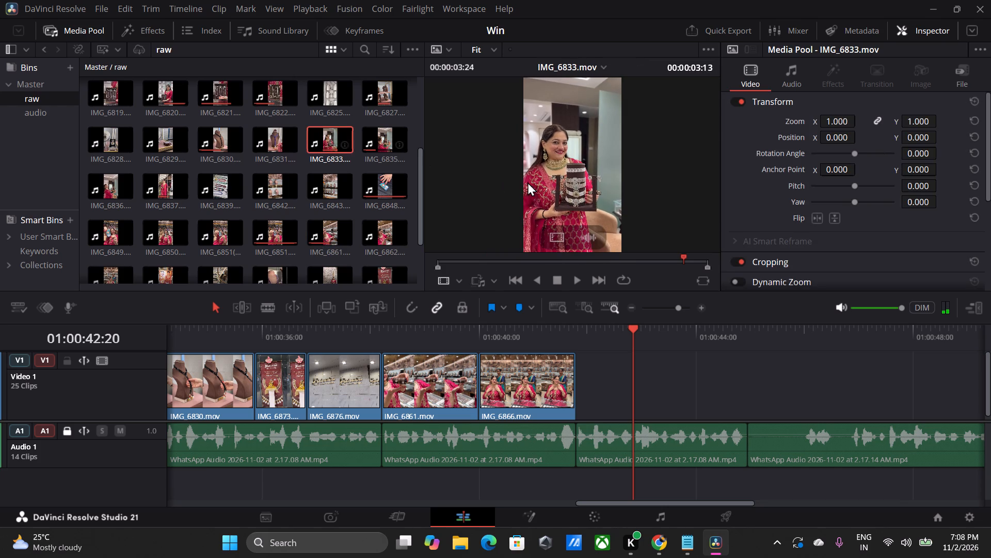
{"action": "left_click_drag", "start_coordinate": [563, 239], "coordinate": [571, 388]}
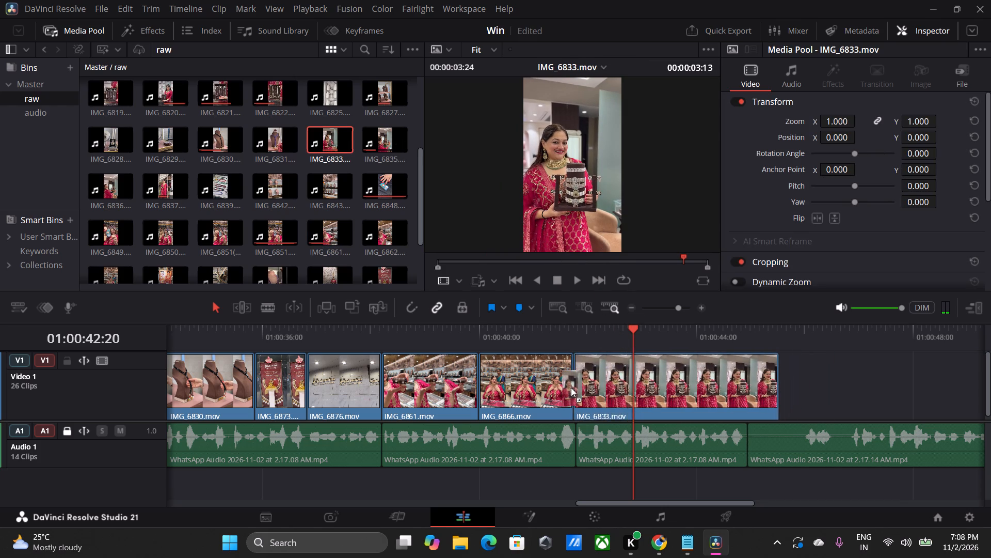
{"action": "left_click_drag", "start_coordinate": [571, 388], "coordinate": [602, 395]}
{"action": "left_click", "coordinate": [586, 391]}
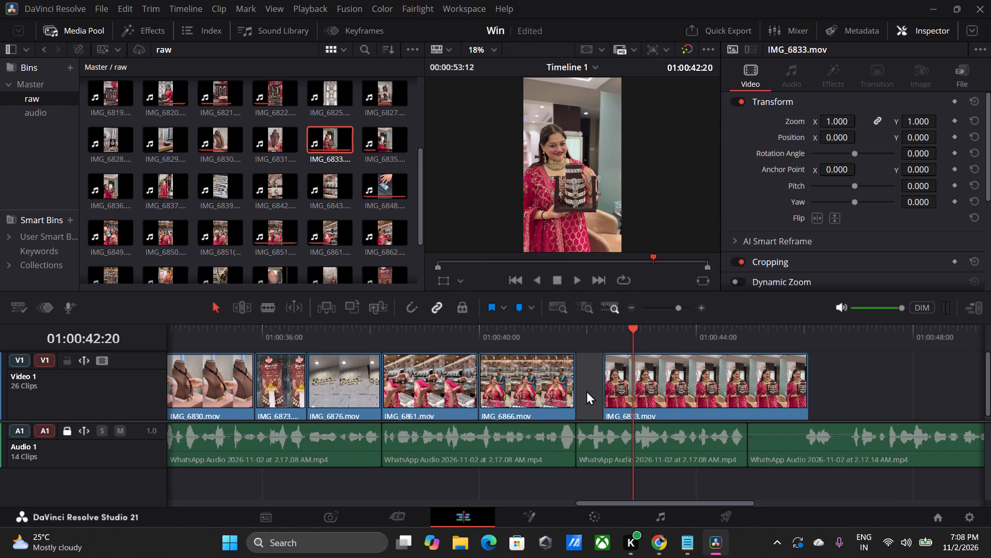
{"action": "left_click", "coordinate": [410, 305]}
{"action": "left_click_drag", "start_coordinate": [621, 371], "coordinate": [593, 380]}
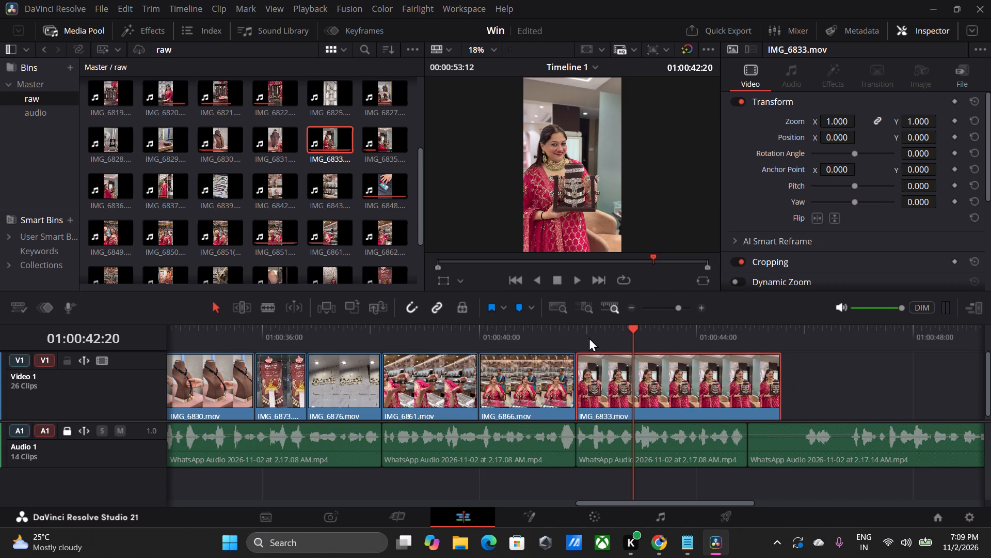
Play IMG_6833.mov with the narration, split it at 01:00:43:07 and delete the part after the cut.
{"action": "left_click", "coordinate": [580, 334]}
{"action": "key", "text": "space"}
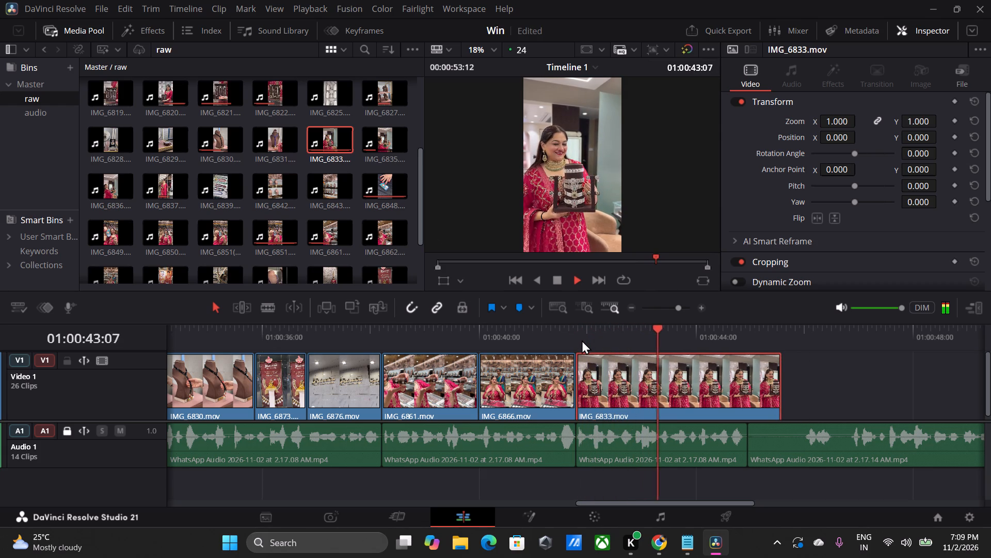
{"action": "key", "text": "space"}
{"action": "key", "text": "space"}
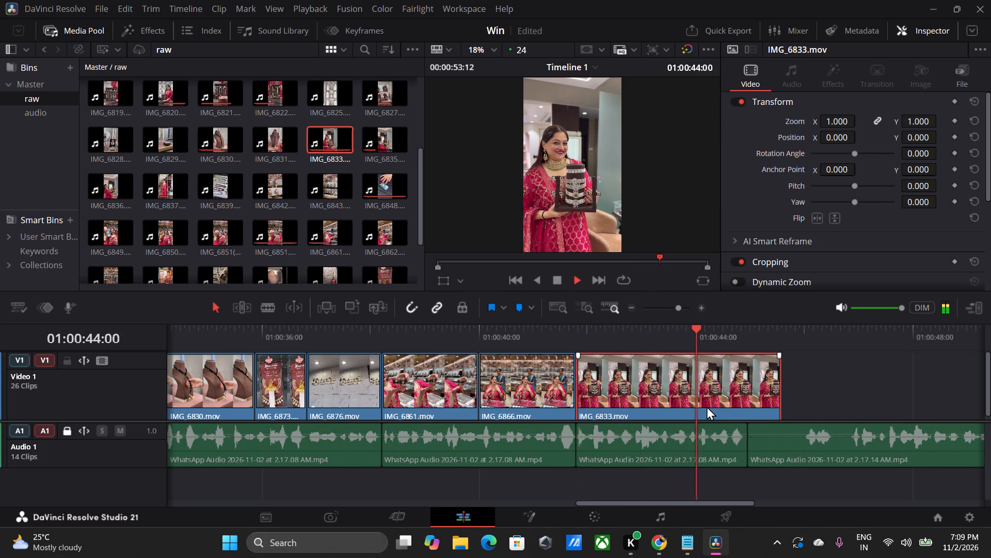
{"action": "key", "text": "space"}
{"action": "left_click", "coordinate": [622, 337]}
{"action": "key", "text": "space"}
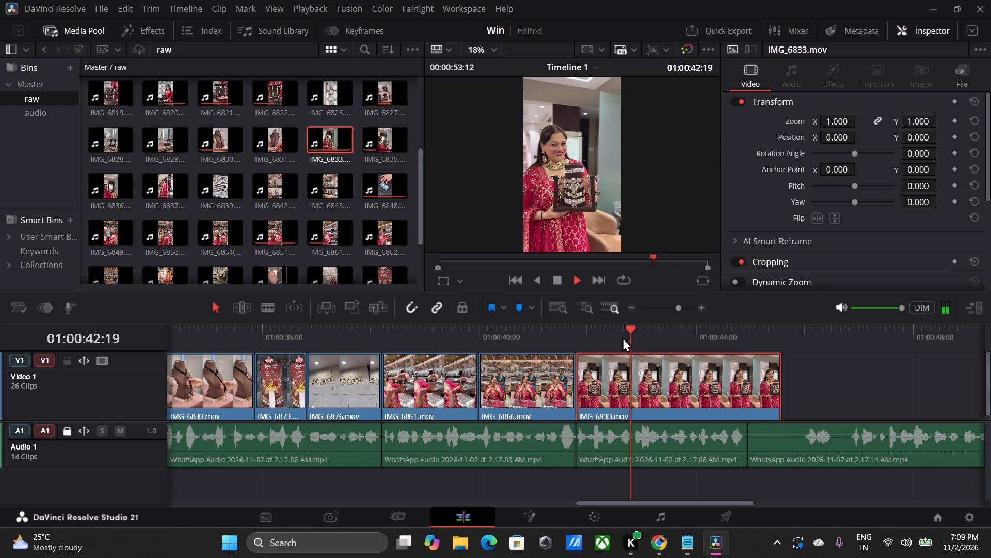
{"action": "key", "text": "space"}
{"action": "key", "text": "ctrl+b"}
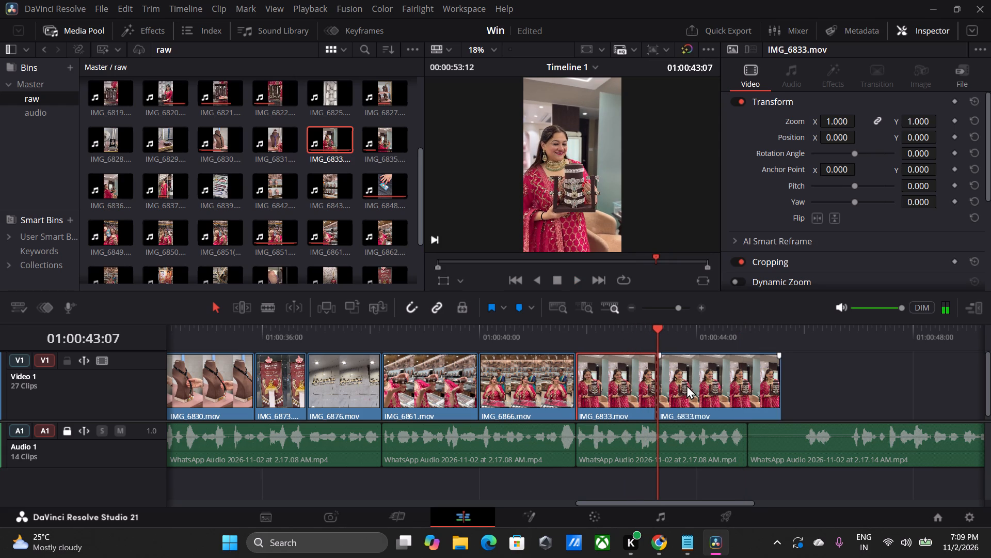
{"action": "left_click", "coordinate": [686, 385]}
{"action": "key", "text": "BackSpace"}
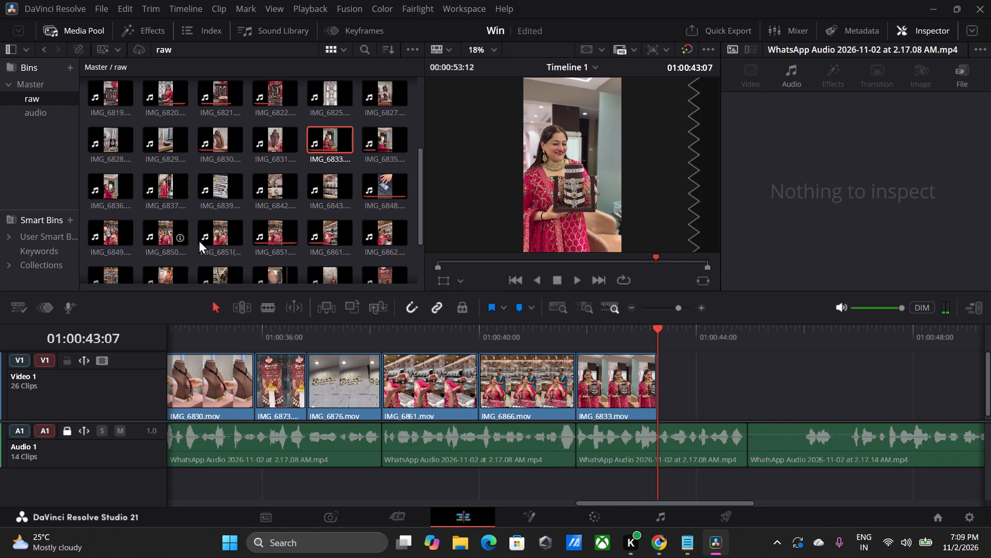
Find IMG_6828.mov, the silver idol display, in the raw bin and place its video directly after IMG_6833.mov on Video 1.
{"action": "scroll", "coordinate": [161, 147], "scroll_direction": "up", "scroll_amount": 2}
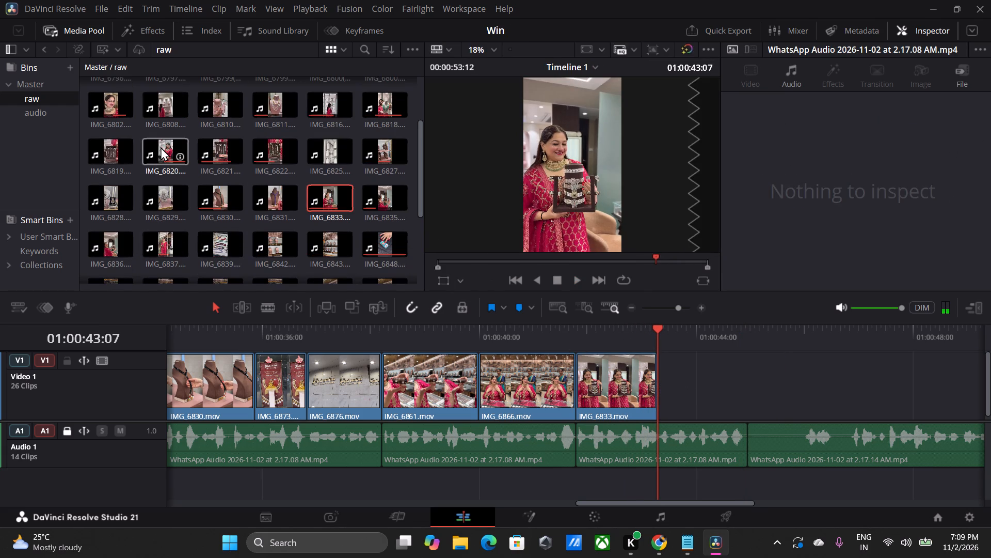
{"action": "scroll", "coordinate": [168, 150], "scroll_direction": "up", "scroll_amount": 4}
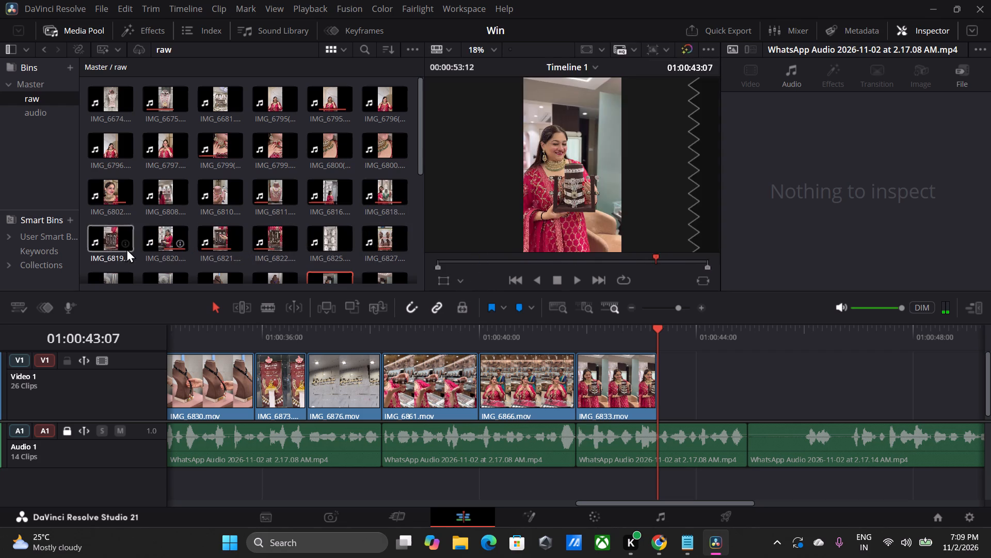
{"action": "scroll", "coordinate": [124, 249], "scroll_direction": "down", "scroll_amount": 2}
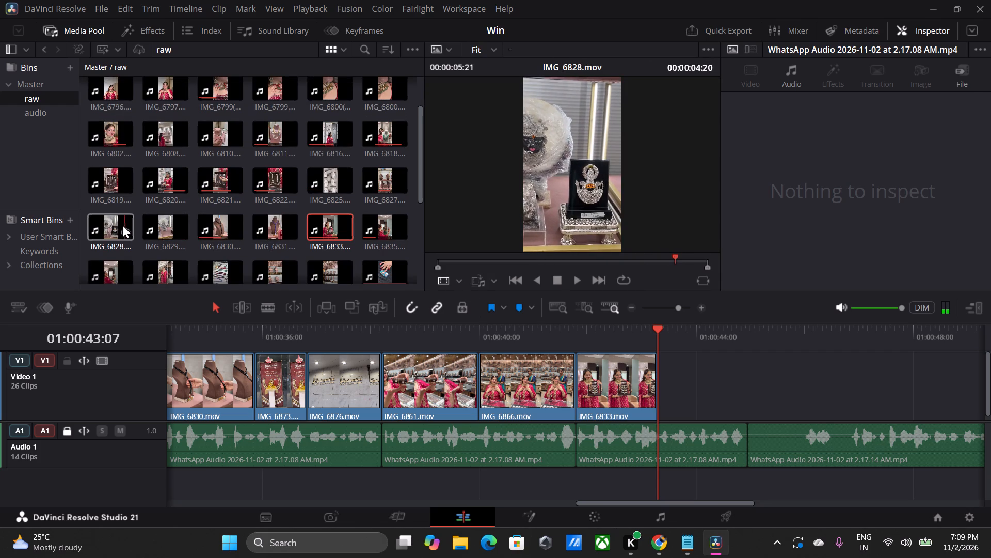
{"action": "double_click", "coordinate": [121, 225]}
{"action": "left_click_drag", "start_coordinate": [553, 242], "coordinate": [591, 252]}
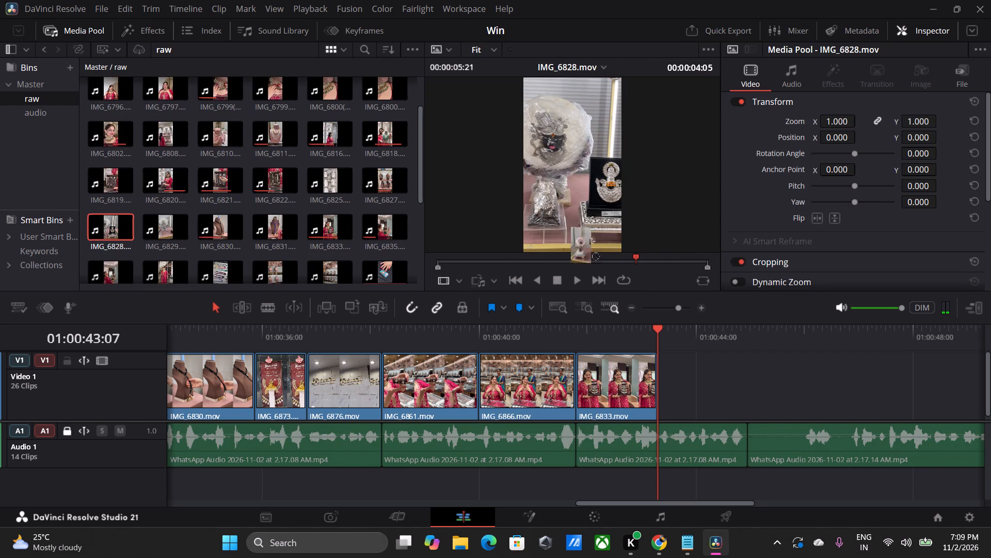
{"action": "left_click_drag", "start_coordinate": [591, 252], "coordinate": [663, 379]}
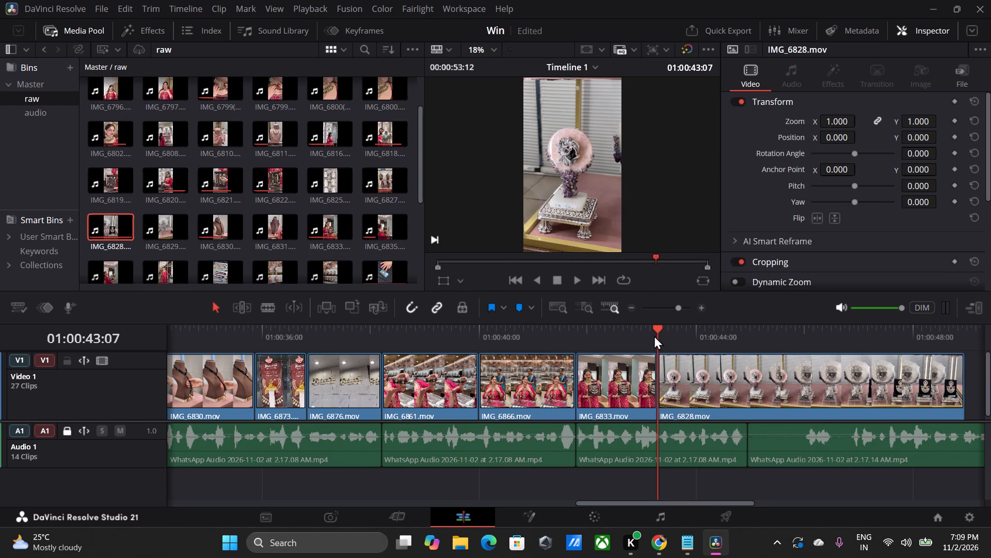
Split IMG_6828.mov at 01:00:45:20, delete its first part and close the gap after IMG_6833.mov.
{"action": "left_click_drag", "start_coordinate": [658, 331], "coordinate": [712, 351]}
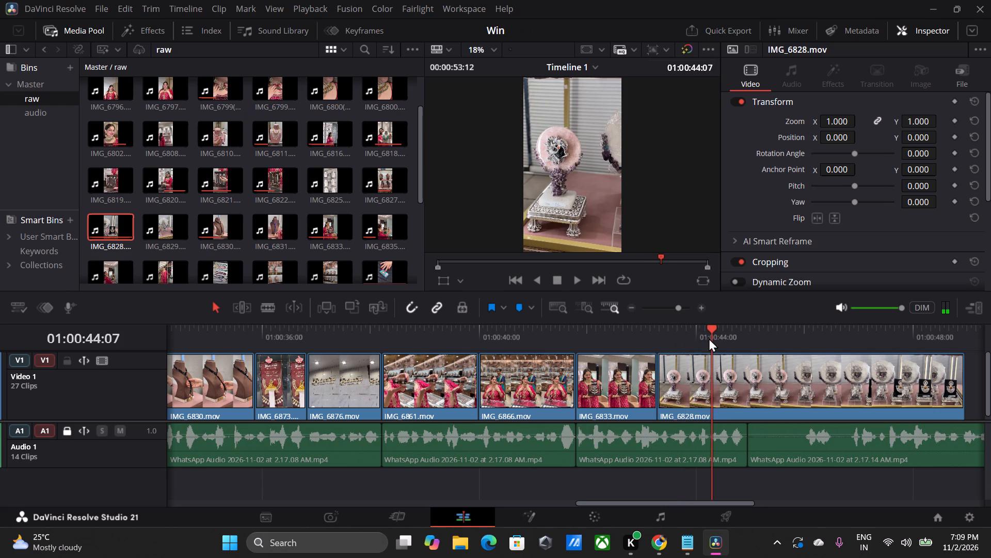
{"action": "left_click_drag", "start_coordinate": [709, 338], "coordinate": [795, 357]}
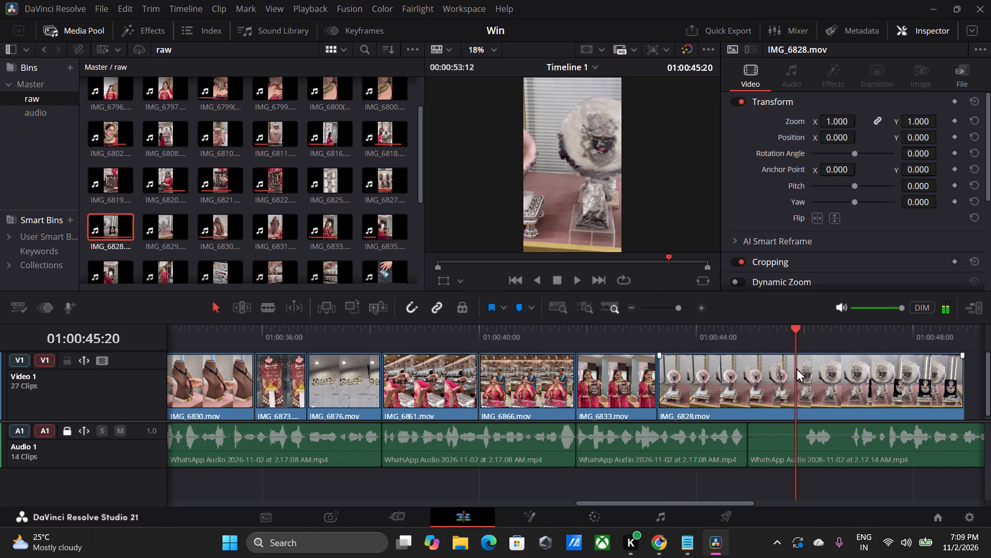
{"action": "left_click", "coordinate": [796, 394]}
{"action": "key", "text": "ctrl+b"}
{"action": "left_click", "coordinate": [727, 380]}
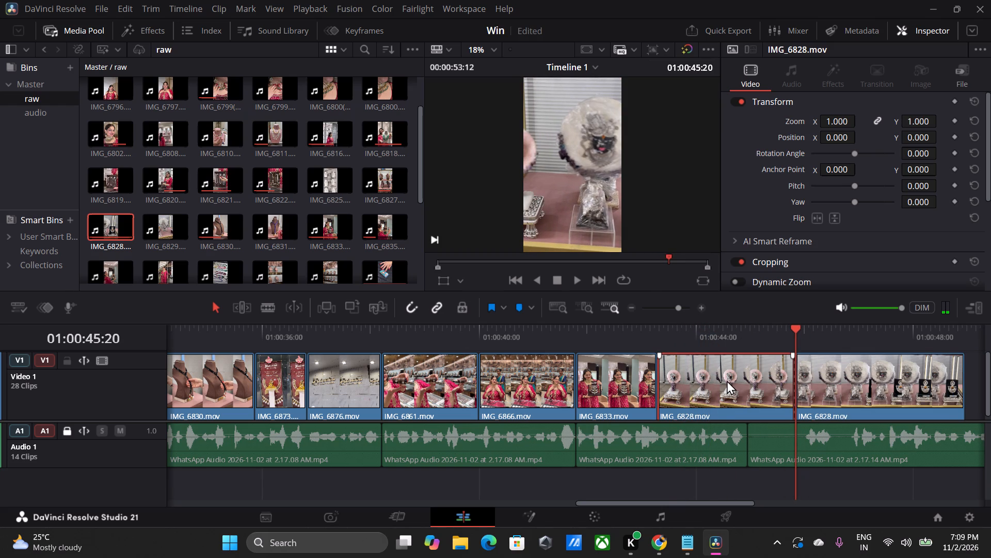
{"action": "key", "text": "BackSpace"}
{"action": "left_click", "coordinate": [727, 380]}
{"action": "key", "text": "BackSpace"}
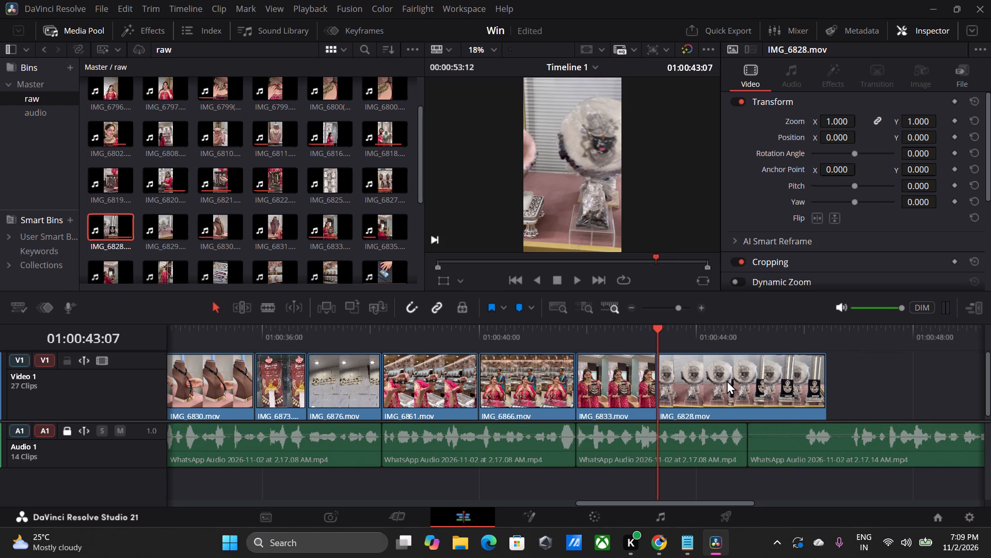
Play IMG_6828.mov with the narration, split it at 01:00:44:23 where the voice clip ends, and delete the part after the cut.
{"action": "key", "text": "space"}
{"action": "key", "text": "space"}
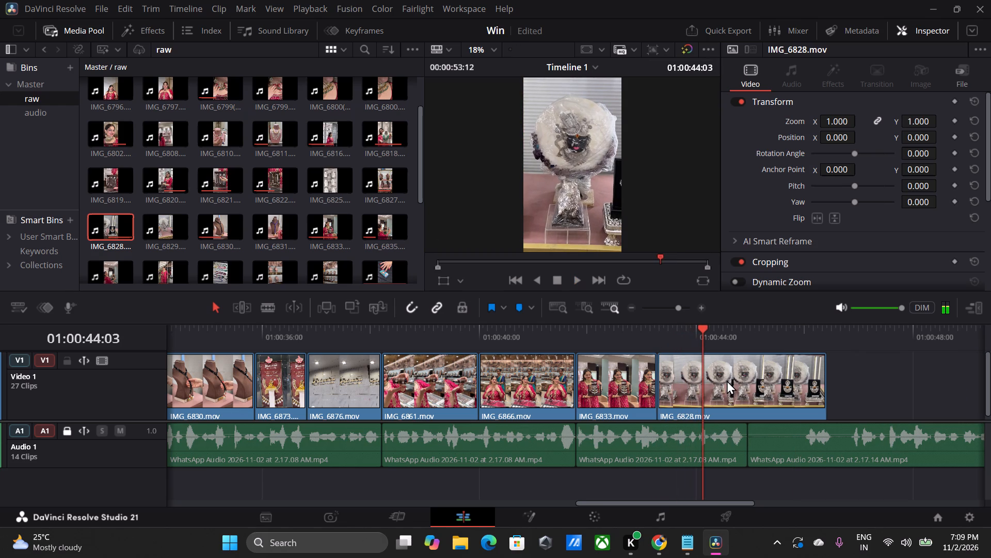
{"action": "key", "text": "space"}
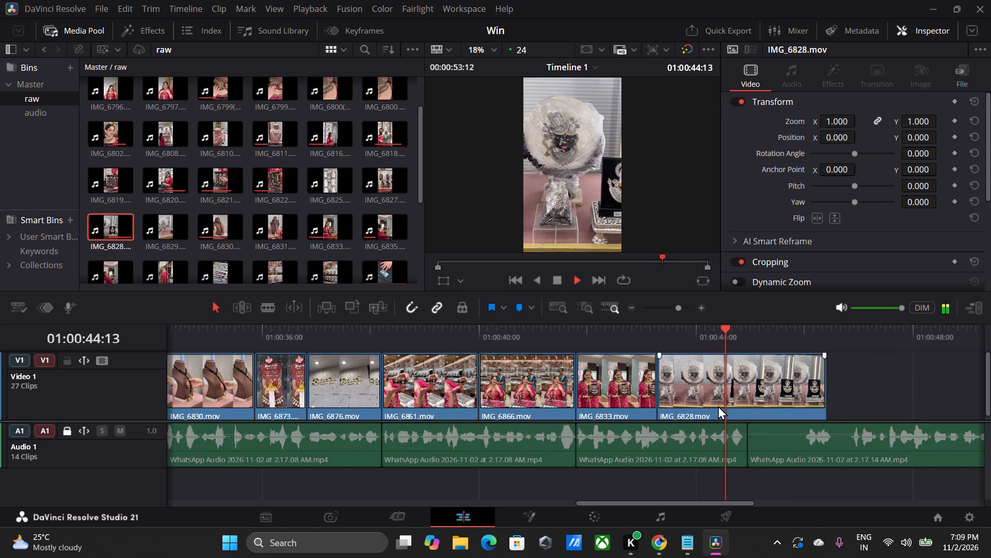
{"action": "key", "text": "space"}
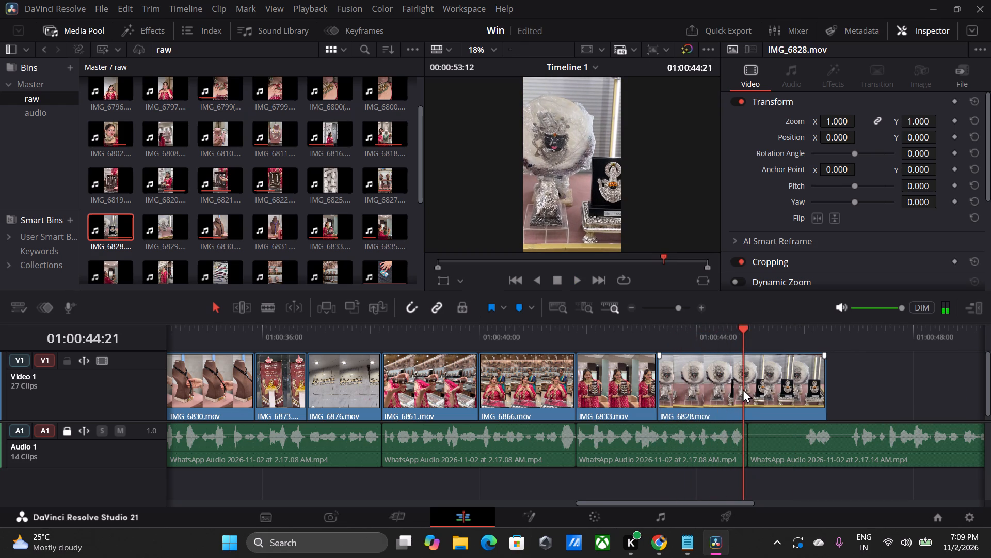
{"action": "left_click", "coordinate": [743, 329]}
{"action": "left_click", "coordinate": [746, 380]}
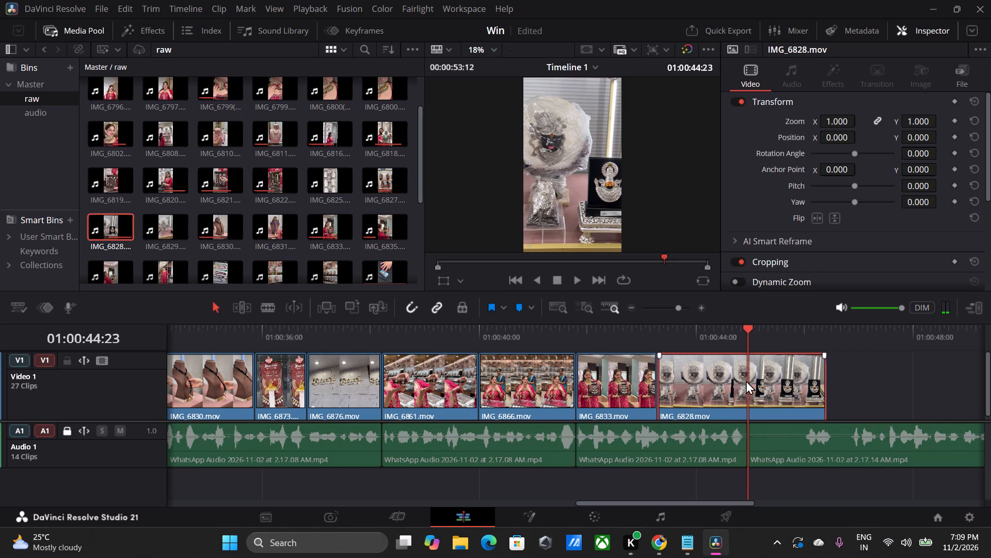
{"action": "key", "text": "ctrl+b"}
{"action": "left_click", "coordinate": [789, 383]}
{"action": "key", "text": "BackSpace"}
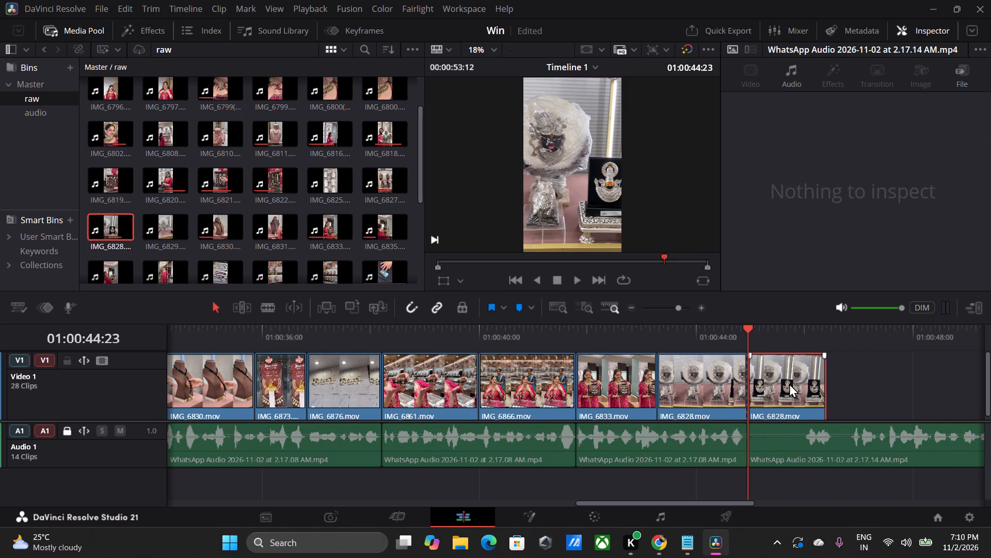
Unlock Audio 1, split the 2.17.14 AM voice clip at 01:00:45:23, delete its silent opening and close the gap.
{"action": "left_click", "coordinate": [67, 431]}
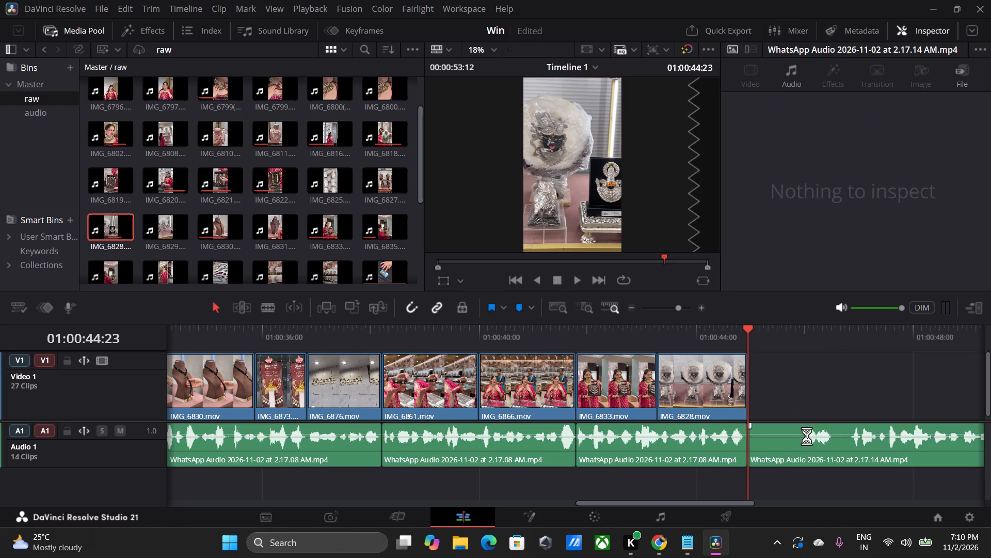
{"action": "scroll", "coordinate": [809, 438], "scroll_direction": "down", "scroll_amount": 1, "text": "alt"}
{"action": "scroll", "coordinate": [809, 438], "scroll_direction": "up", "scroll_amount": 5, "text": "alt"}
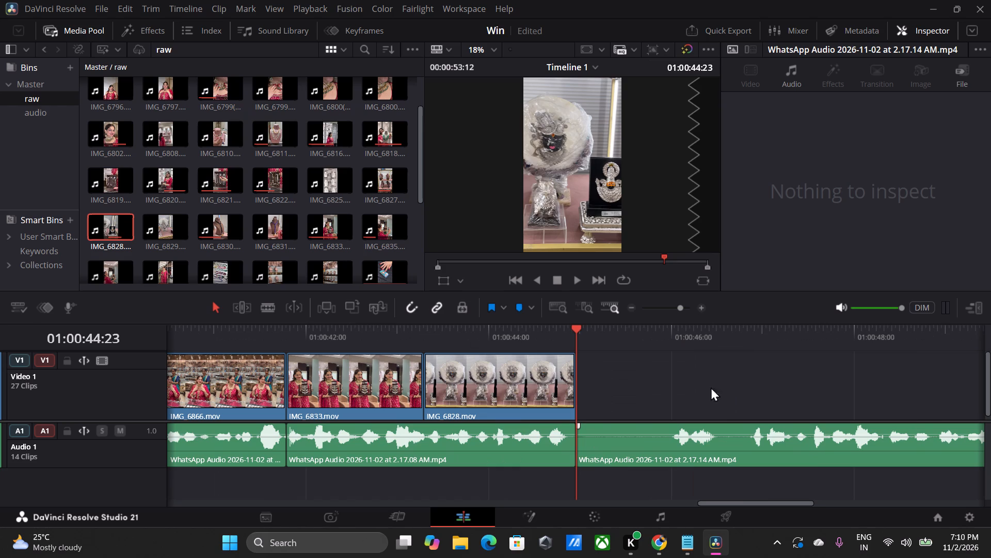
{"action": "left_click_drag", "start_coordinate": [578, 330], "coordinate": [668, 358]}
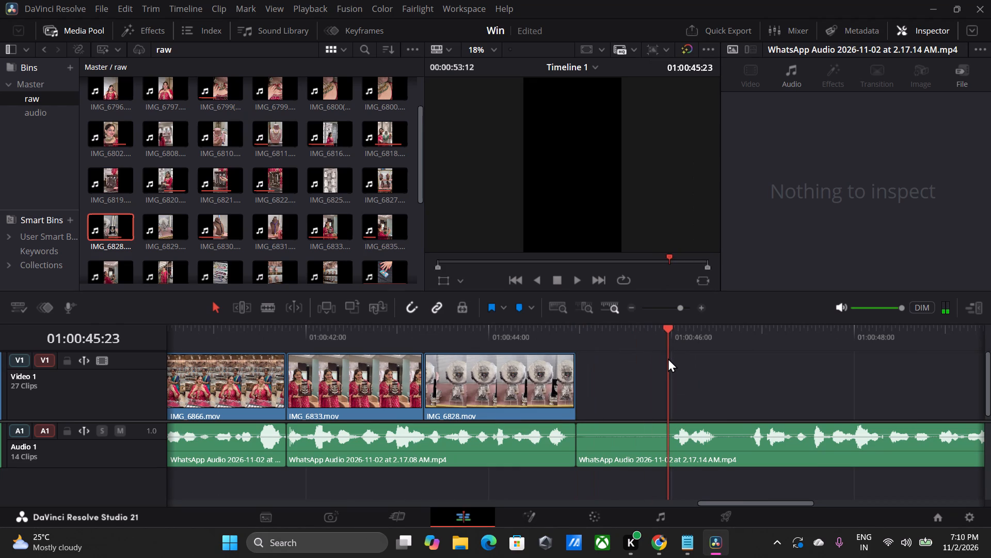
{"action": "key", "text": "ctrl+b"}
{"action": "left_click", "coordinate": [645, 425]}
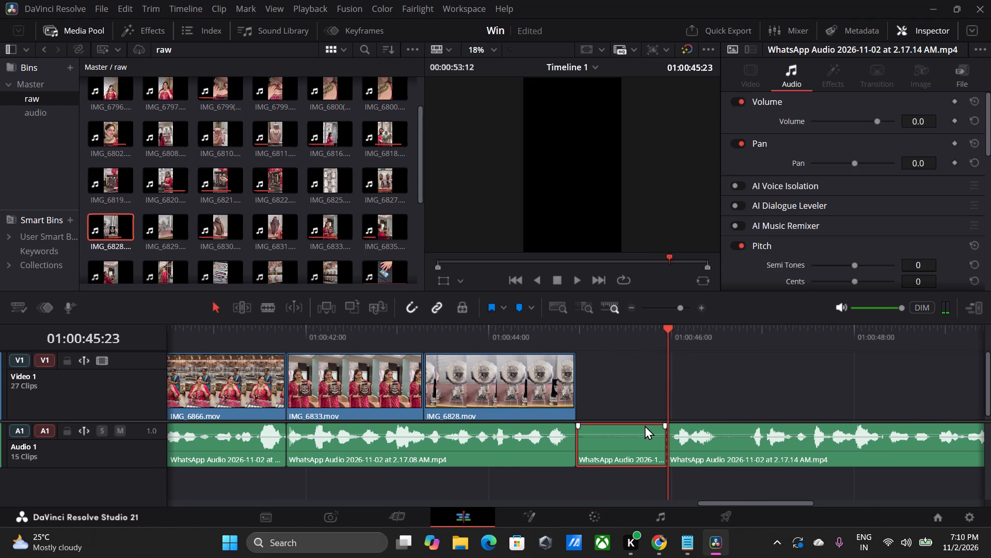
{"action": "key", "text": "BackSpace"}
{"action": "left_click", "coordinate": [645, 425]}
{"action": "key", "text": "BackSpace"}
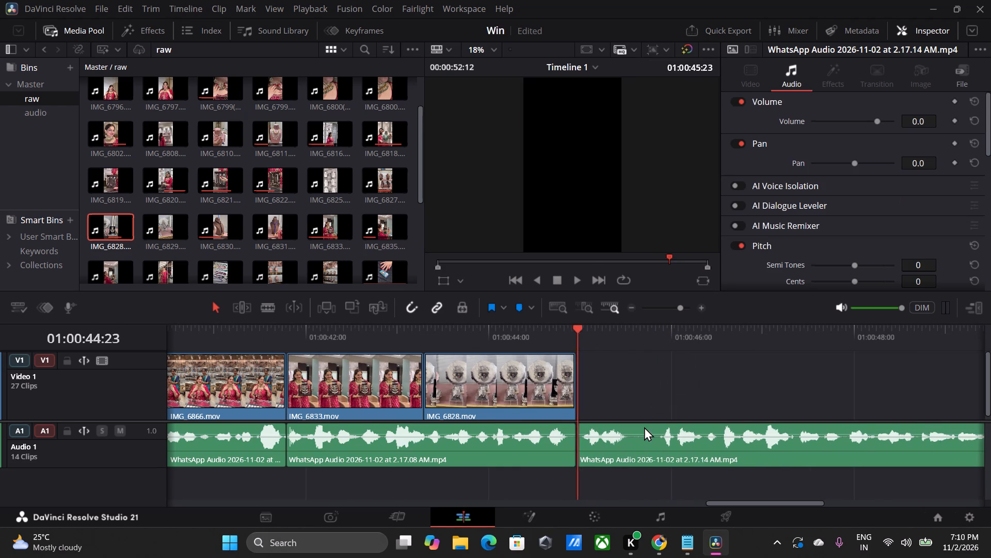
Split the 2.17.14 AM voice clip at 01:00:45:13 and 01:00:45:20, delete the pause between the cuts and close the gap.
{"action": "scroll", "coordinate": [757, 425], "scroll_direction": "up", "scroll_amount": 3, "text": "alt"}
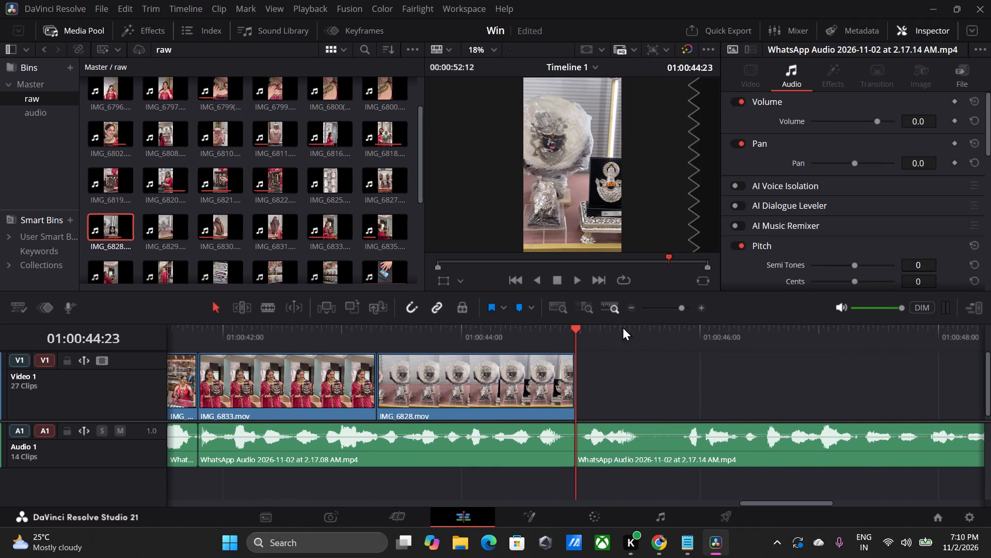
{"action": "left_click_drag", "start_coordinate": [576, 330], "coordinate": [645, 346]}
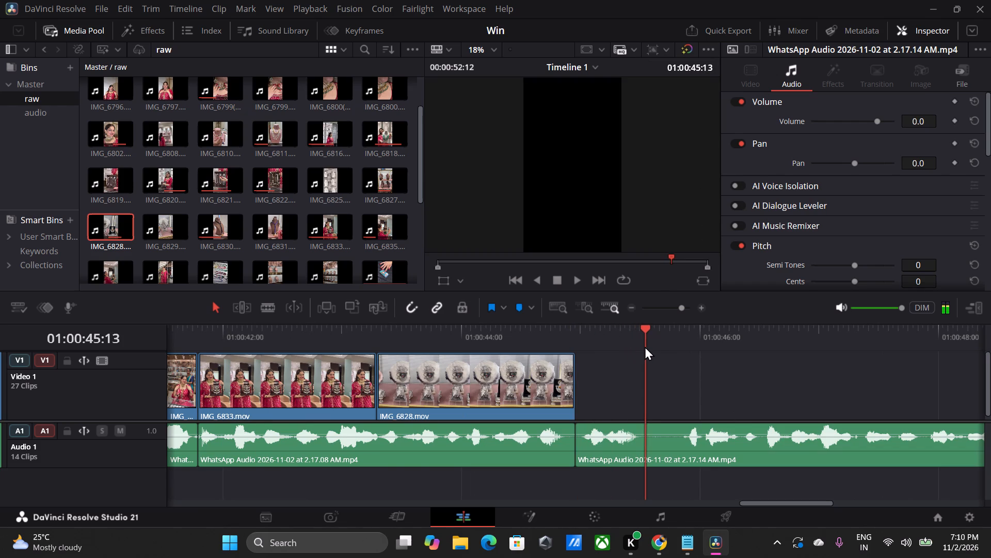
{"action": "key", "text": "ctrl+b"}
{"action": "left_click_drag", "start_coordinate": [646, 328], "coordinate": [676, 339]}
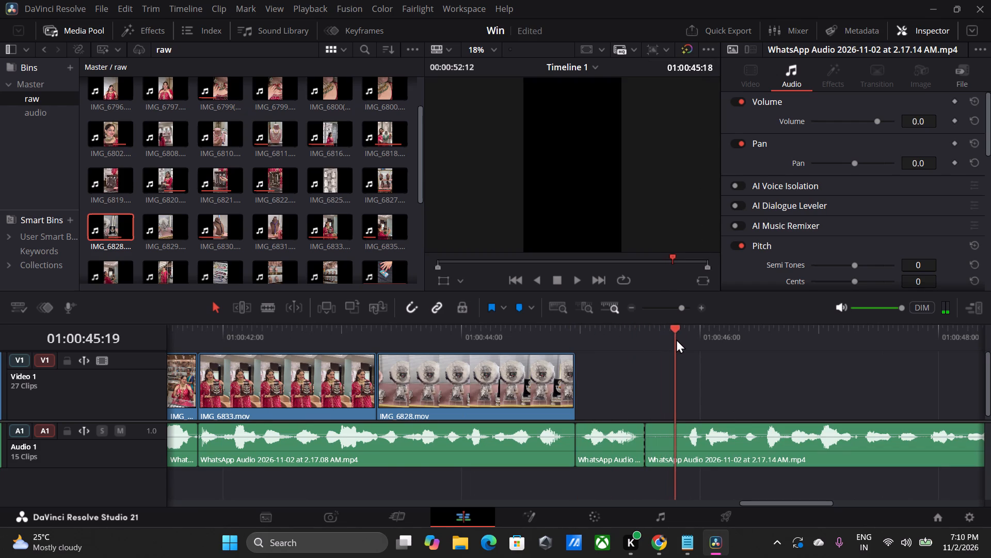
{"action": "left_click_drag", "start_coordinate": [676, 339], "coordinate": [682, 344]}
{"action": "key", "text": "ctrl+b"}
{"action": "left_click", "coordinate": [667, 427]}
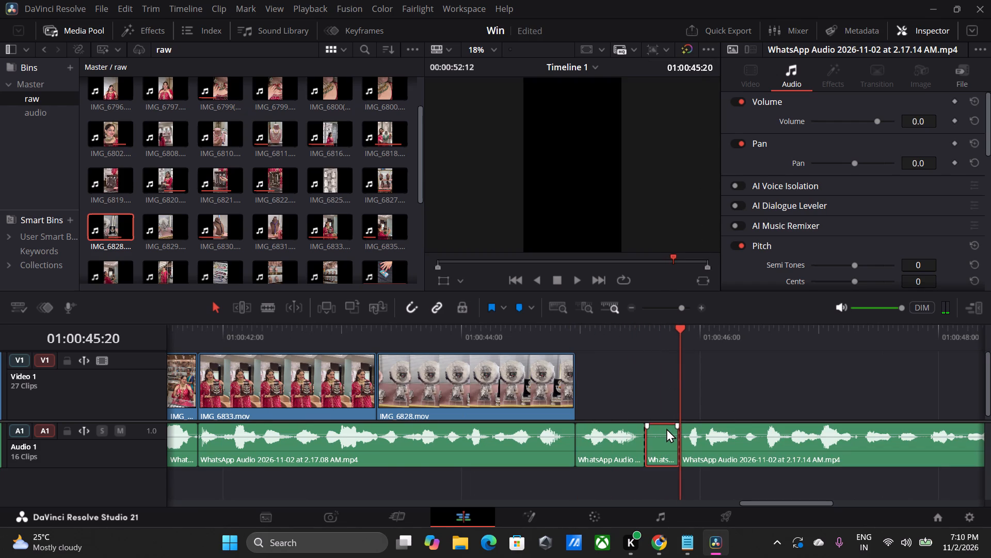
{"action": "key", "text": "BackSpace"}
{"action": "left_click", "coordinate": [666, 428]}
{"action": "key", "text": "BackSpace"}
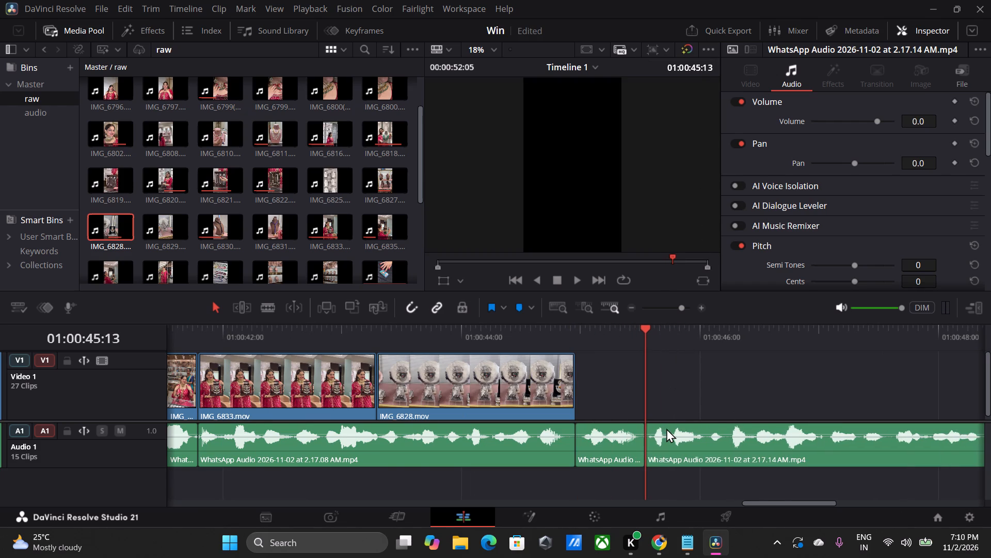
Play the tightened narration from IMG_6828.mov up to 01:00:47:11 and check raw clips such as IMG_6825.mov for matching footage.
{"action": "scroll", "coordinate": [666, 431], "scroll_direction": "down", "scroll_amount": 8, "text": "alt"}
{"action": "scroll", "coordinate": [660, 446], "scroll_direction": "up", "scroll_amount": 5, "text": "alt"}
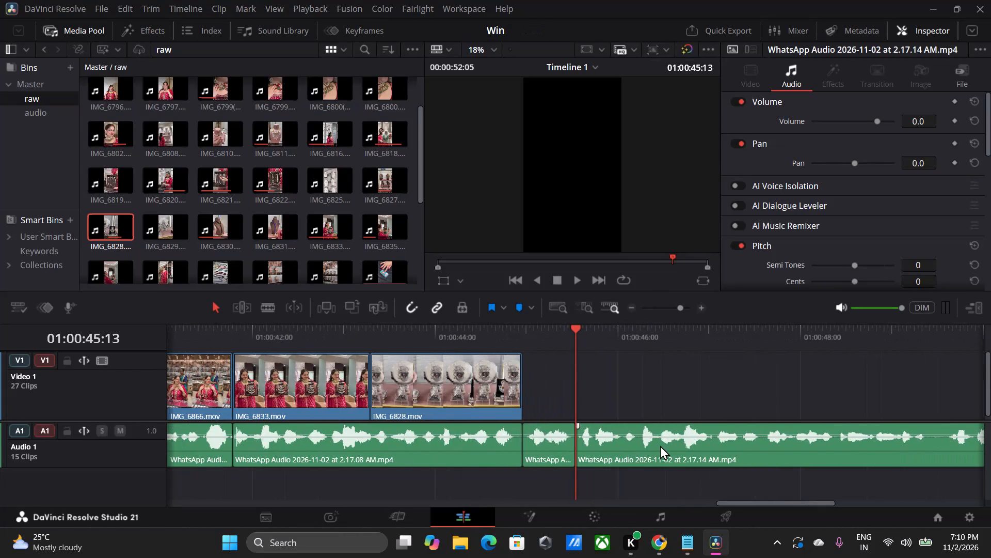
{"action": "scroll", "coordinate": [660, 445], "scroll_direction": "down", "scroll_amount": 4, "text": "alt"}
{"action": "left_click", "coordinate": [468, 336]}
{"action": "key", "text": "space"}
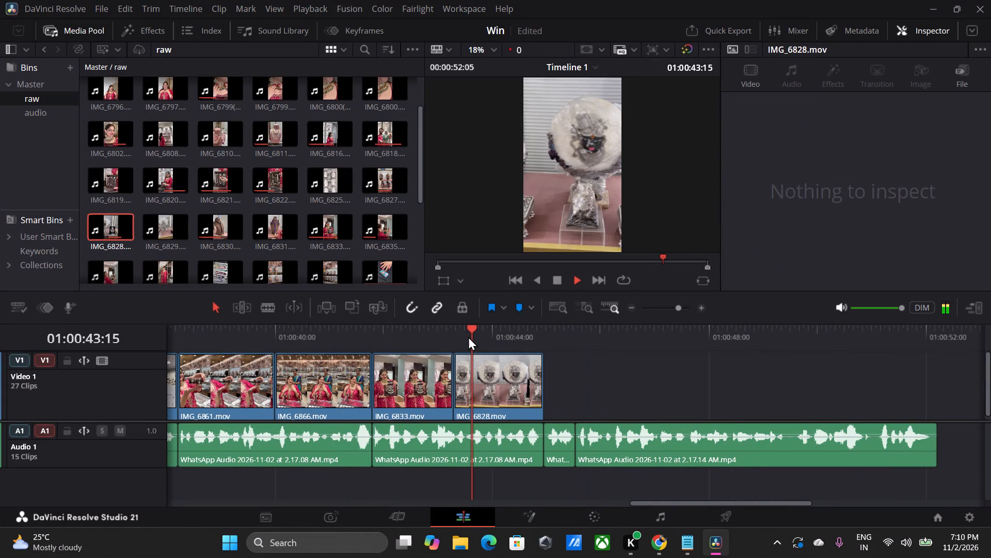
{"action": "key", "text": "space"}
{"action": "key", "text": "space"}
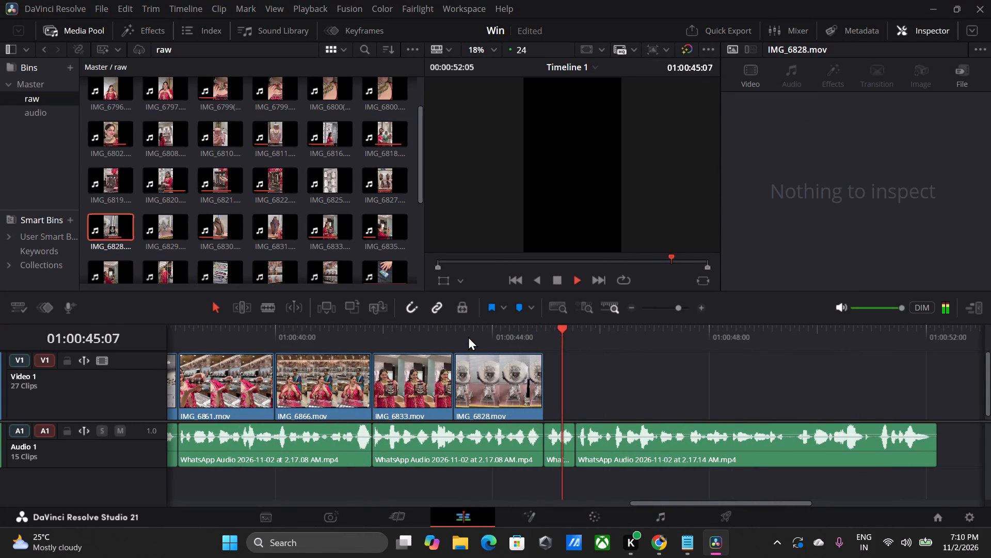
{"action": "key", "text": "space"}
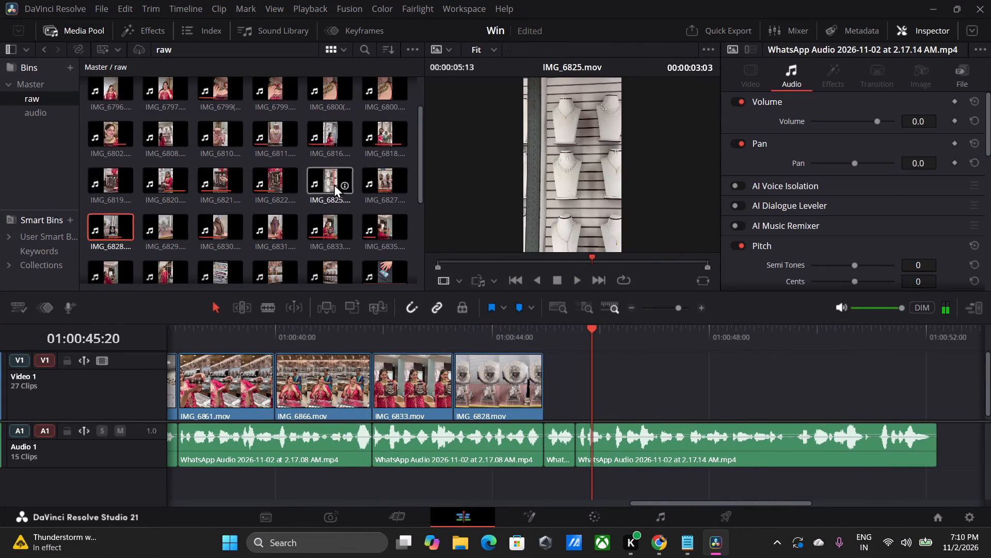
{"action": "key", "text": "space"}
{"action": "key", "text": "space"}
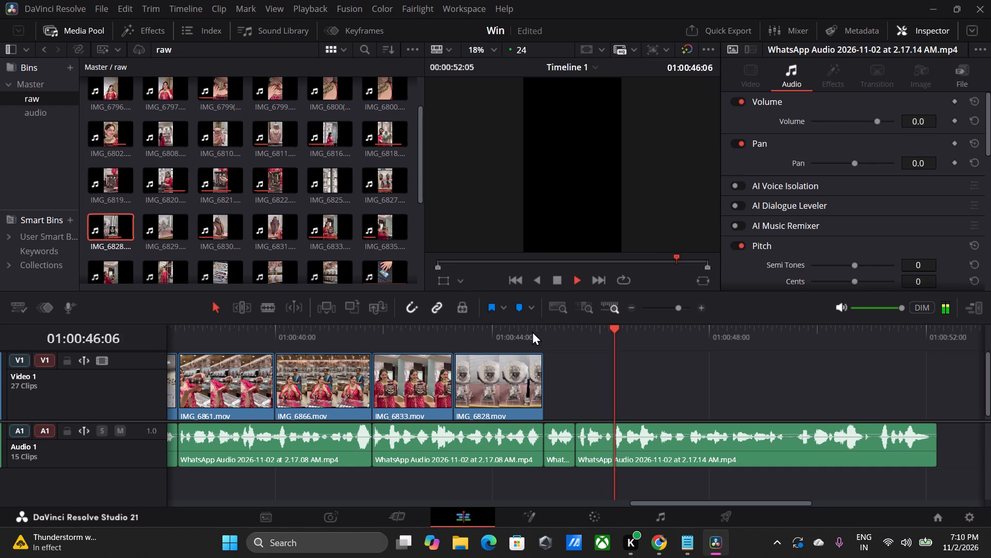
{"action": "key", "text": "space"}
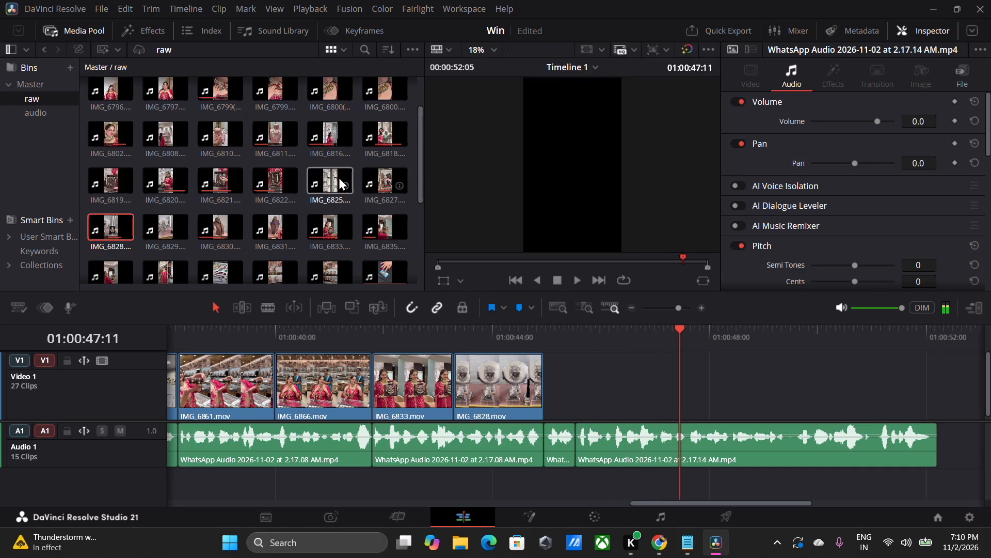
Place the video of IMG_6825.mov, the white necklace display wall, directly after IMG_6828.mov on Video 1.
{"action": "double_click", "coordinate": [322, 177]}
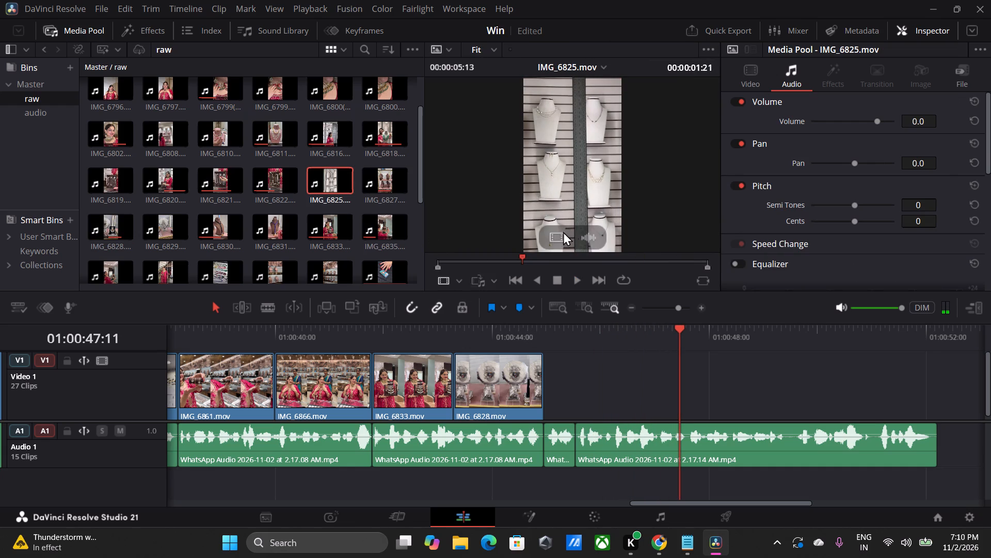
{"action": "left_click_drag", "start_coordinate": [557, 234], "coordinate": [546, 391]}
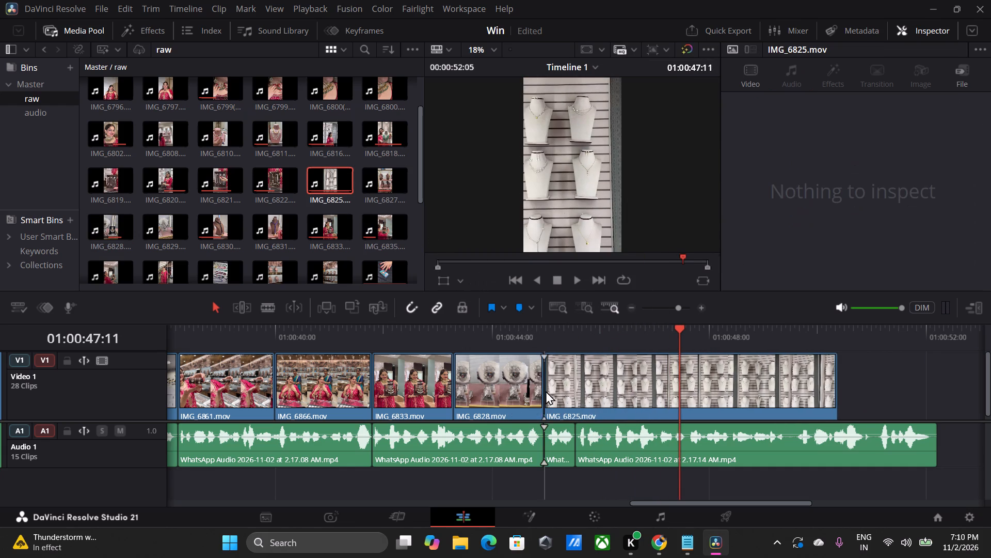
Play IMG_6825.mov with the narration, split it at 01:00:46:14 and delete the part after the cut.
{"action": "key", "text": "space"}
{"action": "key", "text": "space"}
{"action": "left_click", "coordinate": [544, 334]}
{"action": "key", "text": "space"}
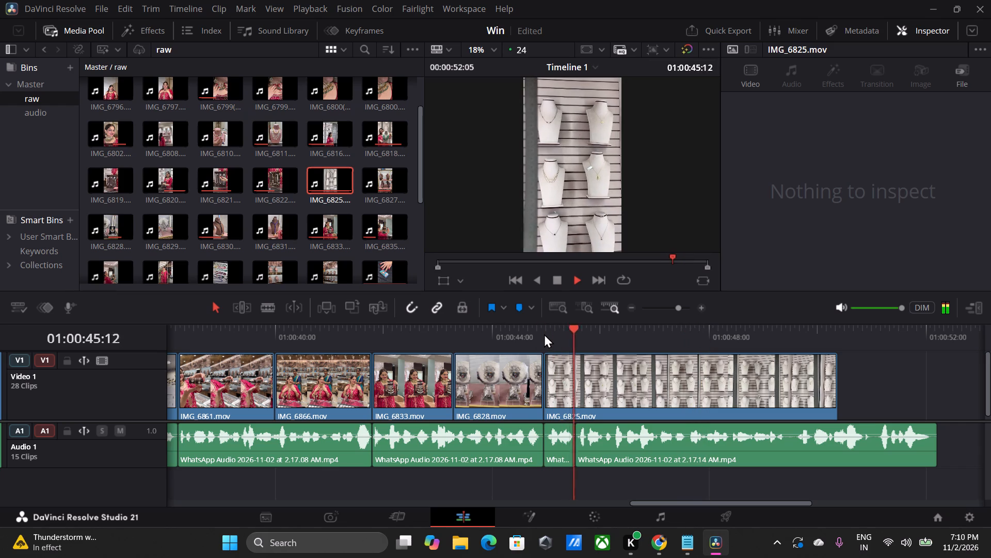
{"action": "key", "text": "space"}
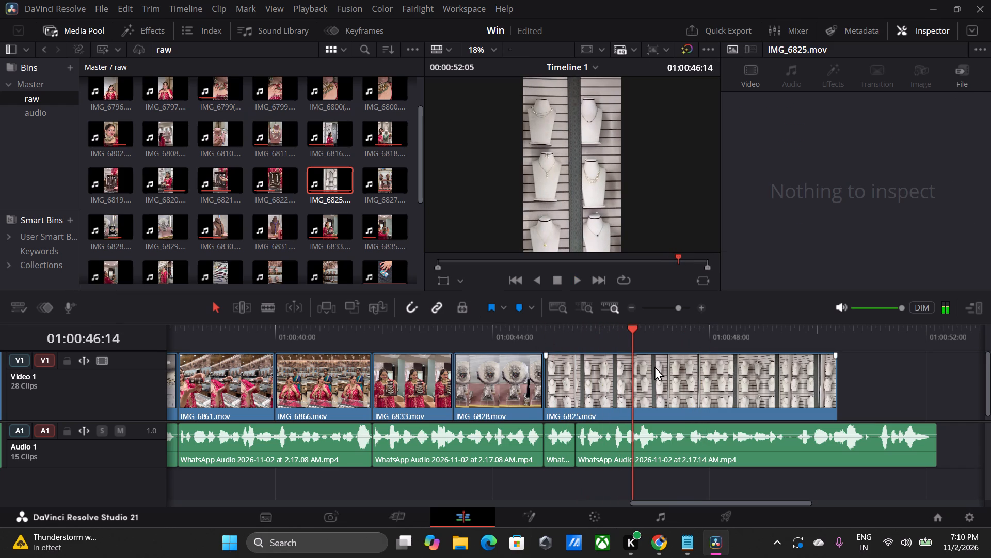
{"action": "left_click", "coordinate": [654, 366]}
{"action": "key", "text": "ctrl+b"}
{"action": "left_click", "coordinate": [694, 380]}
{"action": "key", "text": "BackSpace"}
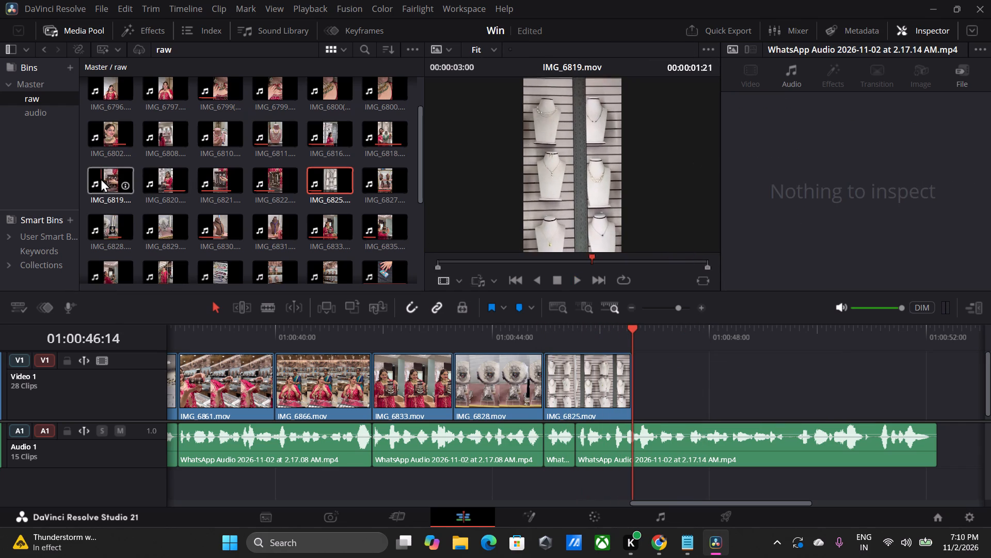
Place the video of IMG_6808.mov directly after IMG_6825.mov on Video 1 and play it with the narration.
{"action": "double_click", "coordinate": [163, 135]}
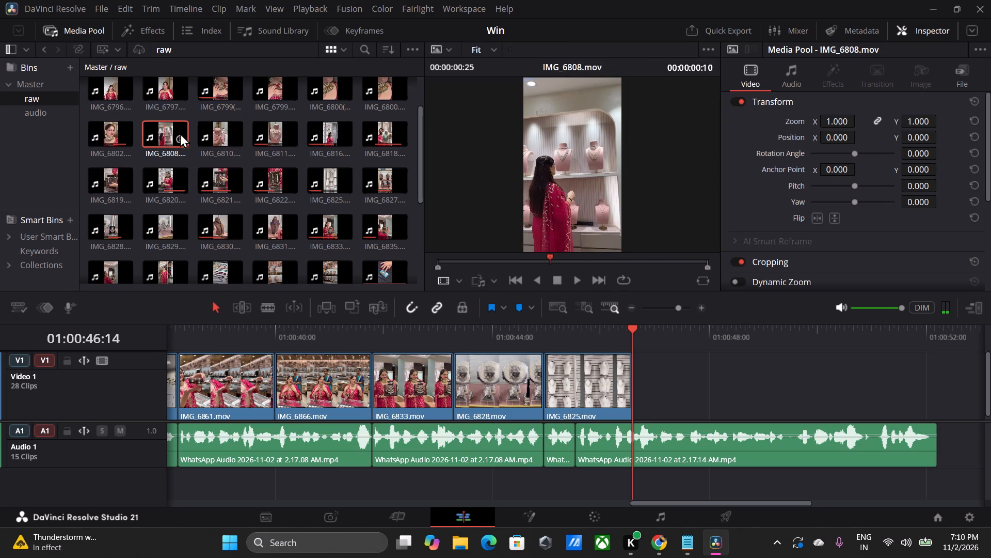
{"action": "left_click_drag", "start_coordinate": [556, 240], "coordinate": [637, 374]}
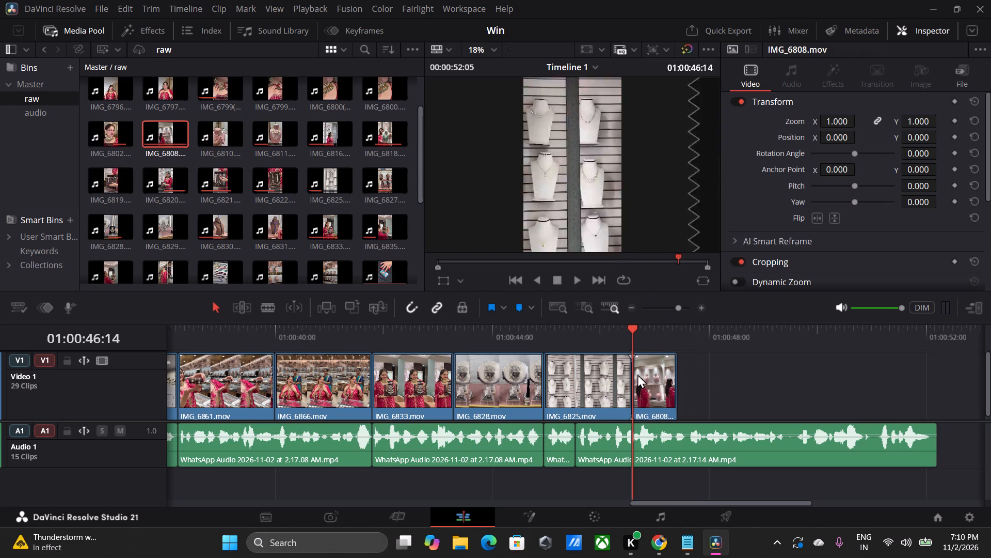
{"action": "key", "text": "space"}
{"action": "key", "text": "space"}
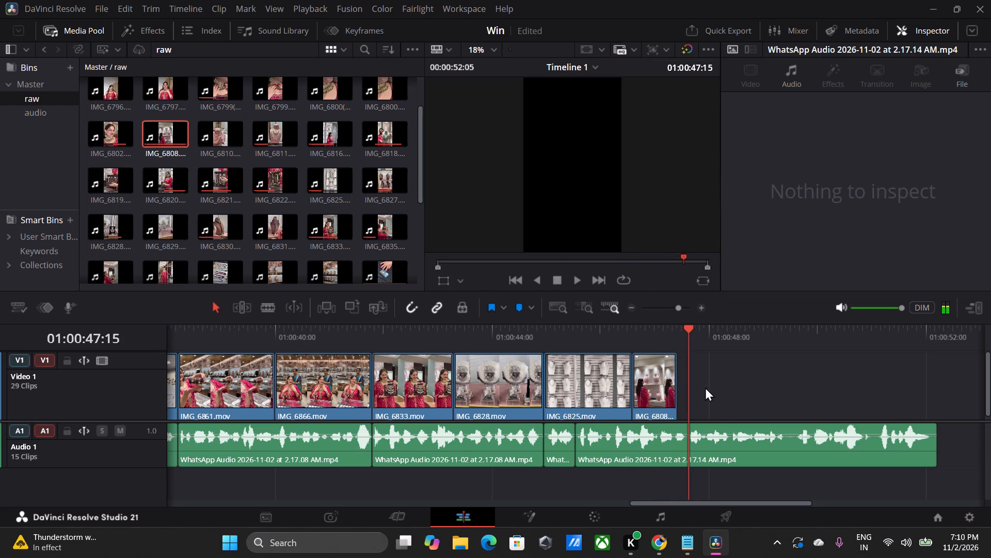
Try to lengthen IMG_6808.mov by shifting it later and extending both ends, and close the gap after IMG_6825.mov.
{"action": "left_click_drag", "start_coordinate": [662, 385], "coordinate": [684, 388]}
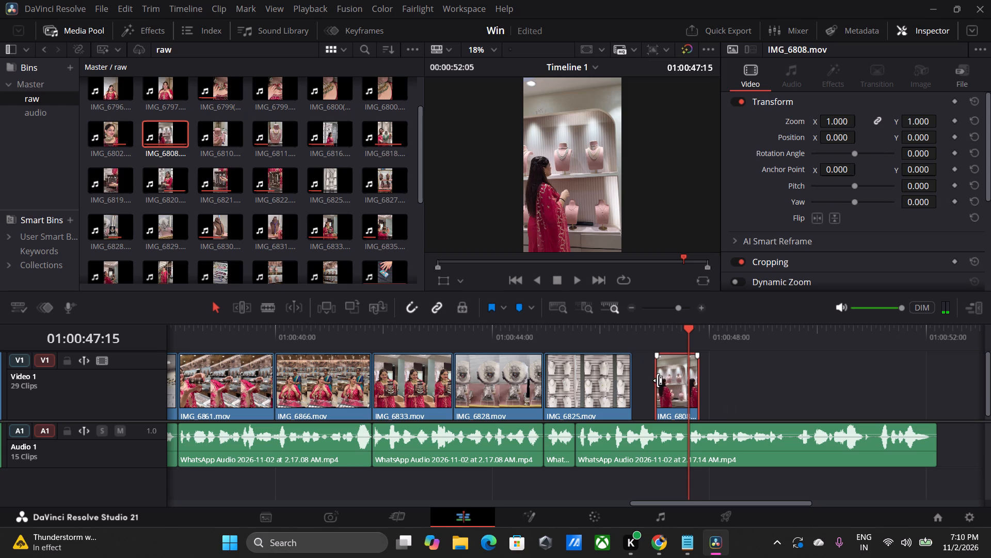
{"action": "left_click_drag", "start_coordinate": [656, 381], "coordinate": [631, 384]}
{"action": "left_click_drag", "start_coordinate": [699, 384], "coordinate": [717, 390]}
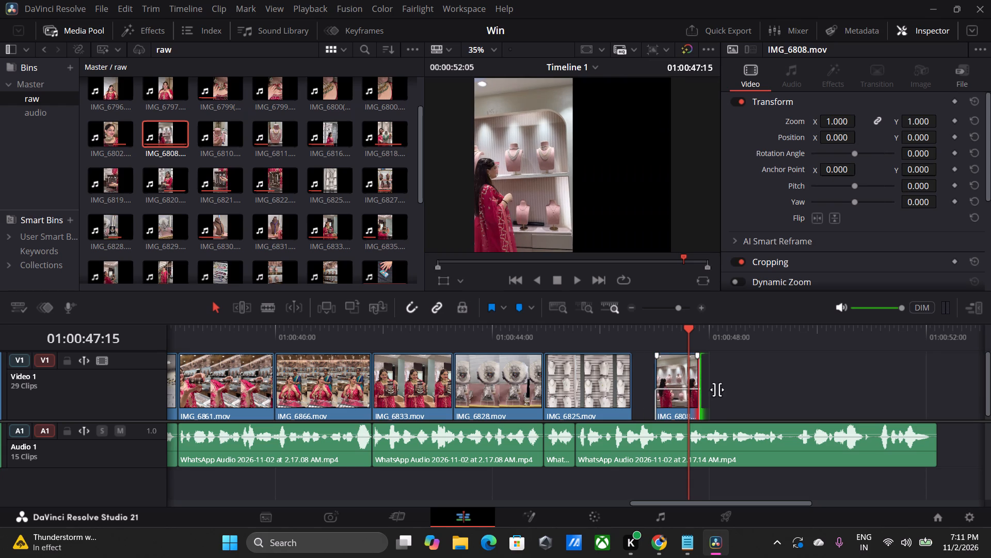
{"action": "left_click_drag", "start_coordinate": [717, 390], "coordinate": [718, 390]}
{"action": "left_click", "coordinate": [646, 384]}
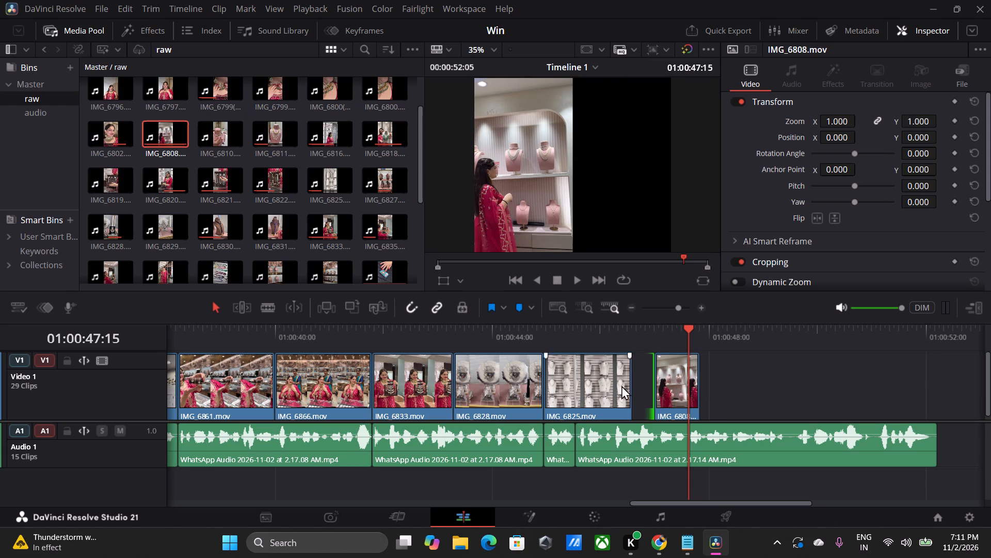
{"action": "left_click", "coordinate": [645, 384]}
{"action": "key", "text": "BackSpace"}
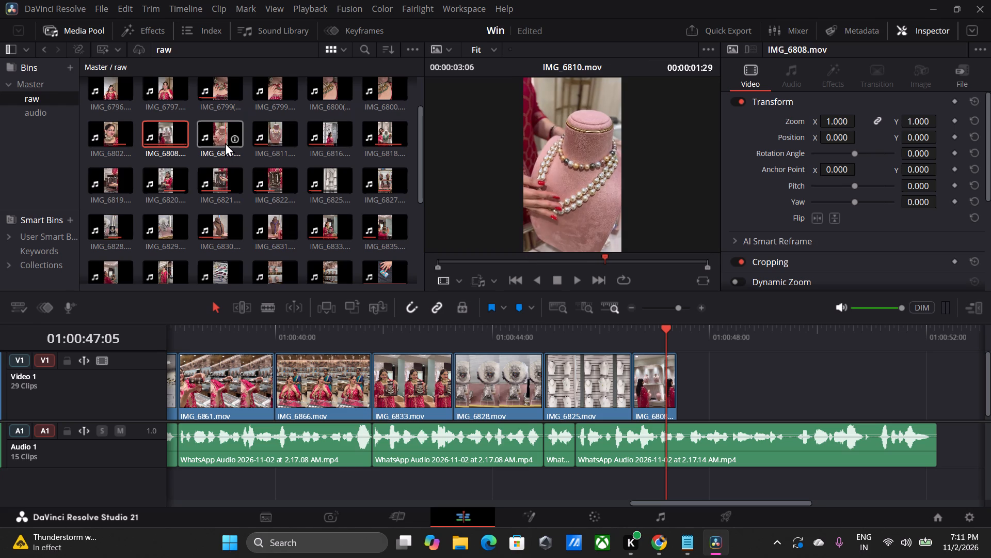
Place the video of IMG_6810.mov, the pearl necklace on a pink bust, directly after IMG_6808.mov and play through to 01:00:48:21.
{"action": "double_click", "coordinate": [224, 141]}
{"action": "left_click_drag", "start_coordinate": [554, 240], "coordinate": [642, 288]}
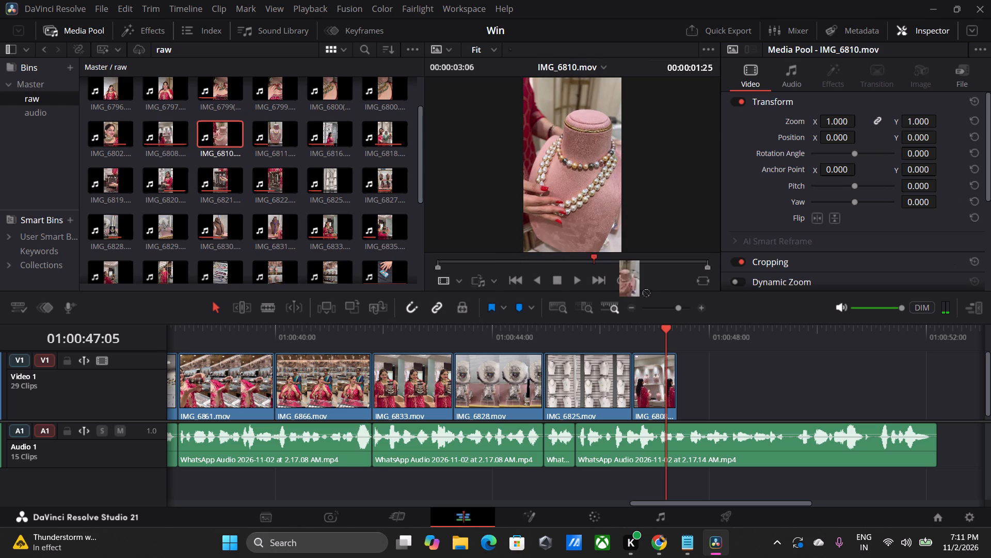
{"action": "left_click_drag", "start_coordinate": [642, 288], "coordinate": [677, 366]}
{"action": "left_click", "coordinate": [649, 333]}
{"action": "key", "text": "space"}
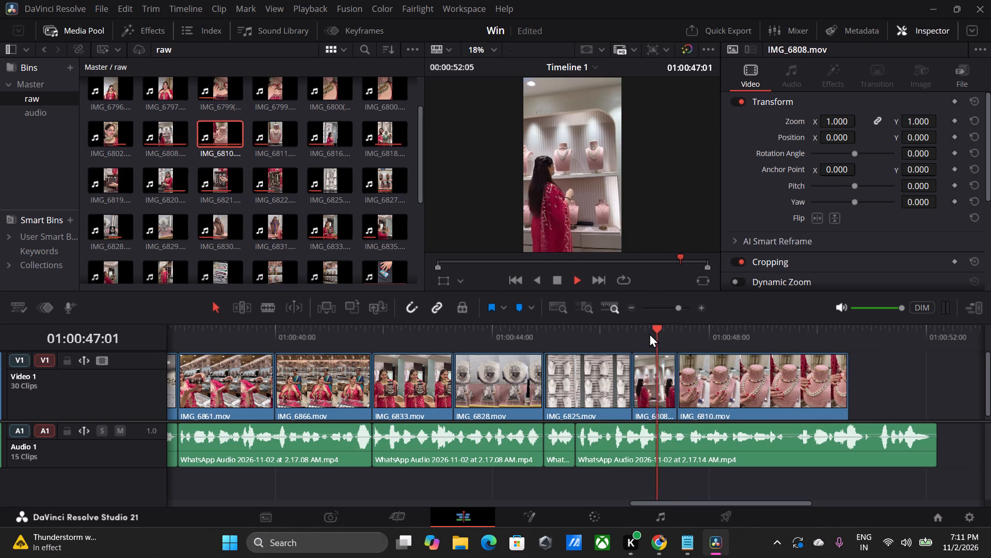
{"action": "key", "text": "space"}
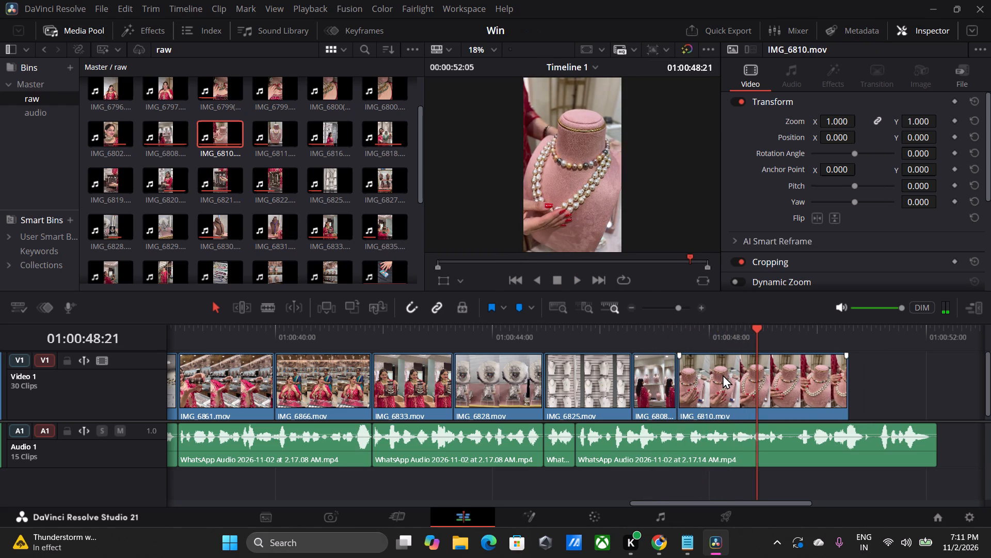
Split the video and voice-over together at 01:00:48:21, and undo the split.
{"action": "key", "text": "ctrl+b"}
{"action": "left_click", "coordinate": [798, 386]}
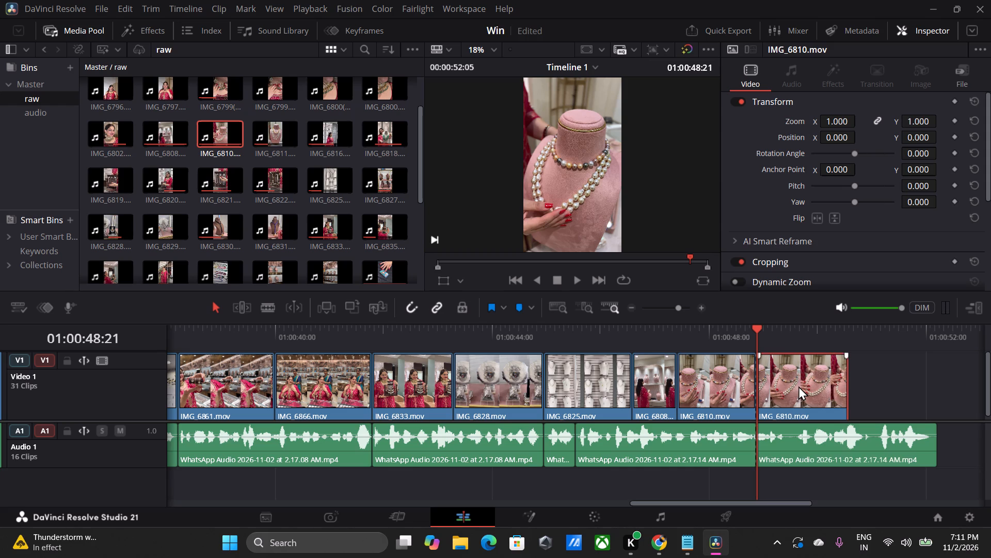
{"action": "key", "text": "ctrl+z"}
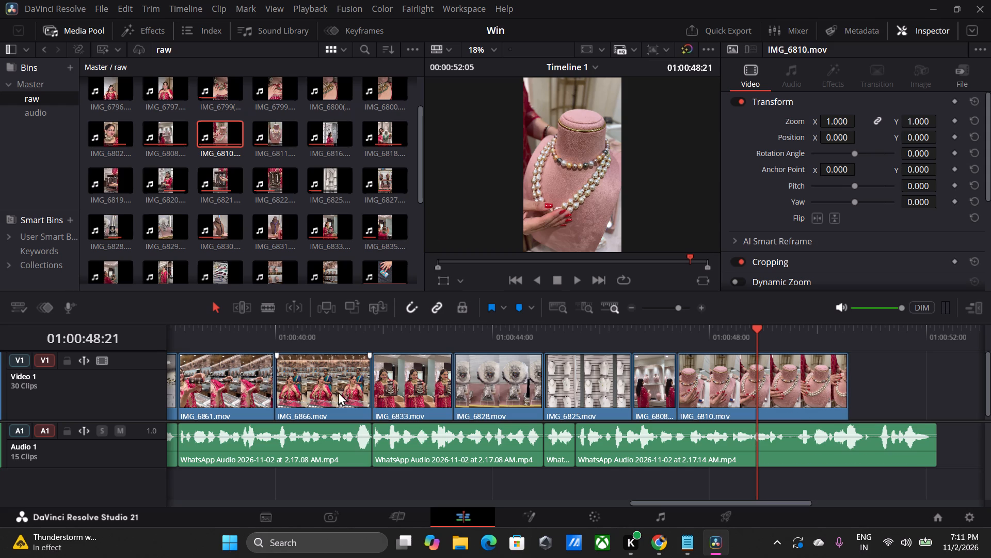
With Audio 1 locked, split IMG_6810.mov at 01:00:48:21 and delete the part after the cut.
{"action": "left_click", "coordinate": [67, 429]}
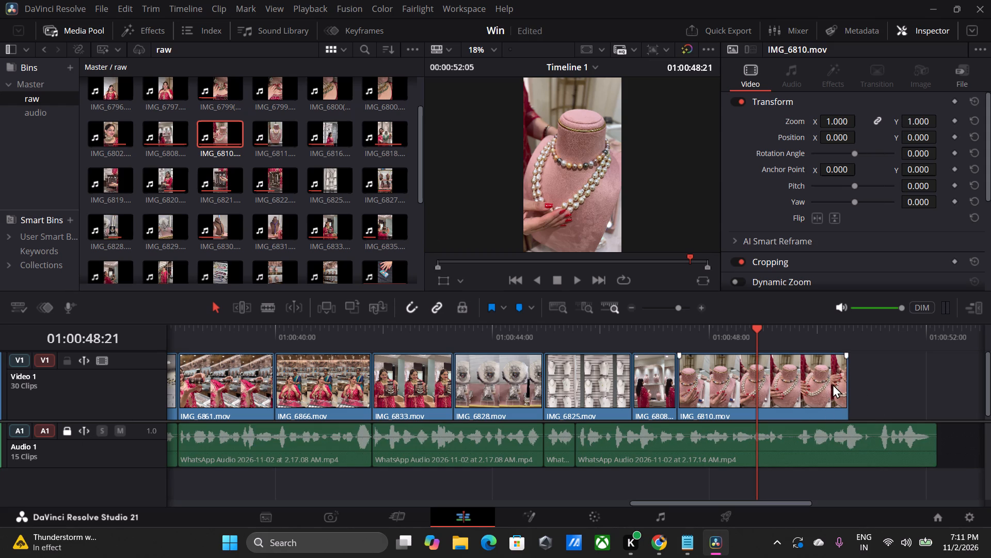
{"action": "key", "text": "ctrl+b"}
{"action": "left_click", "coordinate": [825, 370]}
{"action": "key", "text": "BackSpace"}
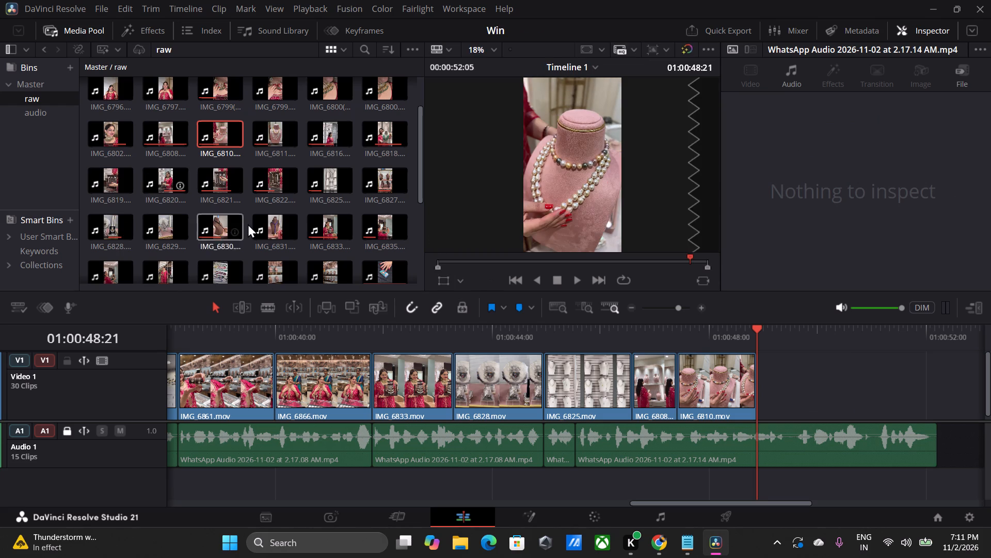
Place the video of IMG_6831.mov, the purple bead necklace, directly after IMG_6810.mov on Video 1.
{"action": "double_click", "coordinate": [277, 222]}
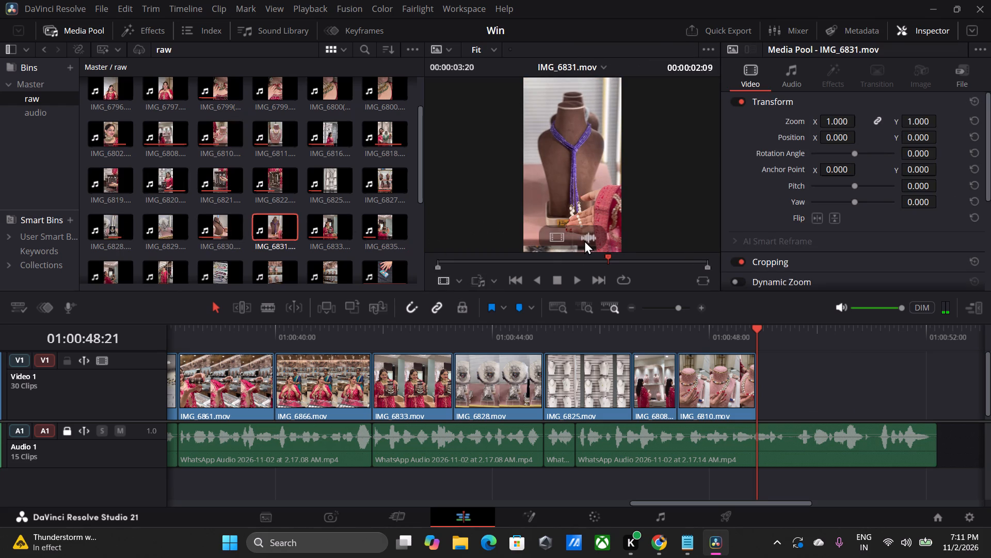
{"action": "left_click_drag", "start_coordinate": [562, 240], "coordinate": [757, 374]}
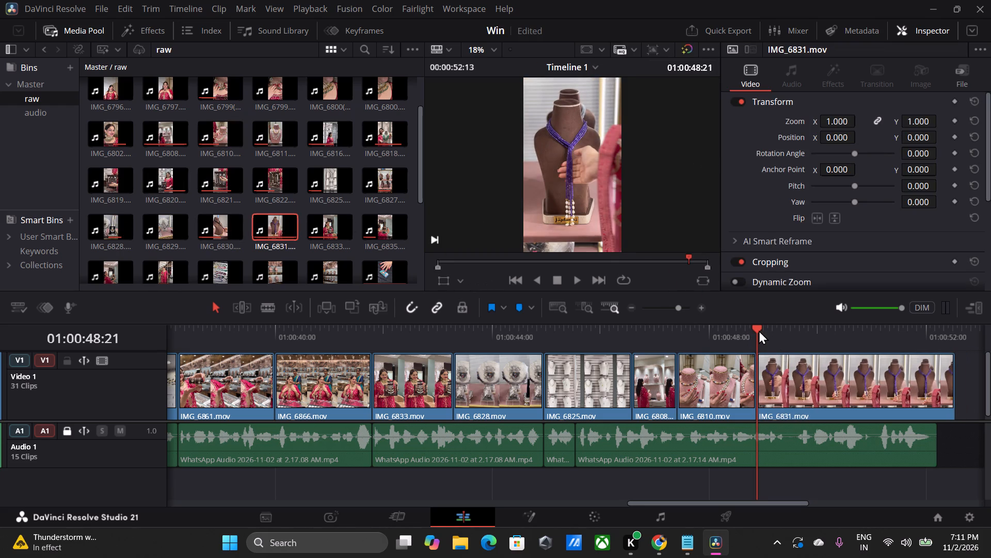
Play IMG_6831.mov with the narration, split it at 01:00:50:05 and delete the part after the cut.
{"action": "left_click_drag", "start_coordinate": [759, 330], "coordinate": [796, 337]}
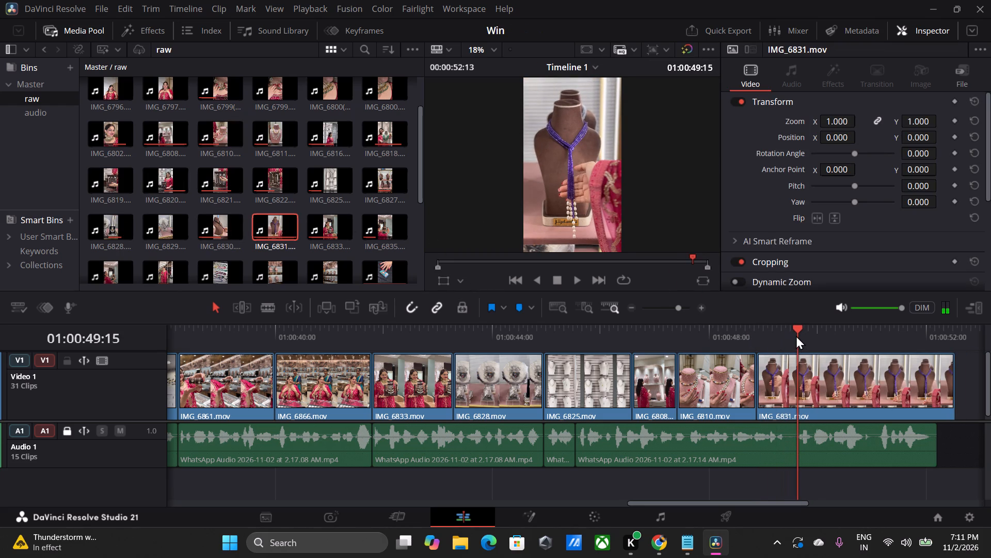
{"action": "left_click_drag", "start_coordinate": [795, 333], "coordinate": [809, 334]}
{"action": "key", "text": "space"}
{"action": "key", "text": "space"}
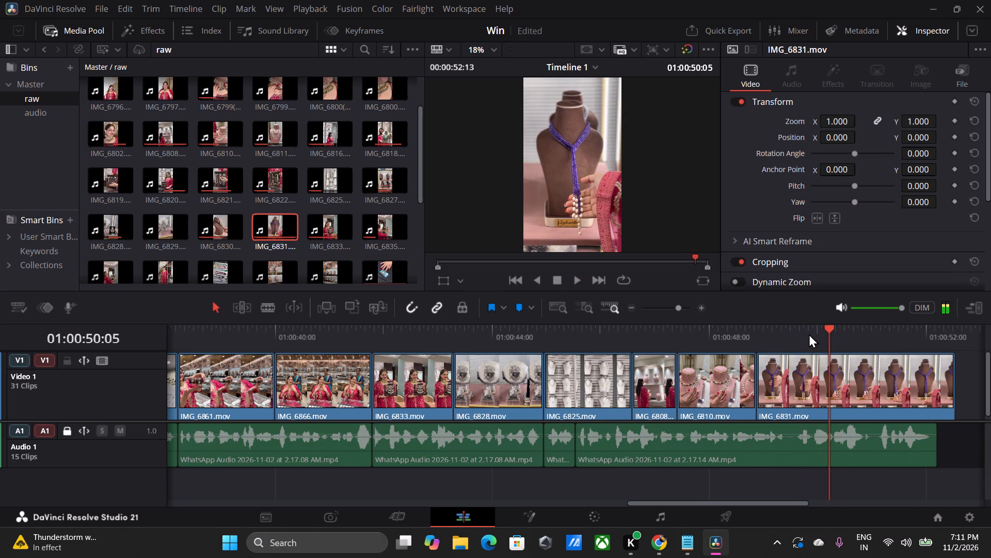
{"action": "key", "text": "ctrl+b"}
{"action": "left_click", "coordinate": [861, 354]}
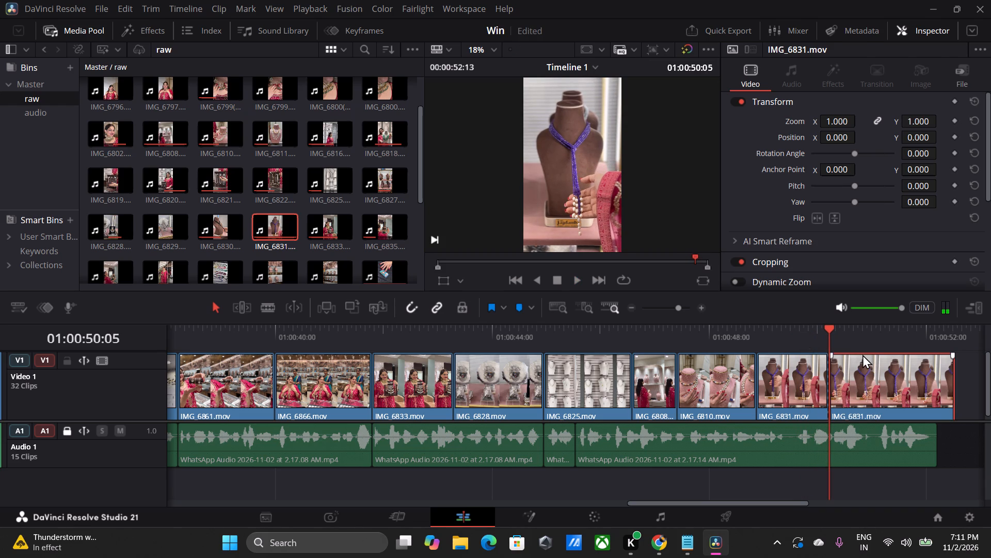
{"action": "key", "text": "BackSpace"}
Find IMG_6681.MOV, the showroom display shelves, in the raw bin and place its video directly after IMG_6831.mov on Video 1.
{"action": "scroll", "coordinate": [121, 126], "scroll_direction": "up", "scroll_amount": 1}
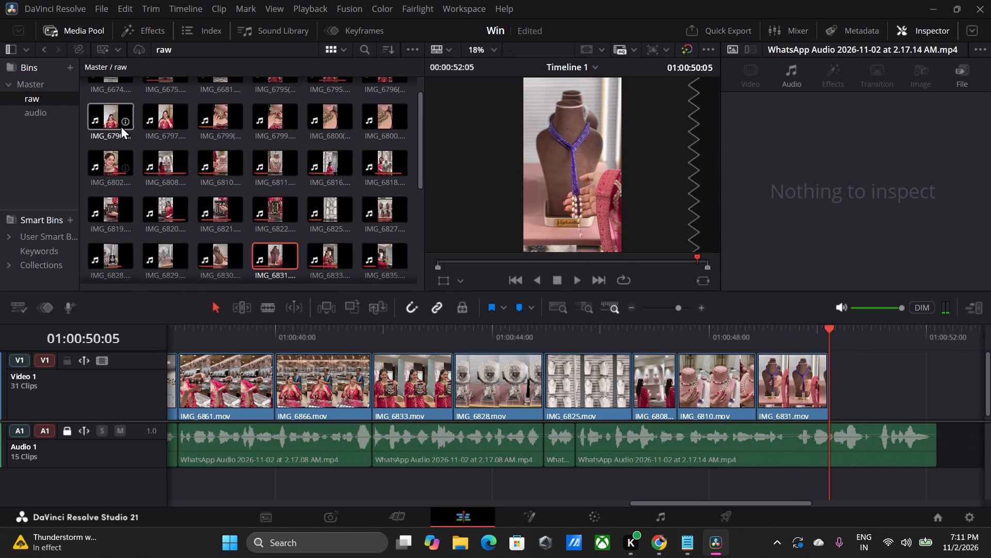
{"action": "scroll", "coordinate": [101, 119], "scroll_direction": "up", "scroll_amount": 1}
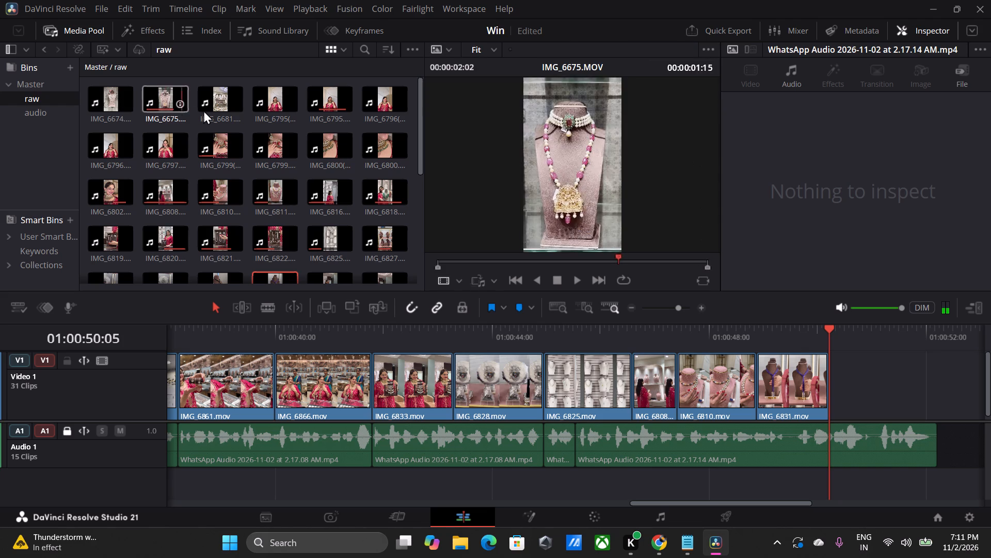
{"action": "double_click", "coordinate": [219, 99]}
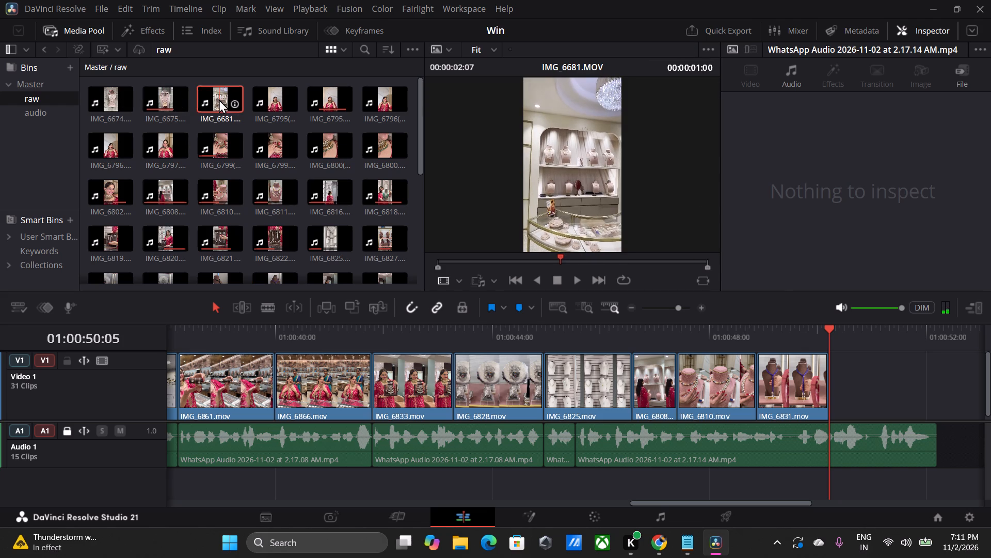
{"action": "left_click_drag", "start_coordinate": [557, 236], "coordinate": [841, 384]}
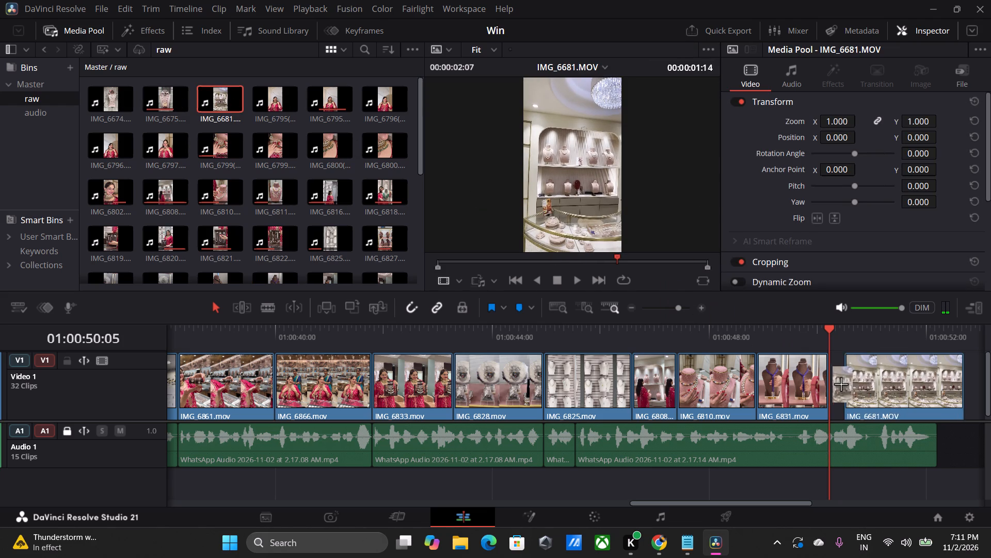
{"action": "left_click_drag", "start_coordinate": [841, 384], "coordinate": [832, 384]}
Play the edit from the start of IMG_6825.mov to the end of the voice-over to check the new clips.
{"action": "left_click_drag", "start_coordinate": [829, 333], "coordinate": [852, 338]}
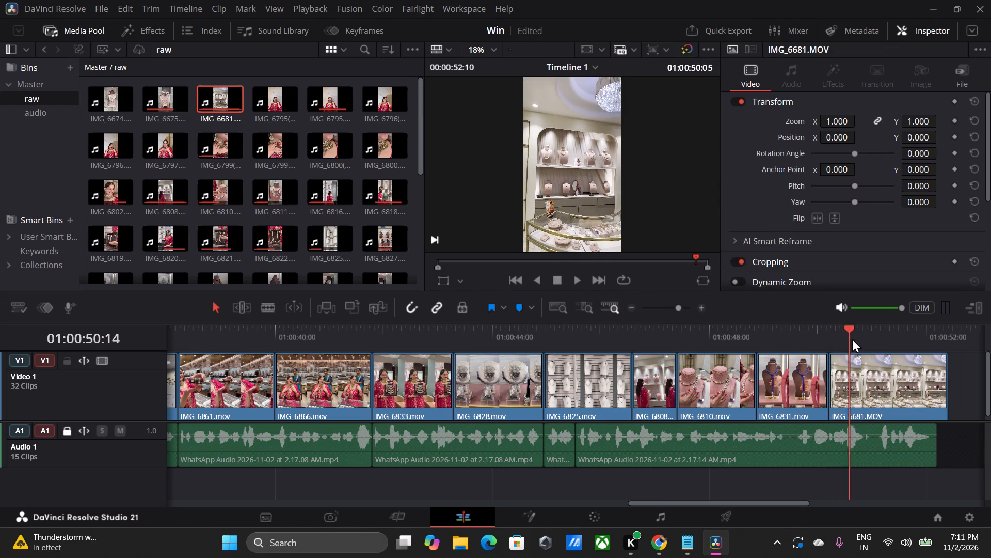
{"action": "left_click_drag", "start_coordinate": [852, 338], "coordinate": [856, 339]}
{"action": "left_click", "coordinate": [676, 321]}
{"action": "left_click", "coordinate": [679, 327]}
{"action": "key", "text": "space"}
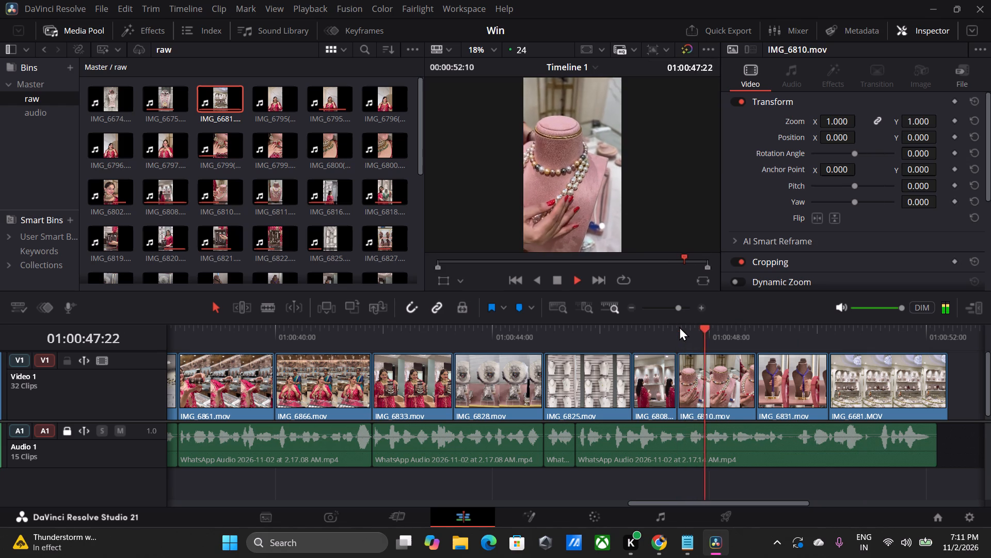
{"action": "key", "text": "space"}
{"action": "left_click", "coordinate": [548, 334]}
{"action": "key", "text": "space"}
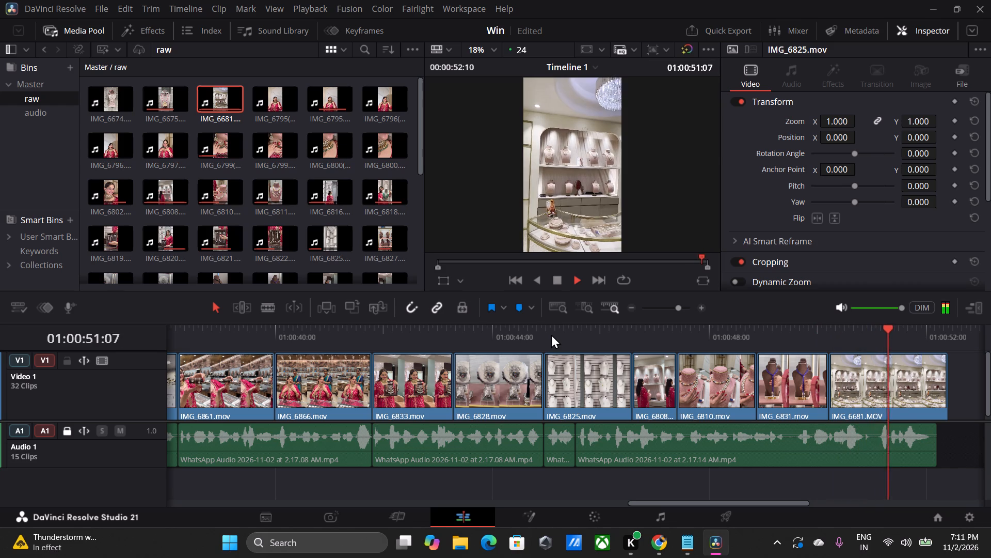
{"action": "key", "text": "space"}
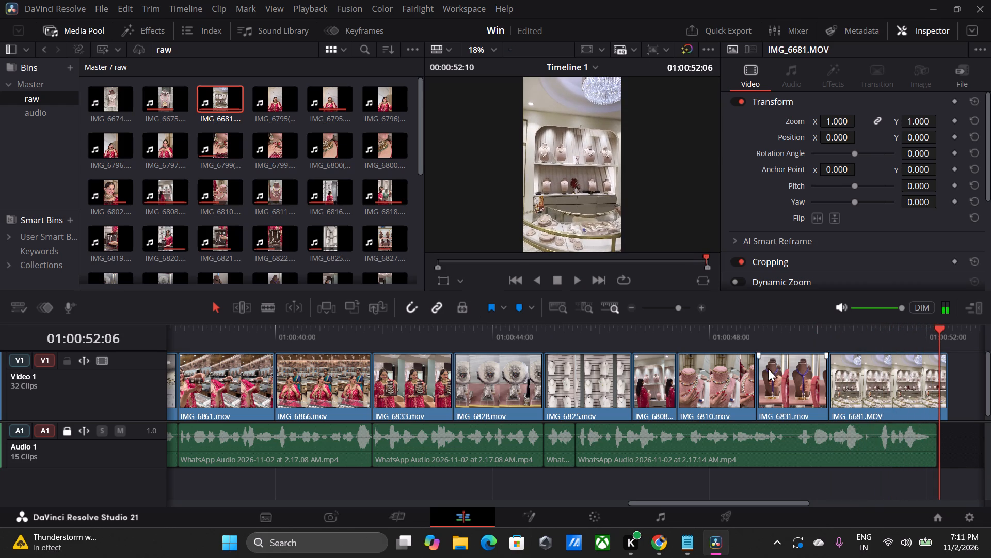
Move IMG_6681.MOV, IMG_6831.mov, IMG_6810.mov and IMG_6808.mov further along Video 1, opening a gap directly after IMG_6825.mov.
{"action": "left_click_drag", "start_coordinate": [899, 394], "coordinate": [971, 405]}
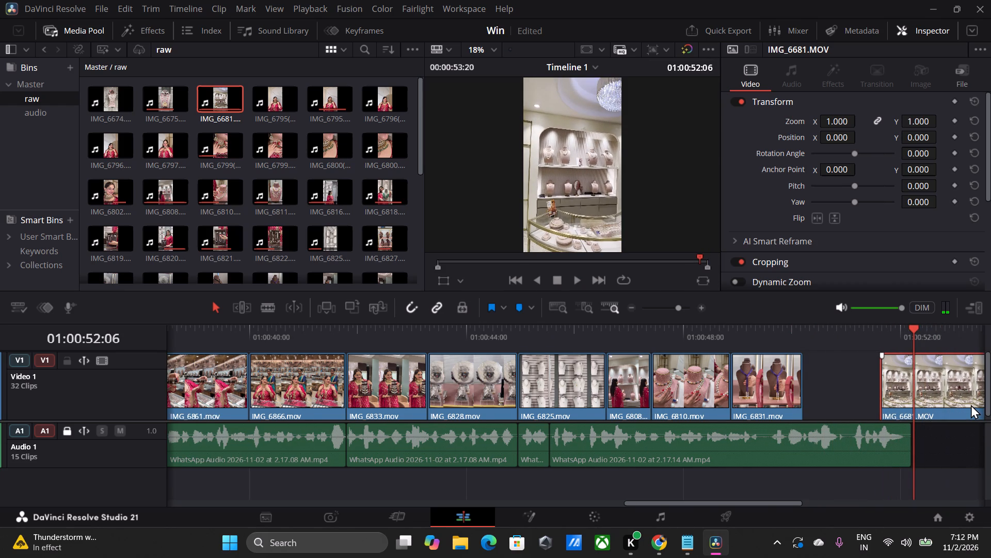
{"action": "scroll", "coordinate": [971, 405], "scroll_direction": "down", "scroll_amount": 5, "text": "alt"}
{"action": "scroll", "coordinate": [579, 384], "scroll_direction": "up", "scroll_amount": 3, "text": "alt"}
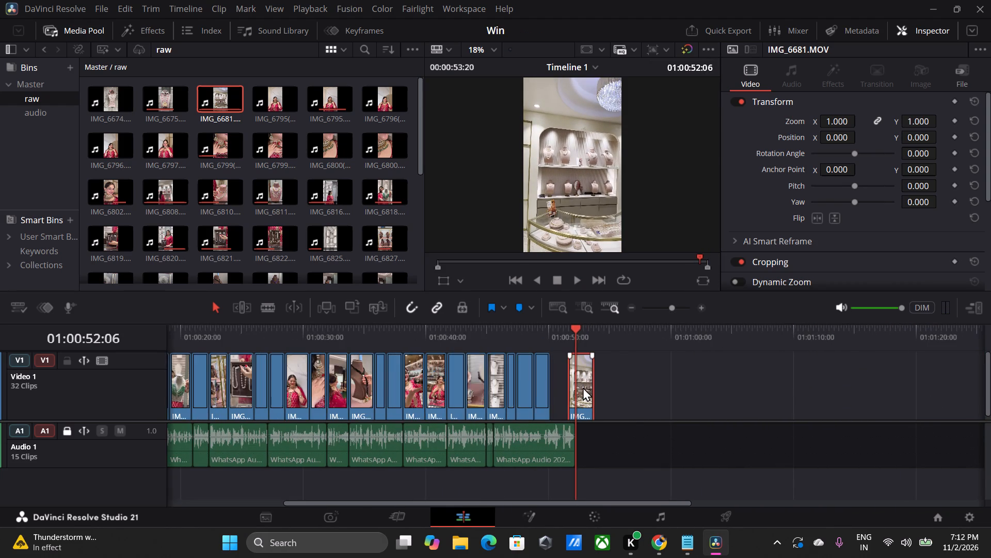
{"action": "scroll", "coordinate": [584, 387], "scroll_direction": "up", "scroll_amount": 3, "text": "alt"}
{"action": "left_click_drag", "start_coordinate": [595, 386], "coordinate": [746, 392]}
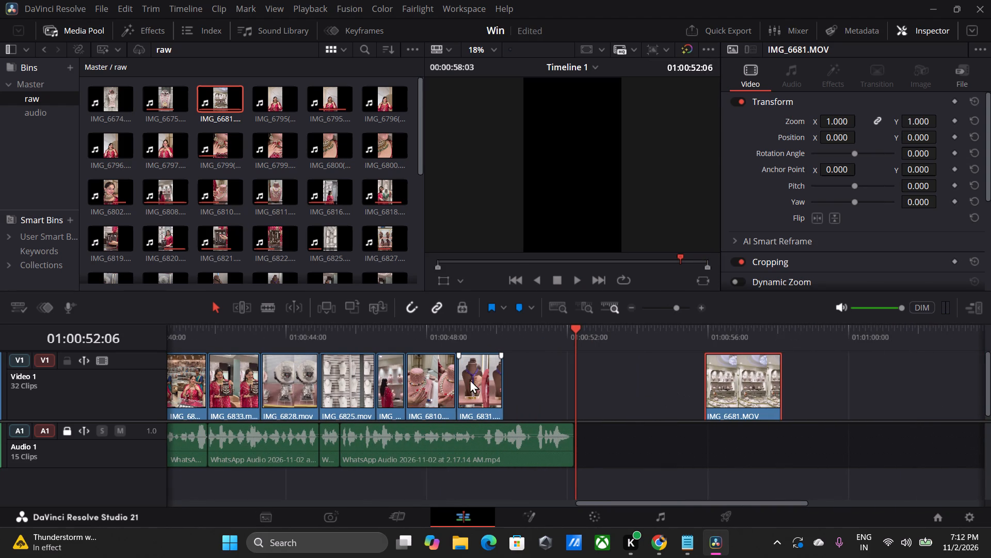
{"action": "left_click_drag", "start_coordinate": [478, 383], "coordinate": [641, 397]}
{"action": "left_click_drag", "start_coordinate": [435, 383], "coordinate": [498, 387]}
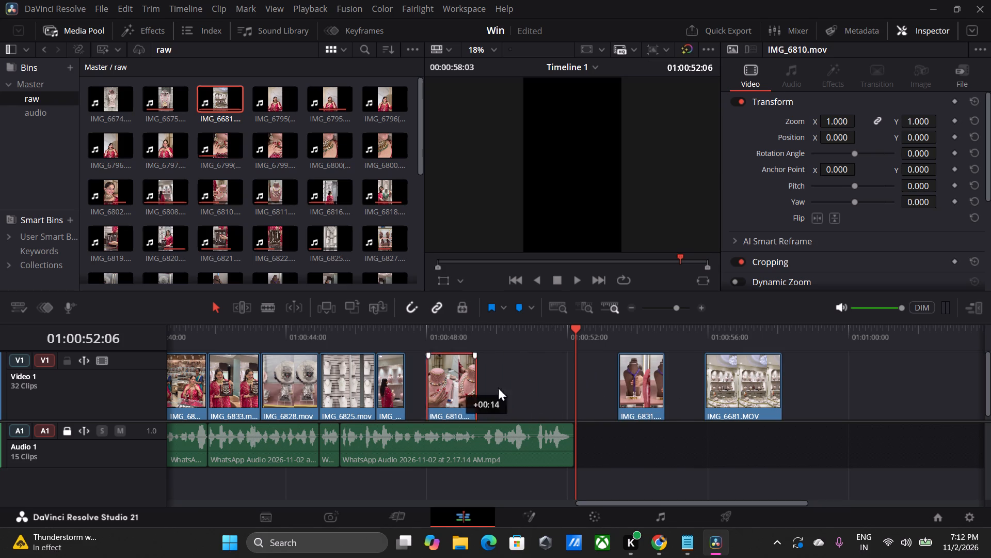
{"action": "left_click_drag", "start_coordinate": [498, 387], "coordinate": [595, 390]}
{"action": "left_click_drag", "start_coordinate": [388, 383], "coordinate": [531, 397]}
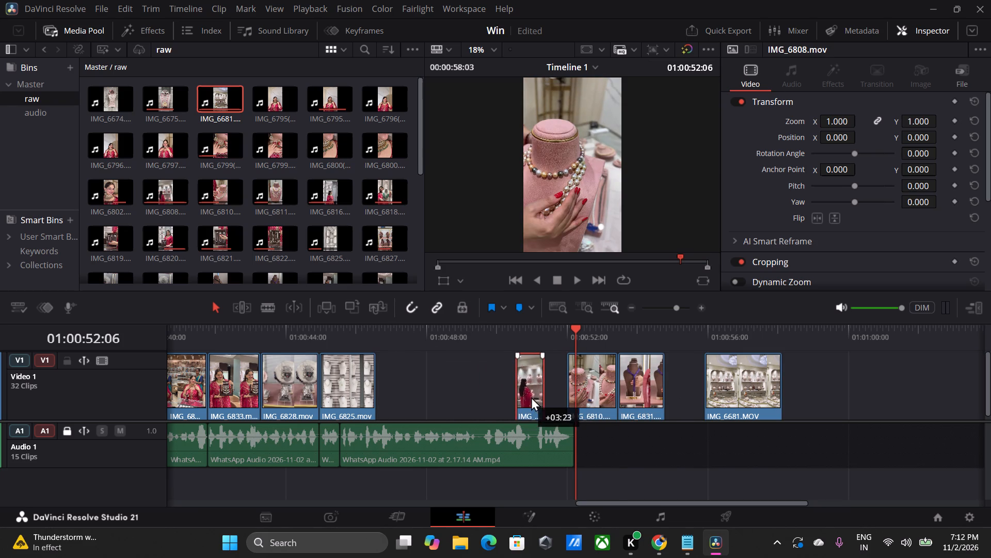
{"action": "left_click_drag", "start_coordinate": [531, 397], "coordinate": [536, 397]}
Play the narration from the end of IMG_6825.mov and move that clip past IMG_6681.MOV, freeing the slot after IMG_6828.mov.
{"action": "left_click", "coordinate": [373, 340]}
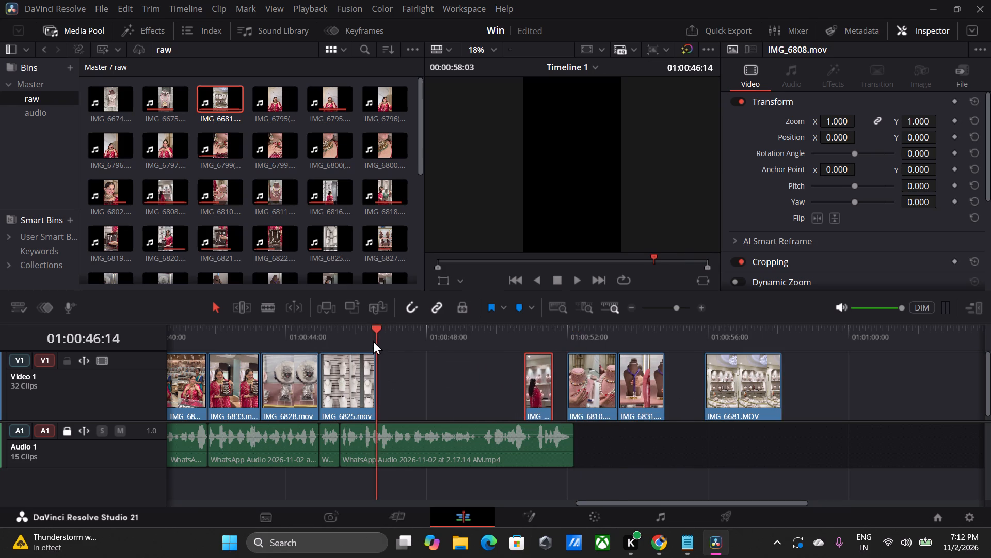
{"action": "key", "text": "space"}
{"action": "key", "text": "space"}
{"action": "left_click_drag", "start_coordinate": [352, 385], "coordinate": [845, 395]}
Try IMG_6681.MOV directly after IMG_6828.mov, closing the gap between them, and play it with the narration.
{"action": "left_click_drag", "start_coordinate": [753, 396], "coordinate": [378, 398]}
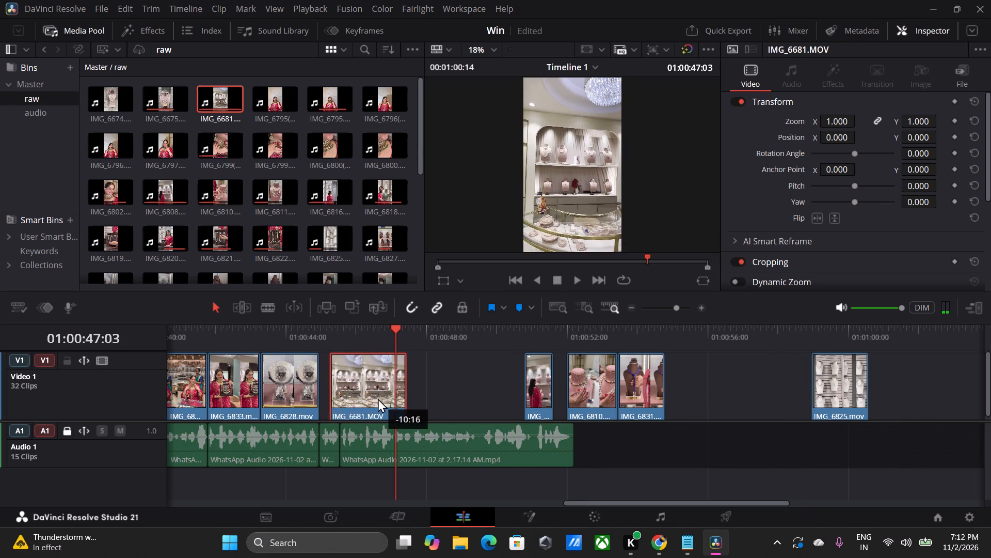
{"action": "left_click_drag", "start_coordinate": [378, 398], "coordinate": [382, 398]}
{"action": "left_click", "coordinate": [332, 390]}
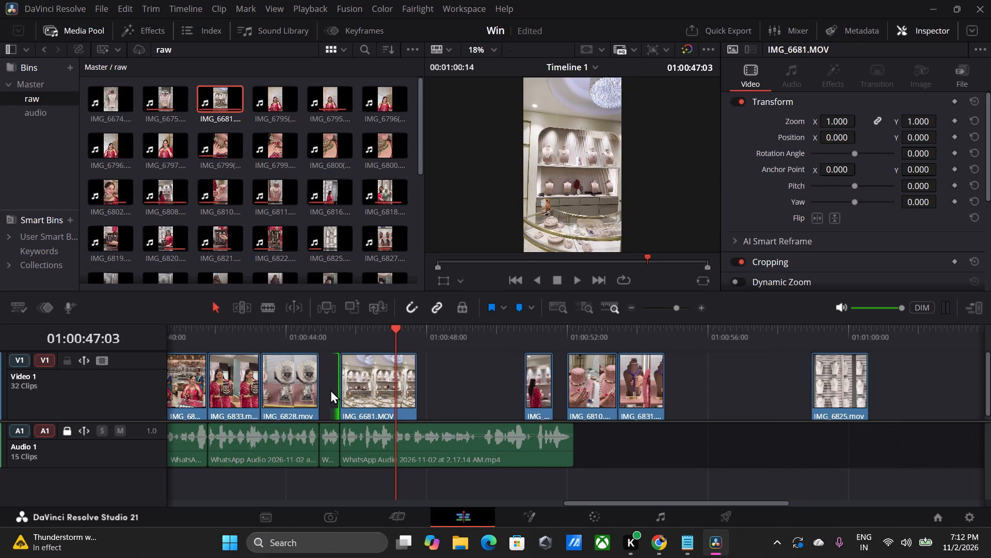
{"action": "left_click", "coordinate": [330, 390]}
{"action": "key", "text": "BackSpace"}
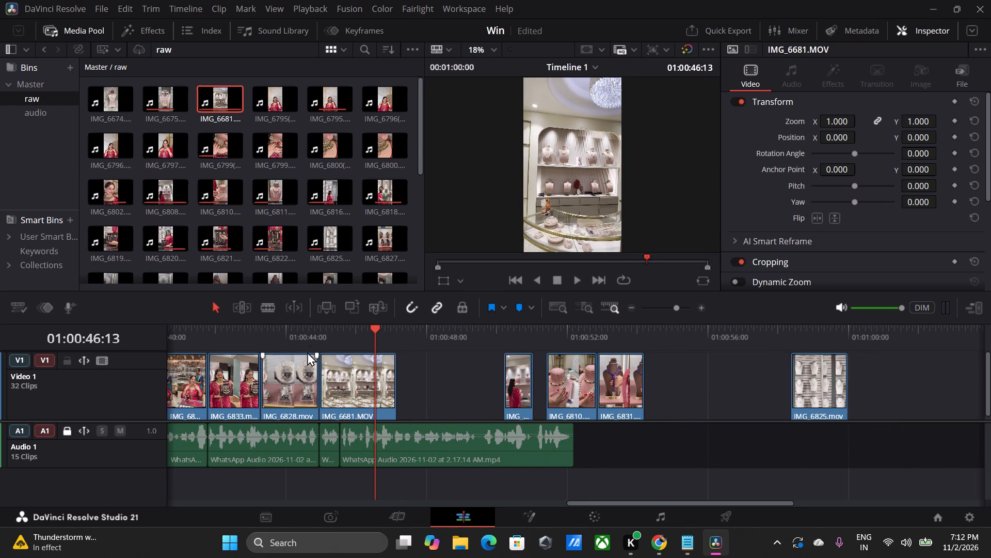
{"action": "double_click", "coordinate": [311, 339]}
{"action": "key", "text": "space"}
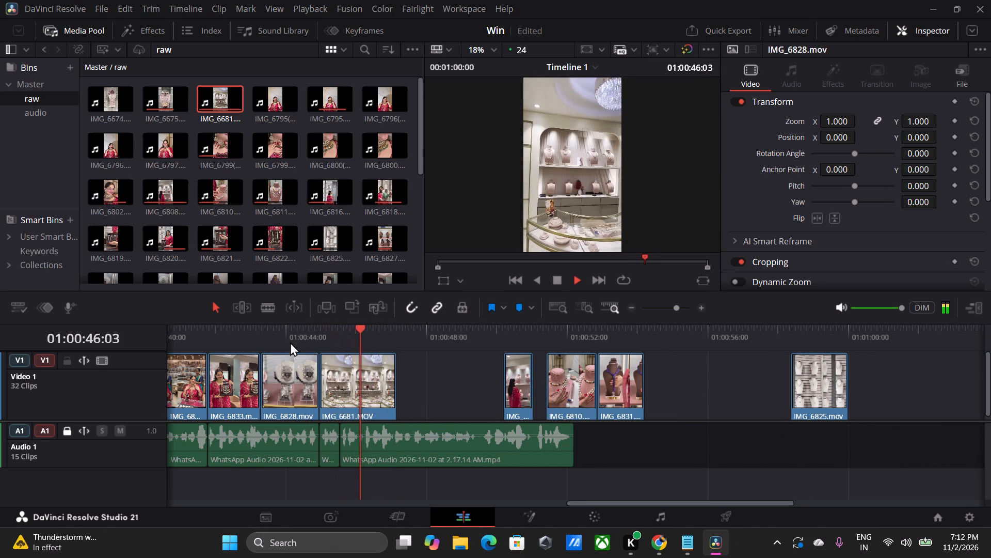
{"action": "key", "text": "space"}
Move IMG_6681.MOV aside, place IMG_6808.mov directly after IMG_6828.mov and play it with the narration.
{"action": "left_click_drag", "start_coordinate": [369, 386], "coordinate": [458, 393]}
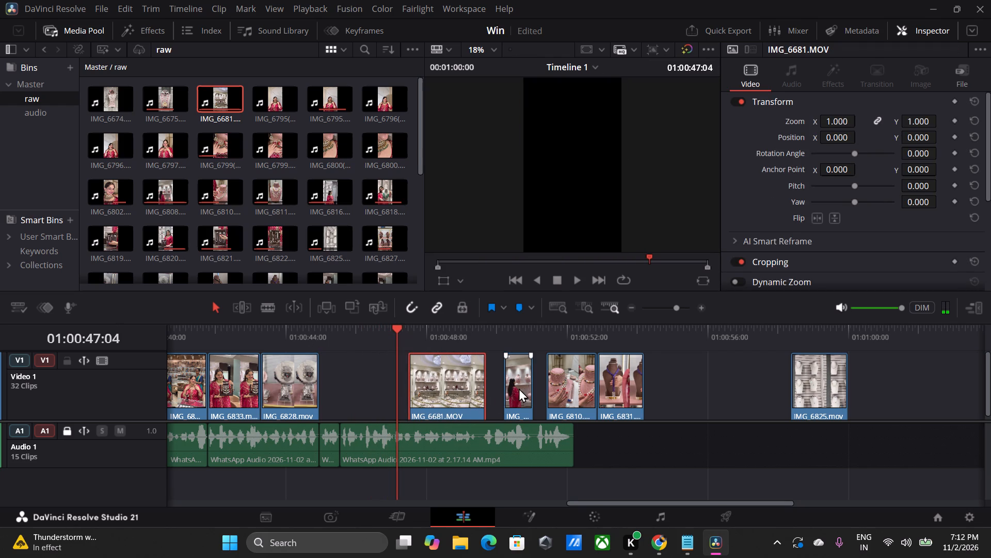
{"action": "left_click_drag", "start_coordinate": [518, 388], "coordinate": [338, 402]}
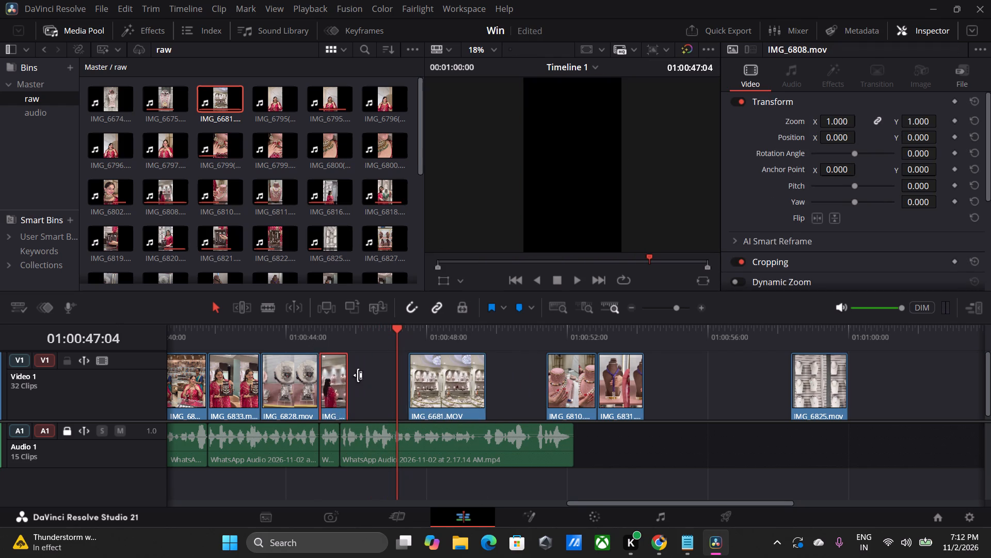
{"action": "left_click", "coordinate": [300, 338]}
{"action": "key", "text": "space"}
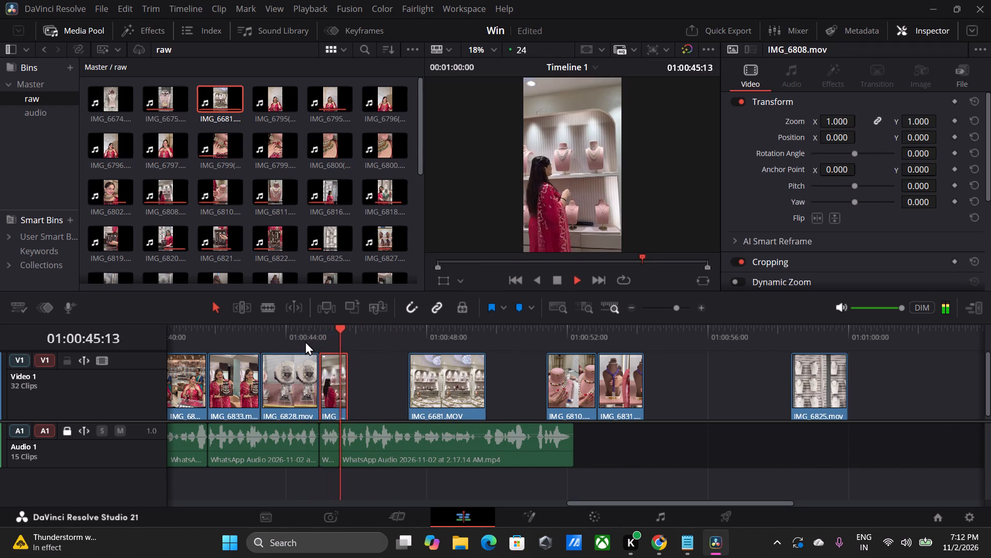
{"action": "key", "text": "space"}
{"action": "key", "text": "space"}
{"action": "key", "text": "space"}
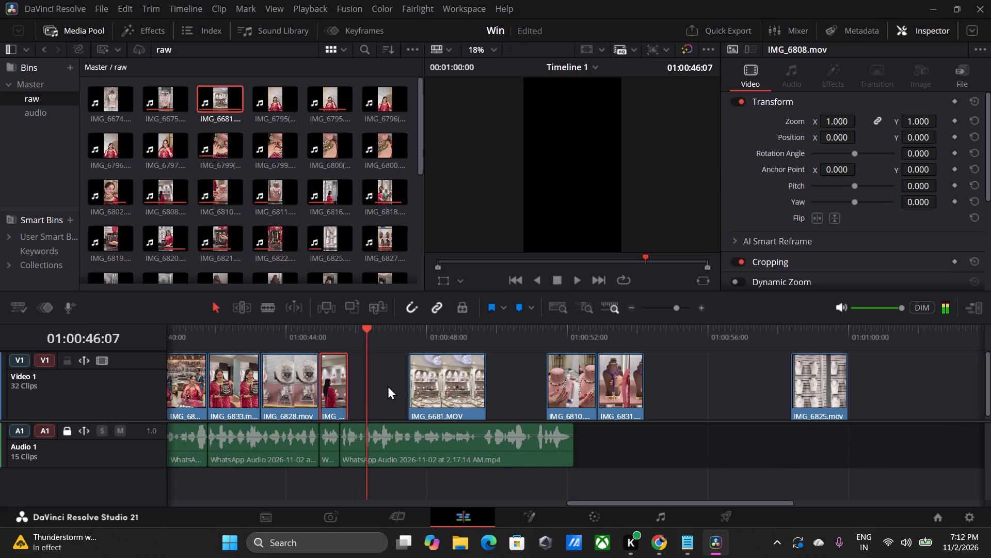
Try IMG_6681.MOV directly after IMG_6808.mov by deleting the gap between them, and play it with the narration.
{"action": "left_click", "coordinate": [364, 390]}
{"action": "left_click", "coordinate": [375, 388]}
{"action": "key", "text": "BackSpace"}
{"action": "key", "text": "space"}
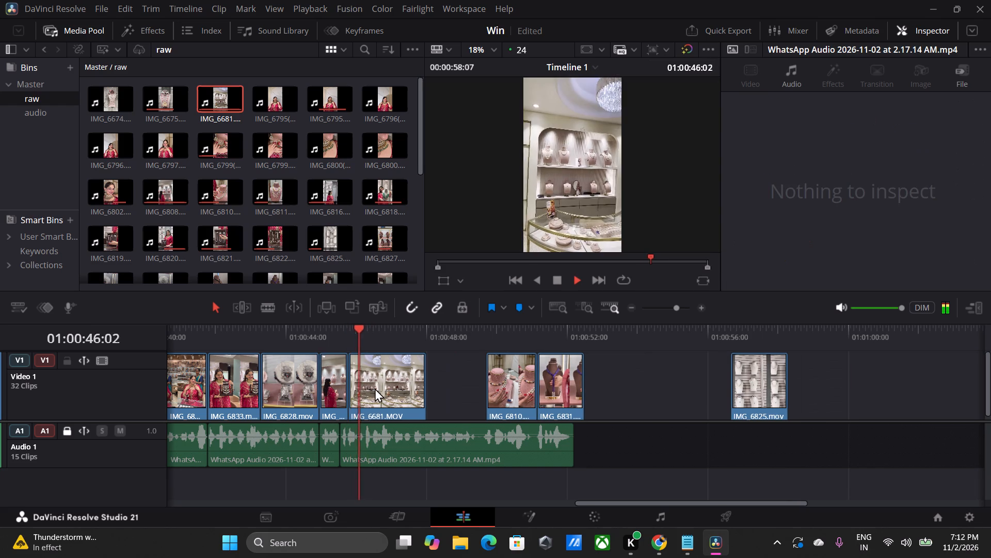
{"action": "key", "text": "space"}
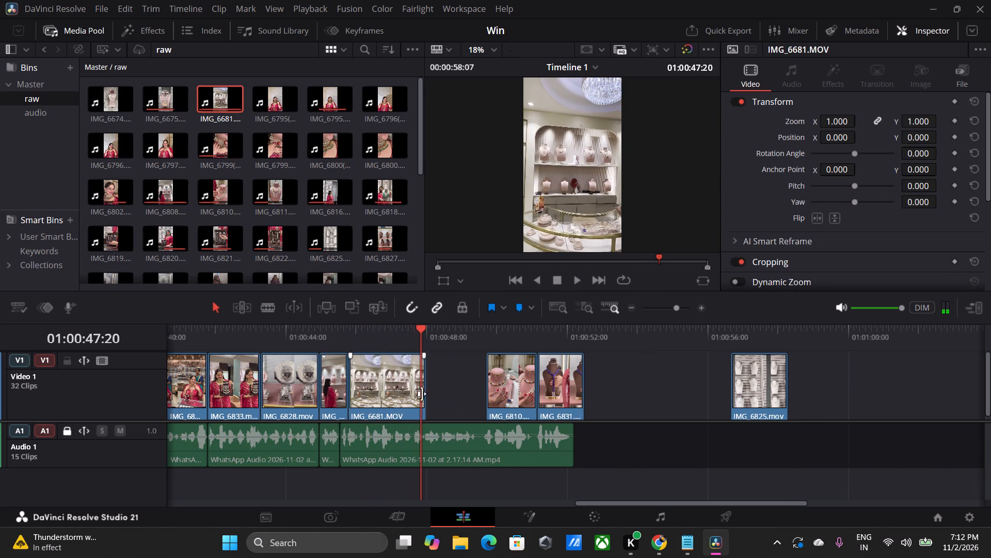
Reorder the clips so IMG_6825.mov directly follows IMG_6808.mov and IMG_6681.MOV follows IMG_6825.mov, and play them with the narration.
{"action": "left_click_drag", "start_coordinate": [397, 390], "coordinate": [690, 400]}
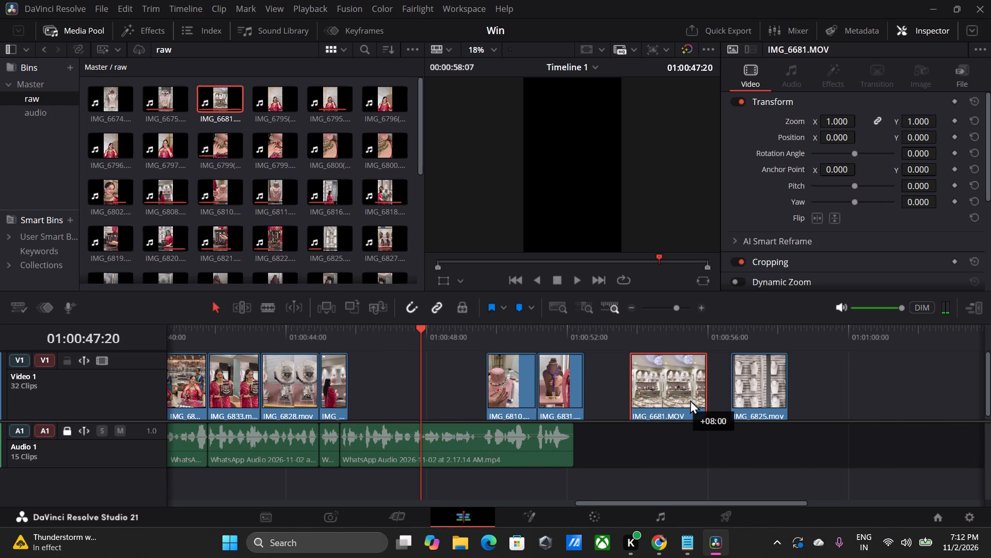
{"action": "left_click_drag", "start_coordinate": [690, 400], "coordinate": [687, 399]}
{"action": "left_click_drag", "start_coordinate": [751, 391], "coordinate": [376, 401]}
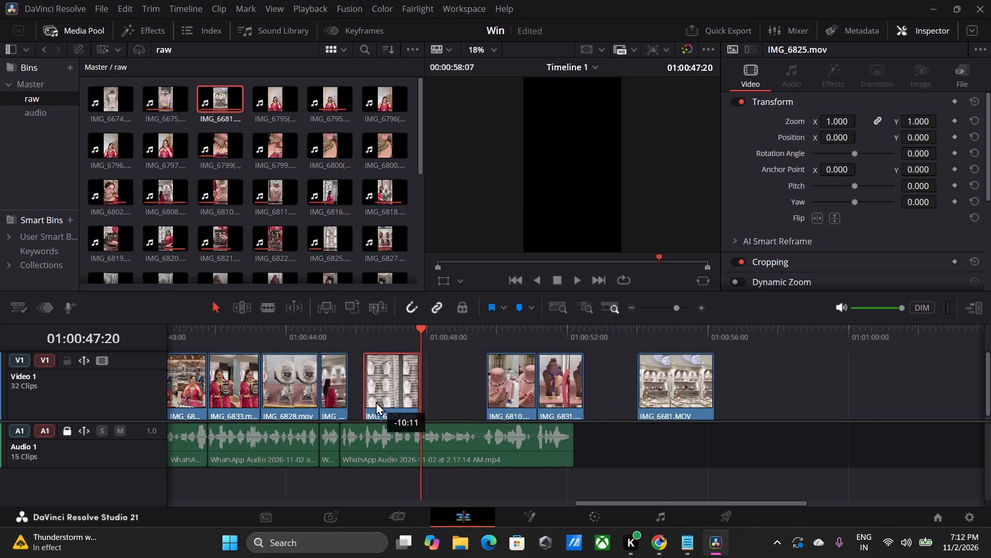
{"action": "left_click_drag", "start_coordinate": [376, 401], "coordinate": [370, 402]}
{"action": "left_click_drag", "start_coordinate": [655, 389], "coordinate": [436, 393]}
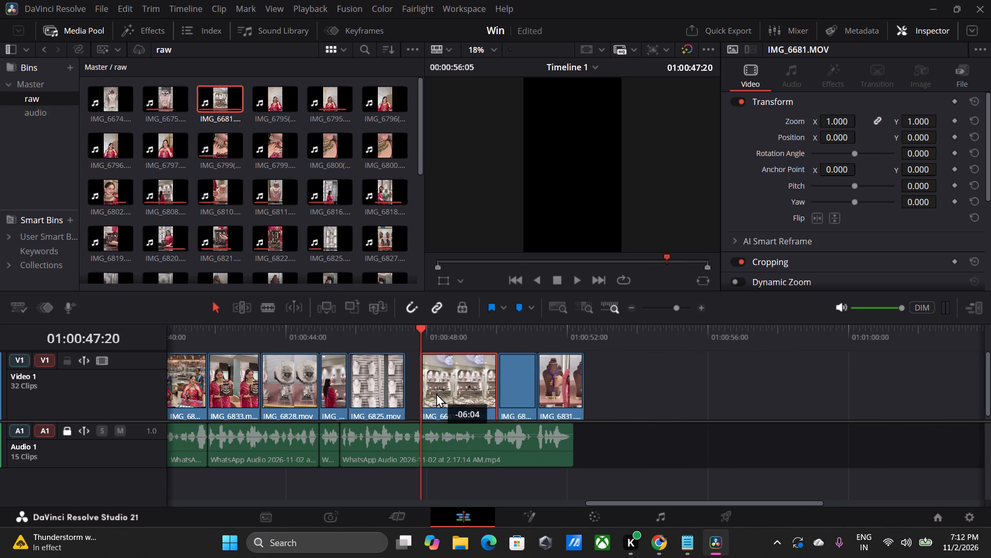
{"action": "left_click_drag", "start_coordinate": [436, 393], "coordinate": [422, 396]}
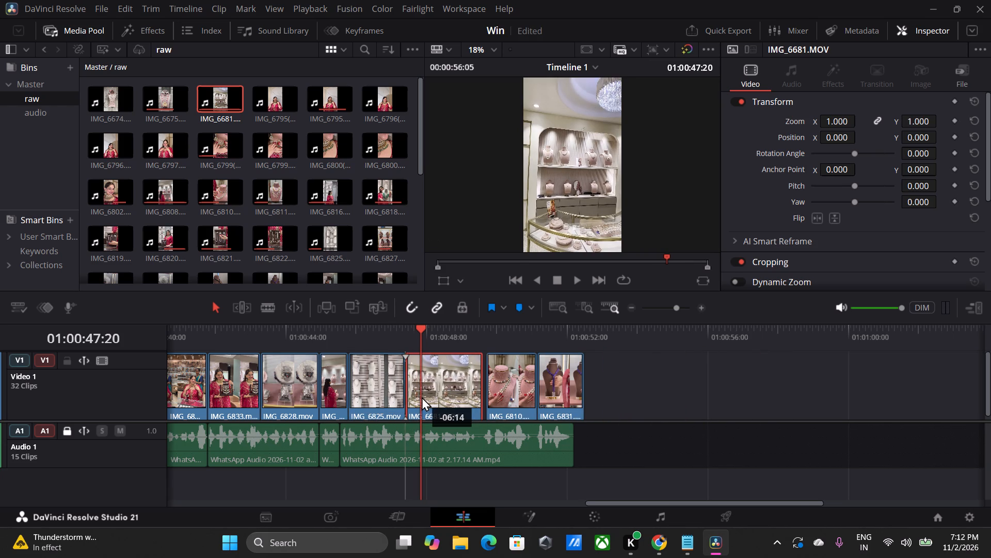
{"action": "left_click", "coordinate": [361, 330]}
{"action": "key", "text": "space"}
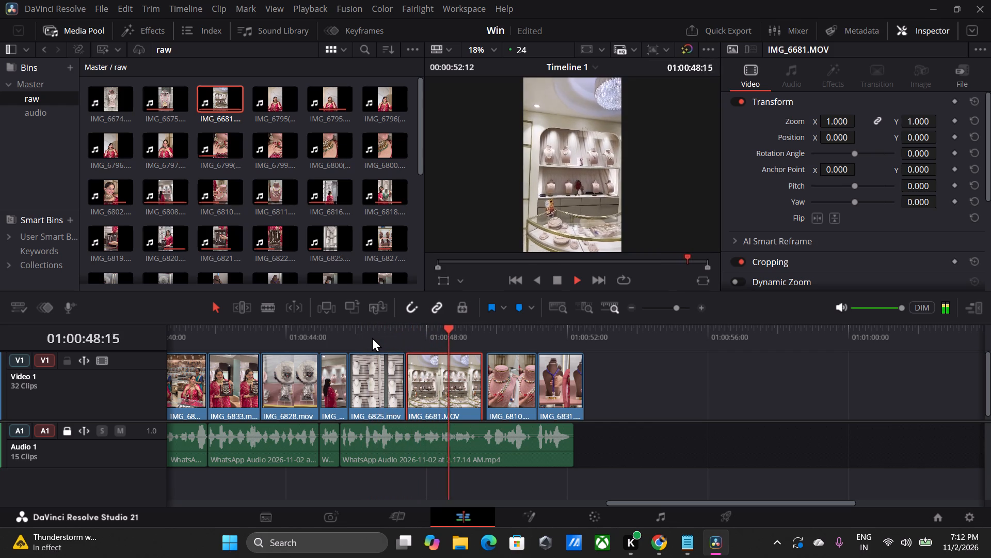
{"action": "key", "text": "space"}
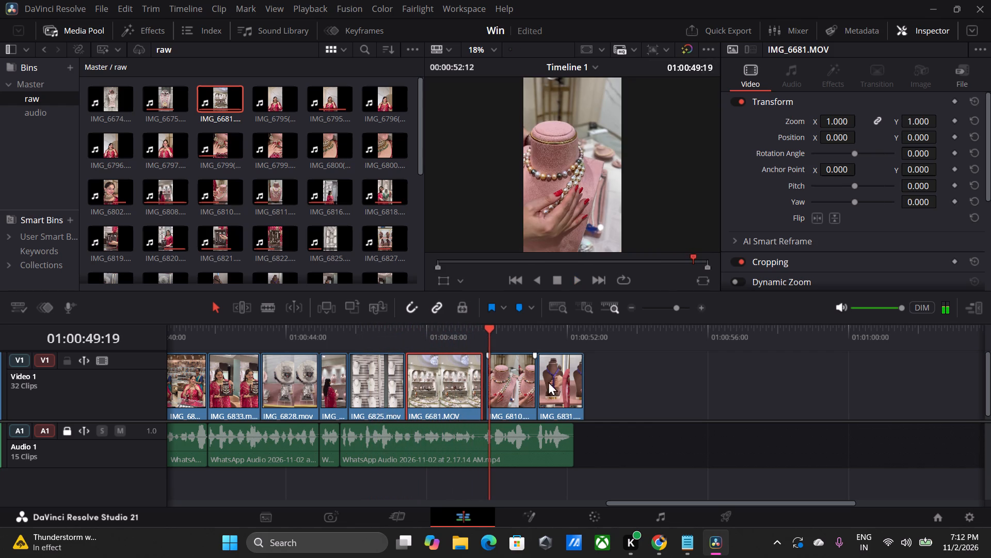
Reposition IMG_6810.mov directly after IMG_6681.MOV and IMG_6831.mov directly after IMG_6810.mov, leaving no gaps.
{"action": "left_click_drag", "start_coordinate": [570, 382], "coordinate": [613, 384]}
{"action": "left_click_drag", "start_coordinate": [528, 389], "coordinate": [545, 389]}
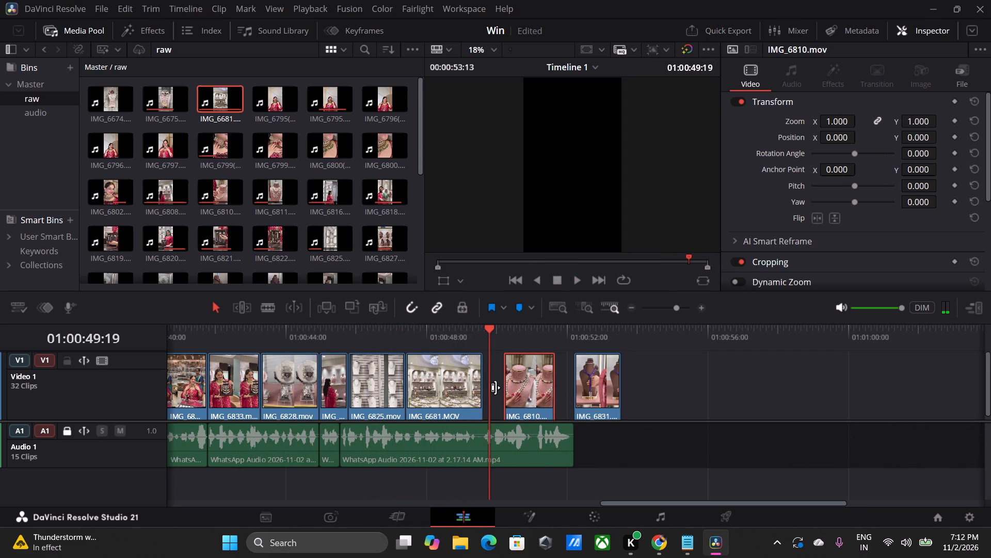
{"action": "left_click", "coordinate": [496, 394]}
{"action": "left_click_drag", "start_coordinate": [520, 383], "coordinate": [505, 388]}
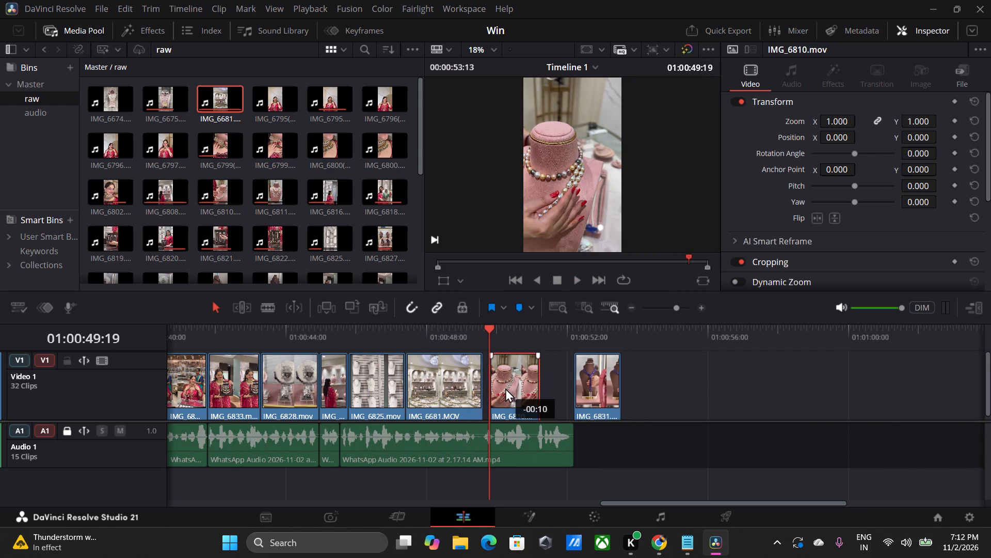
{"action": "left_click_drag", "start_coordinate": [505, 388], "coordinate": [498, 390]}
{"action": "left_click_drag", "start_coordinate": [580, 381], "coordinate": [552, 389]}
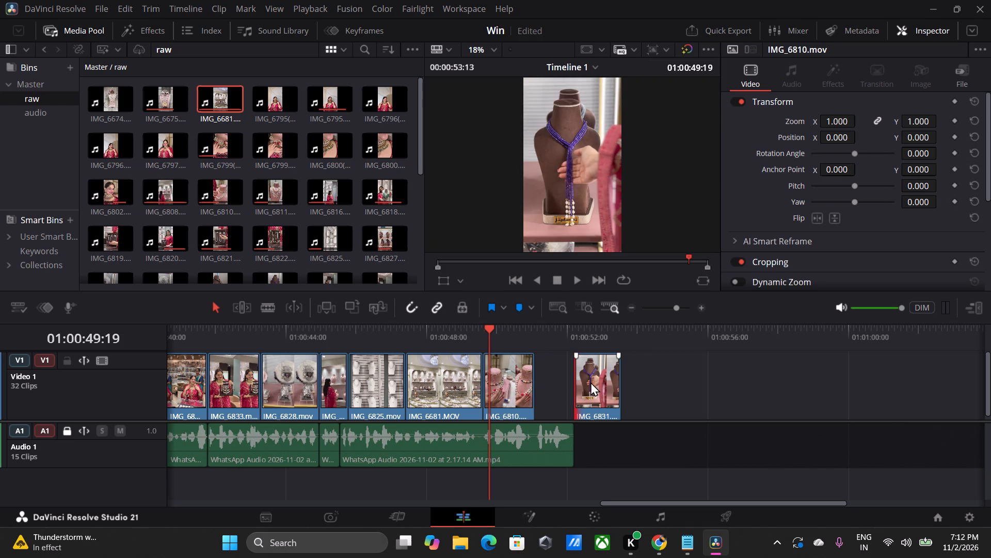
{"action": "left_click_drag", "start_coordinate": [595, 381], "coordinate": [555, 386]}
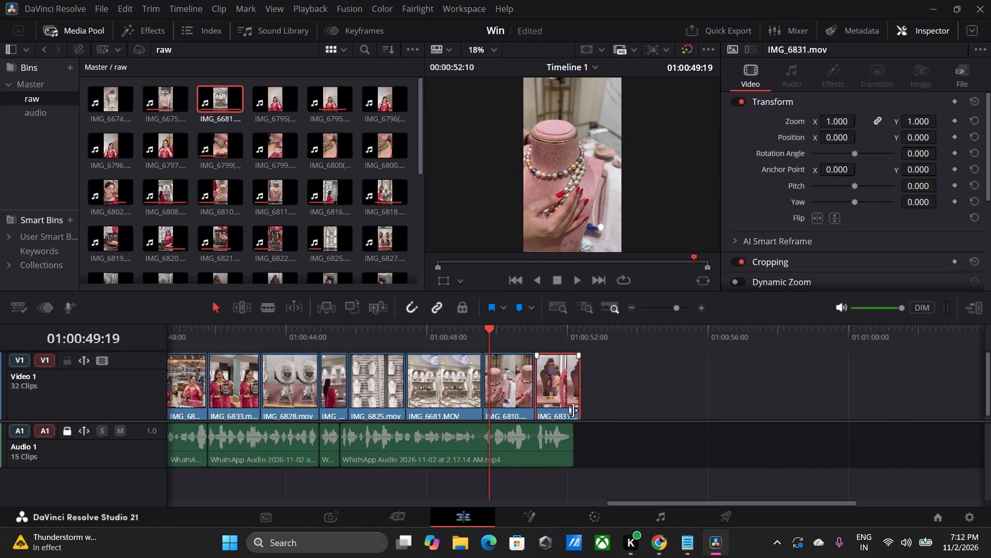
Trim the end of IMG_6831.mov to the end of the voice-over and play the last clips through.
{"action": "left_click_drag", "start_coordinate": [581, 389], "coordinate": [578, 391]}
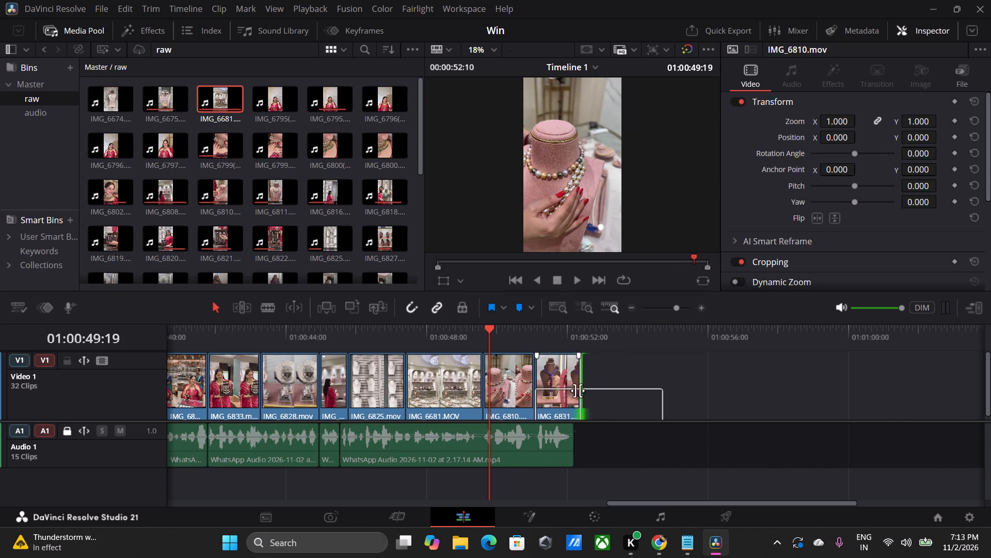
{"action": "left_click_drag", "start_coordinate": [578, 391], "coordinate": [570, 393]}
{"action": "left_click", "coordinate": [438, 338]}
{"action": "key", "text": "space"}
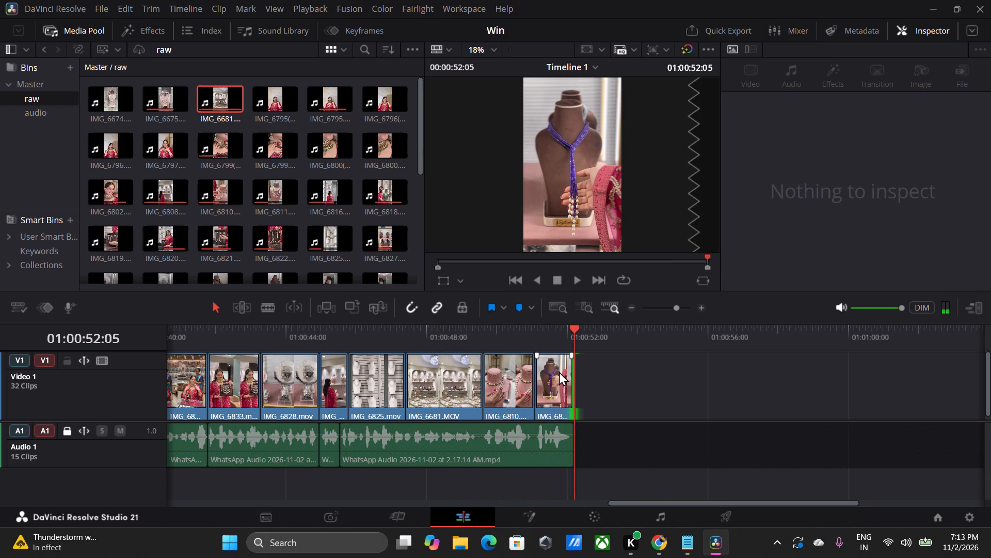
Delete IMG_6810.mov, the pearl necklace on the pink bust, and close its gap so IMG_6831.mov follows IMG_6681.MOV.
{"action": "left_click", "coordinate": [516, 377]}
{"action": "key", "text": "BackSpace"}
{"action": "left_click", "coordinate": [516, 377]}
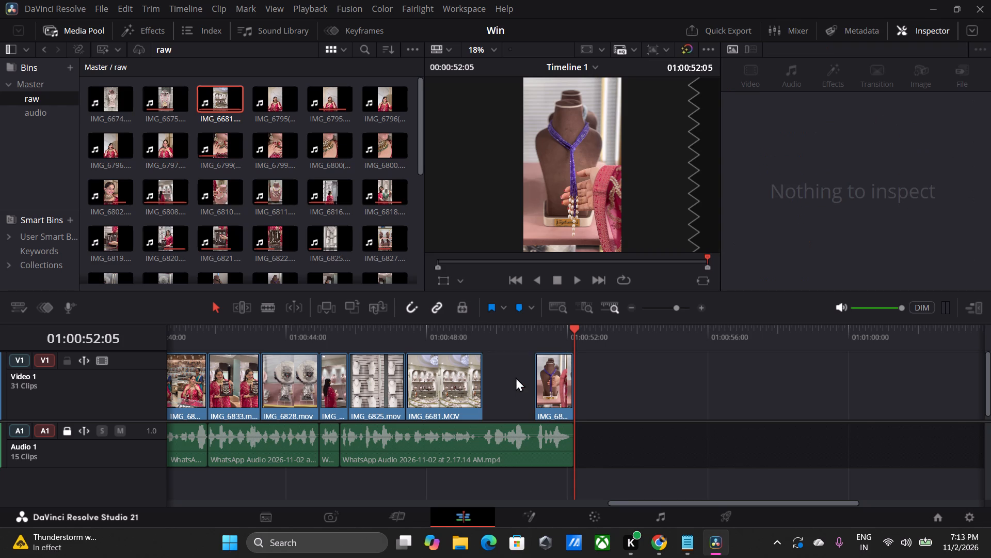
{"action": "key", "text": "BackSpace"}
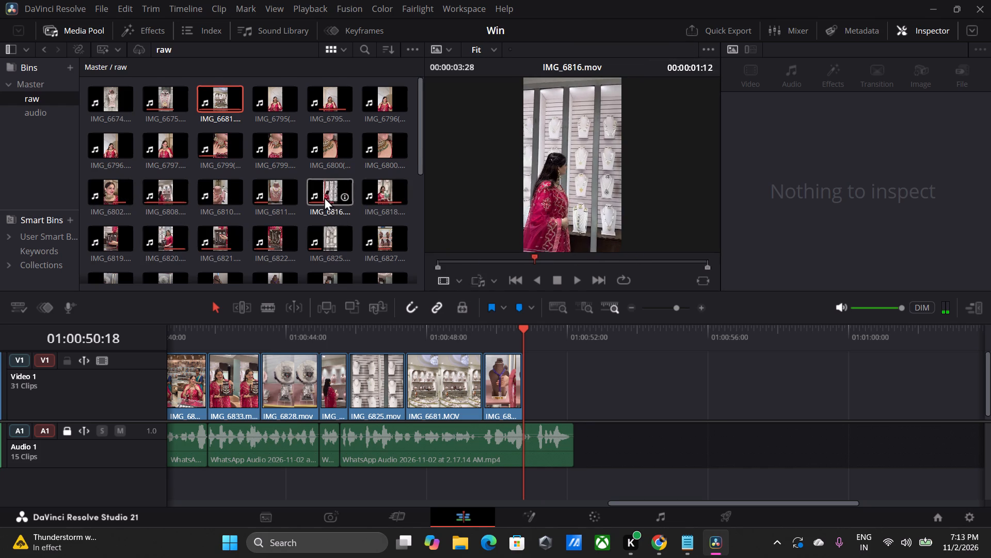
Find IMG_6795(1).mov in the raw bin and place only its video on Video 1, directly after IMG_6831.mov.
{"action": "scroll", "coordinate": [325, 205], "scroll_direction": "down", "scroll_amount": 1}
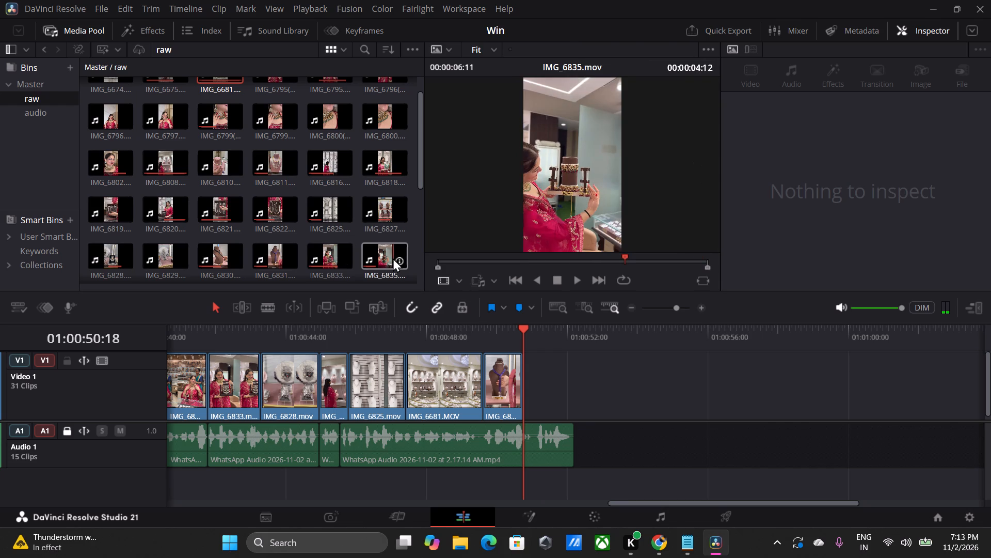
{"action": "scroll", "coordinate": [393, 258], "scroll_direction": "down", "scroll_amount": 4}
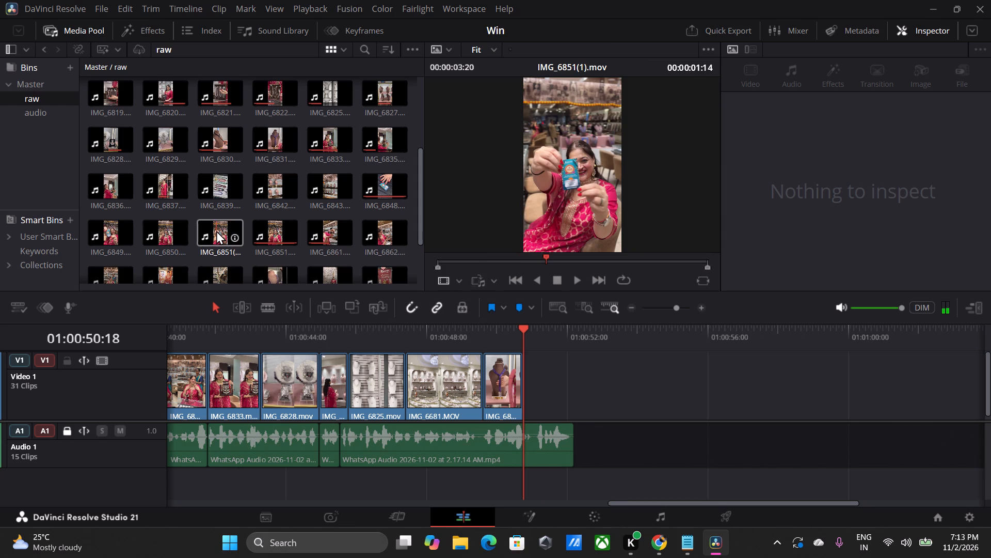
{"action": "scroll", "coordinate": [171, 236], "scroll_direction": "down", "scroll_amount": 2}
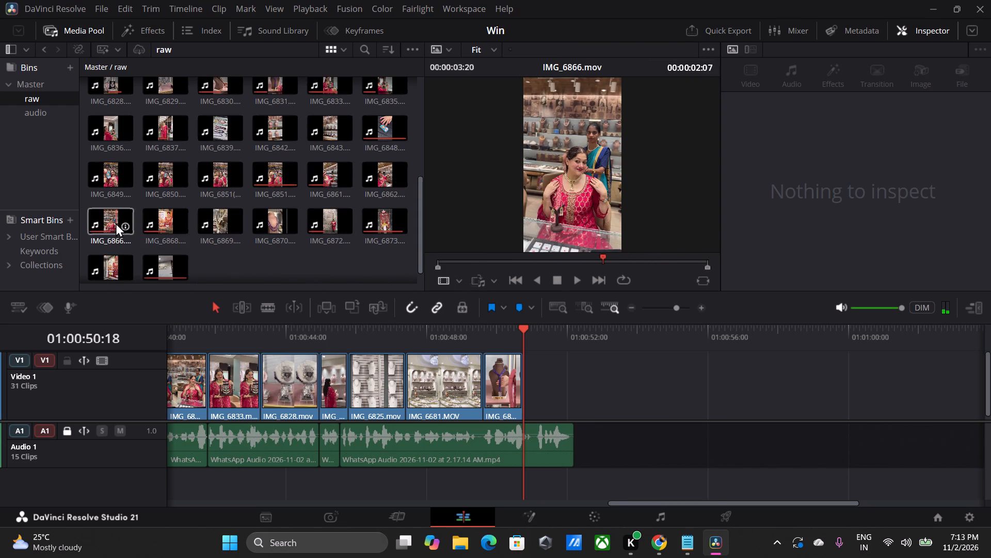
{"action": "scroll", "coordinate": [123, 205], "scroll_direction": "down", "scroll_amount": 1}
{"action": "scroll", "coordinate": [125, 202], "scroll_direction": "up", "scroll_amount": 3}
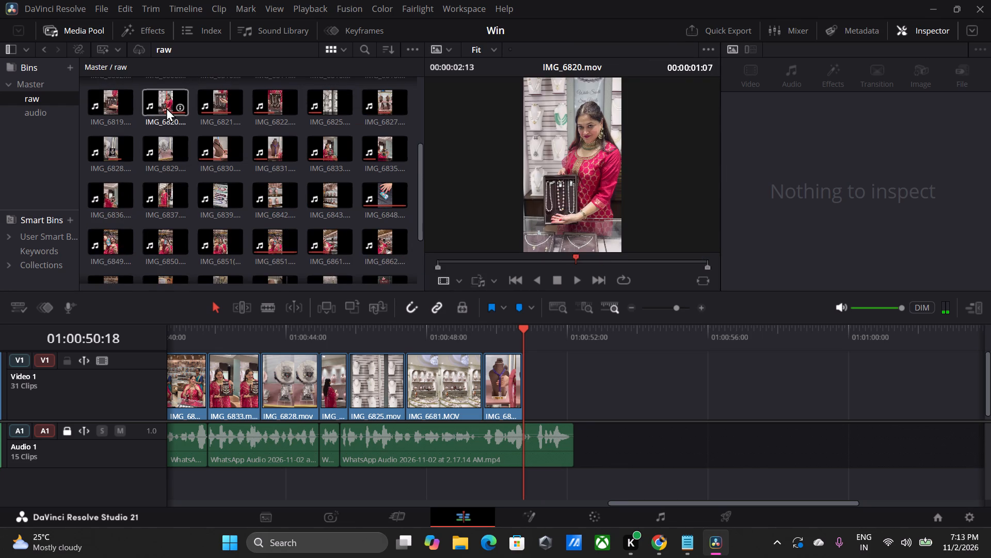
{"action": "scroll", "coordinate": [166, 107], "scroll_direction": "up", "scroll_amount": 4}
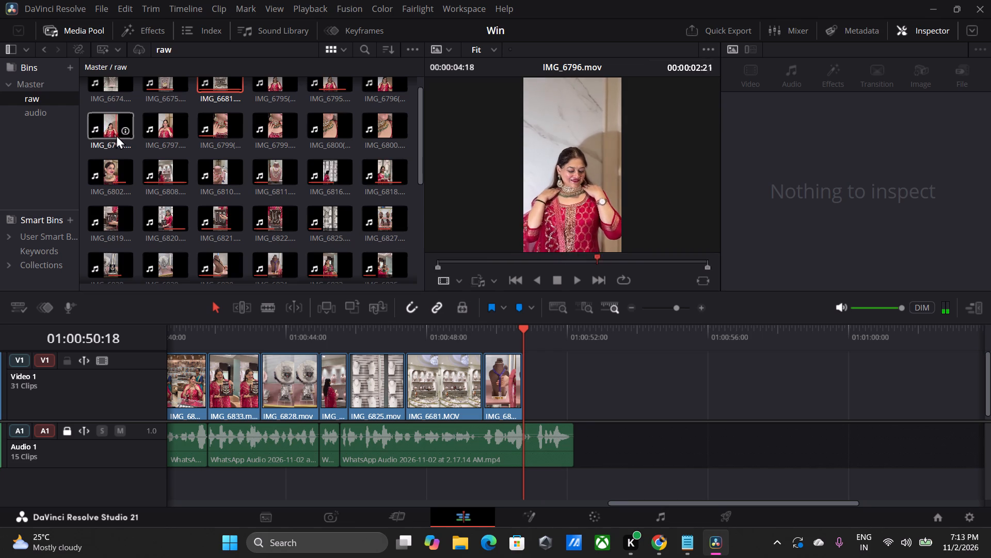
{"action": "scroll", "coordinate": [220, 152], "scroll_direction": "up", "scroll_amount": 1}
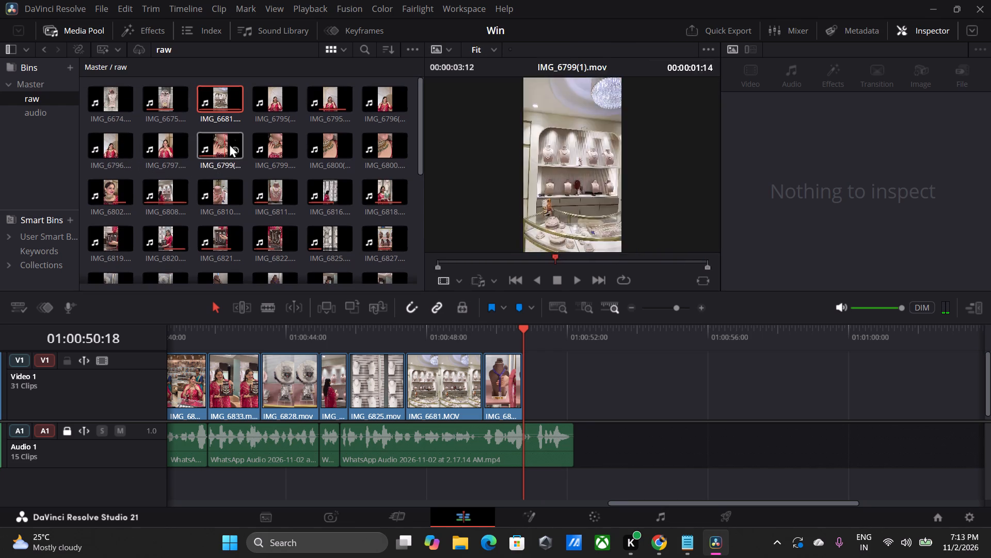
{"action": "double_click", "coordinate": [285, 104]}
{"action": "left_click_drag", "start_coordinate": [560, 234], "coordinate": [561, 234]}
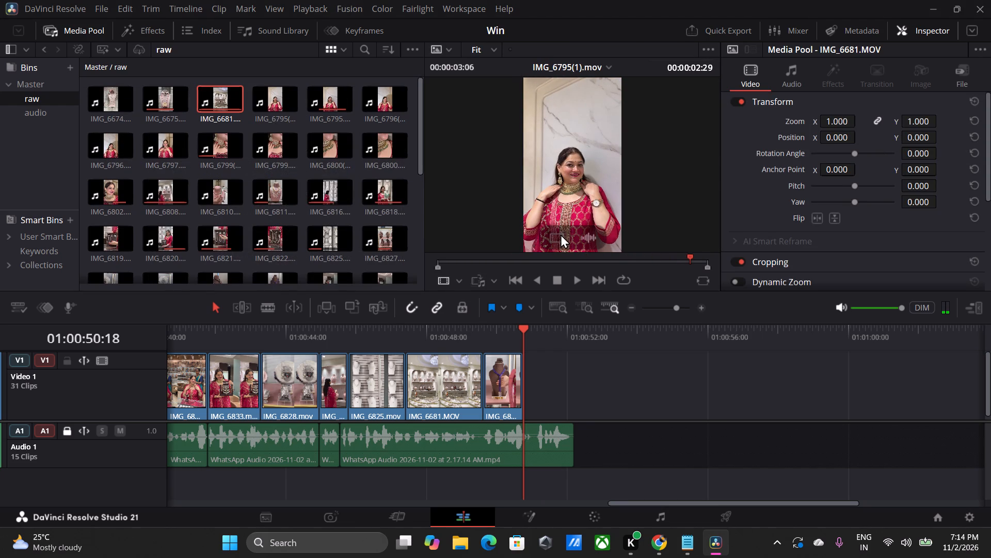
{"action": "left_click_drag", "start_coordinate": [561, 234], "coordinate": [524, 390]}
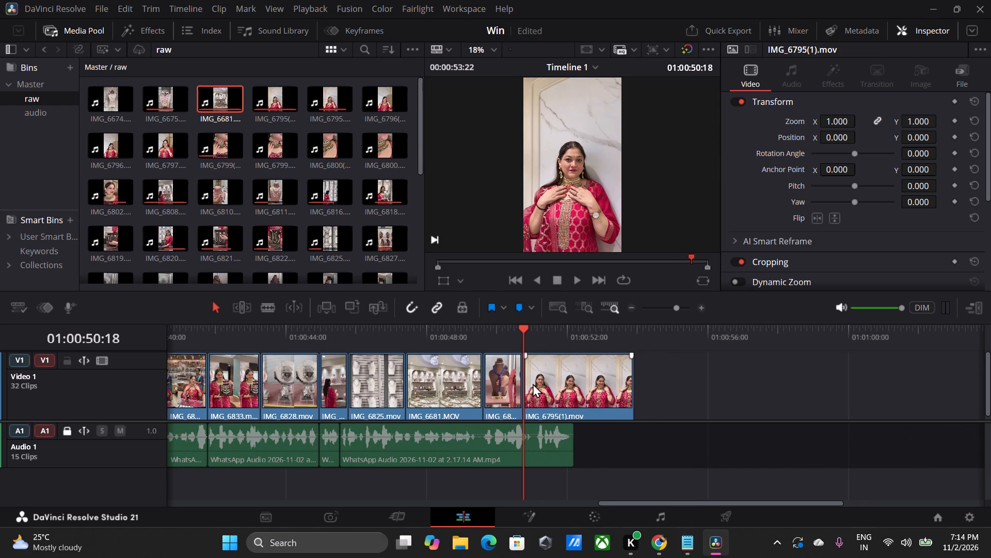
Cut IMG_6795(1).mov at 01:00:52:05, remove the part before the cut, close the gap and play the remaining part with the narration.
{"action": "key", "text": "space"}
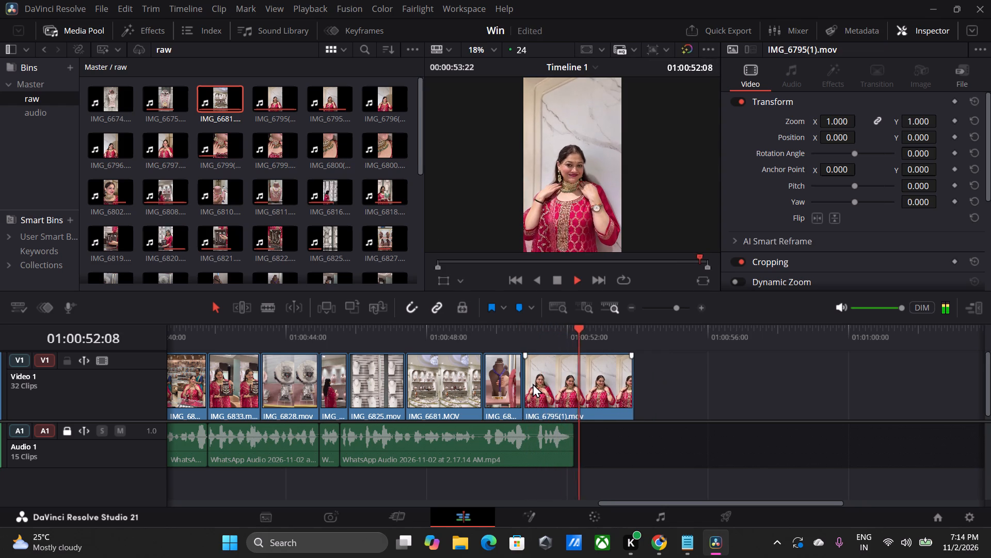
{"action": "key", "text": "space"}
{"action": "left_click", "coordinate": [564, 336]}
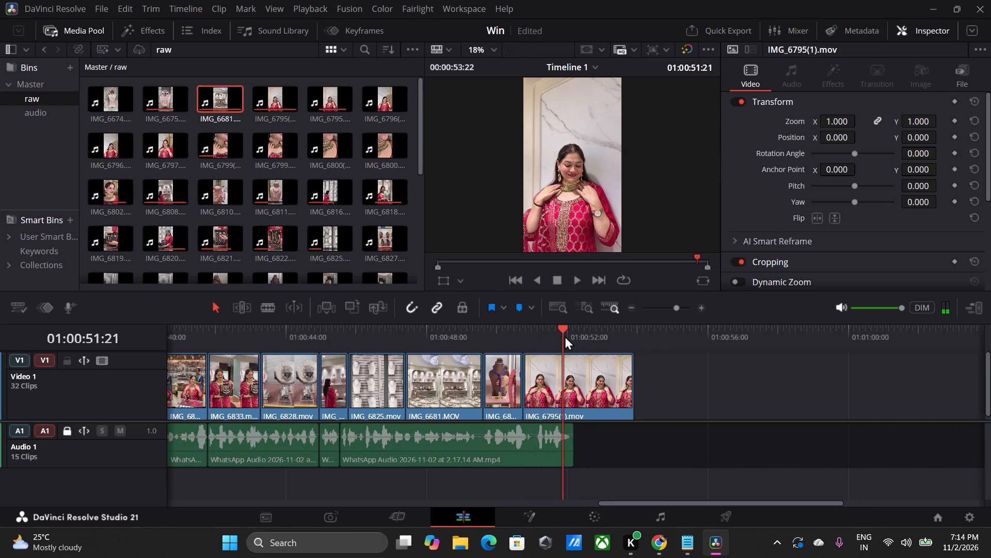
{"action": "left_click_drag", "start_coordinate": [565, 327], "coordinate": [571, 333]}
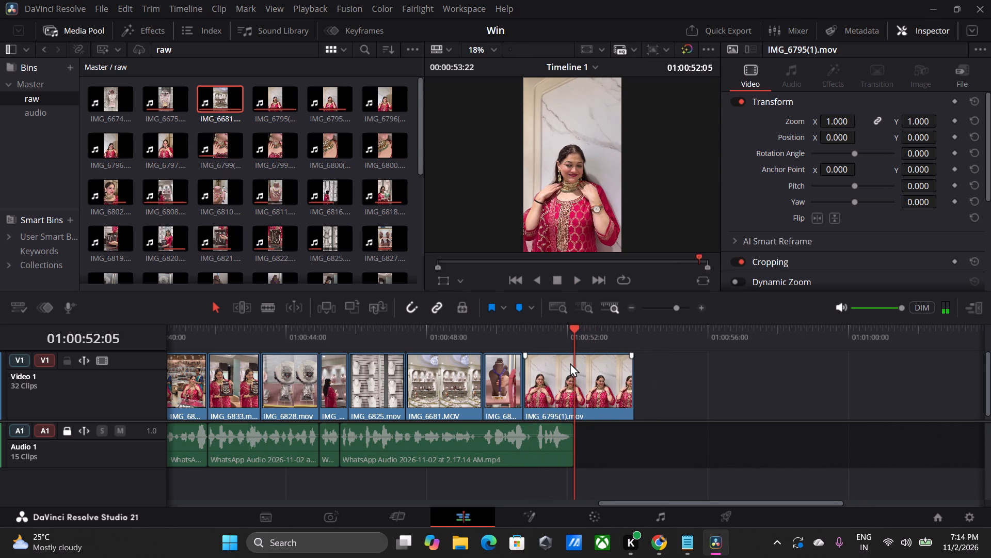
{"action": "key", "text": "ctrl+b"}
{"action": "left_click", "coordinate": [560, 384]}
{"action": "key", "text": "BackSpace"}
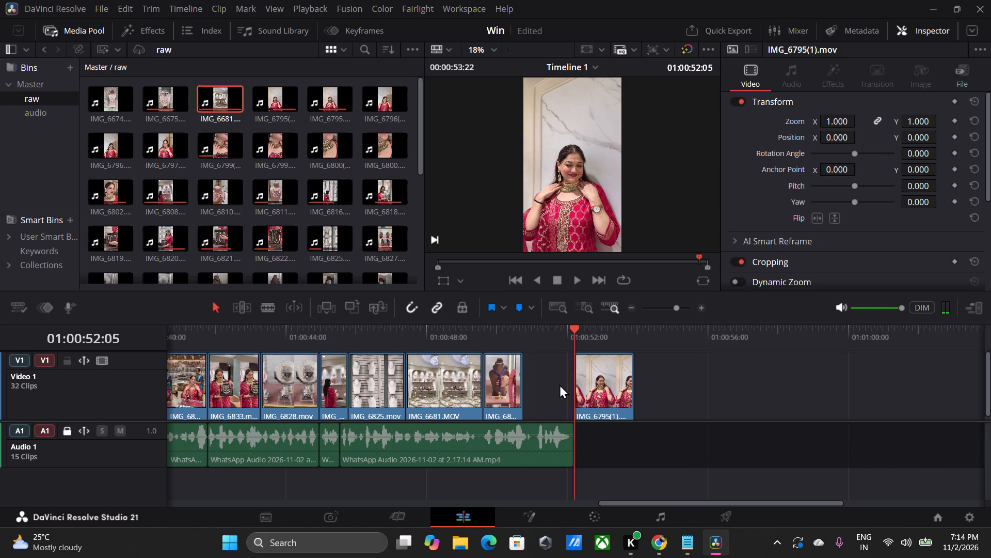
{"action": "left_click", "coordinate": [560, 384]}
{"action": "key", "text": "BackSpace"}
{"action": "key", "text": "space"}
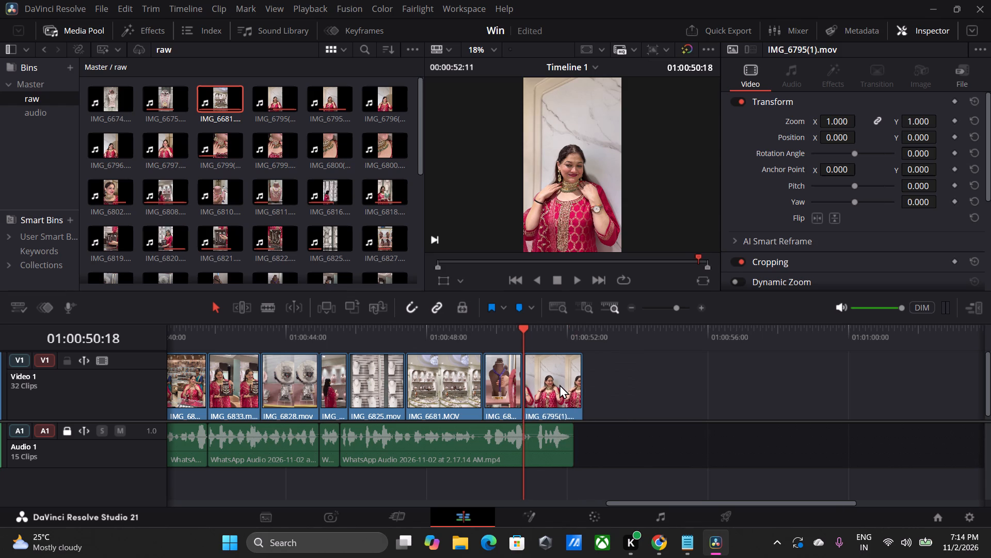
{"action": "key", "text": "space"}
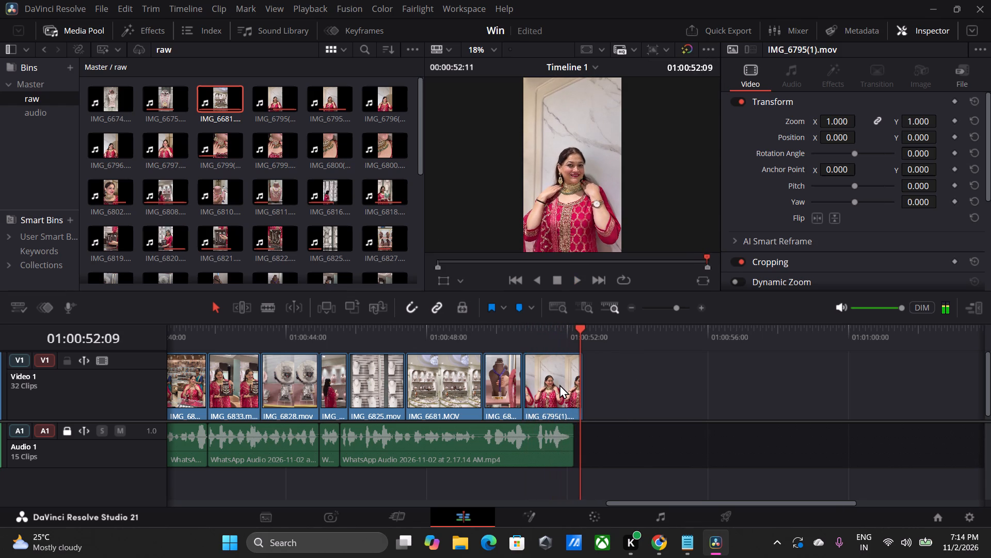
{"action": "key", "text": "space"}
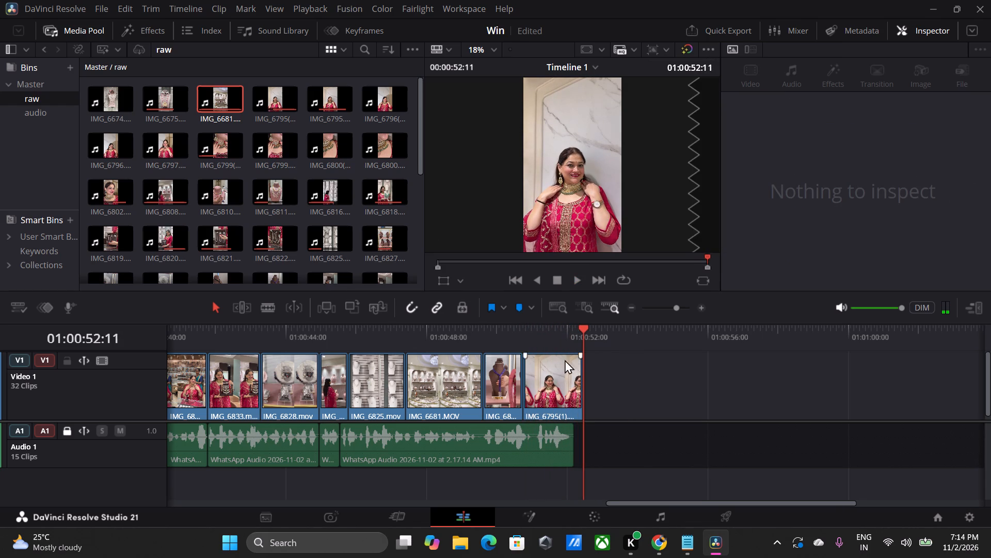
Play the whole edit full screen from the start of the timeline to review it.
{"action": "left_click_drag", "start_coordinate": [582, 331], "coordinate": [0, 352]}
{"action": "key", "text": "space"}
{"action": "key", "text": "space"}
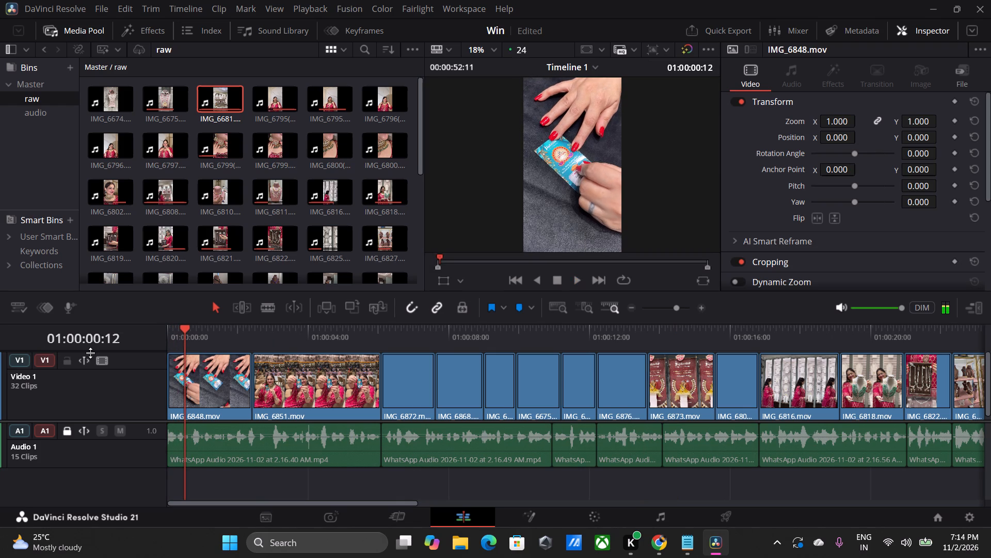
{"action": "key", "text": "ctrl+f"}
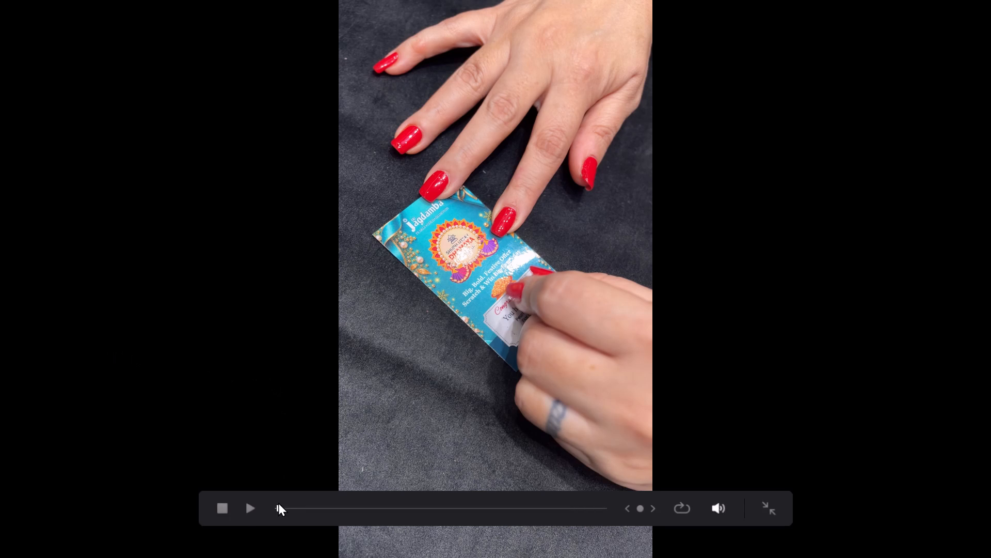
{"action": "left_click_drag", "start_coordinate": [271, 507], "coordinate": [229, 512]}
{"action": "key", "text": "space"}
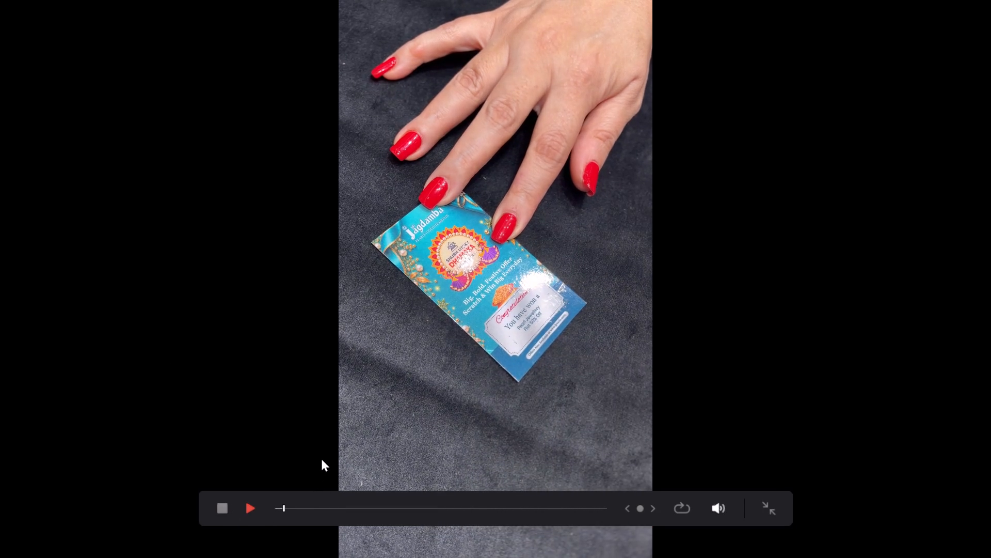
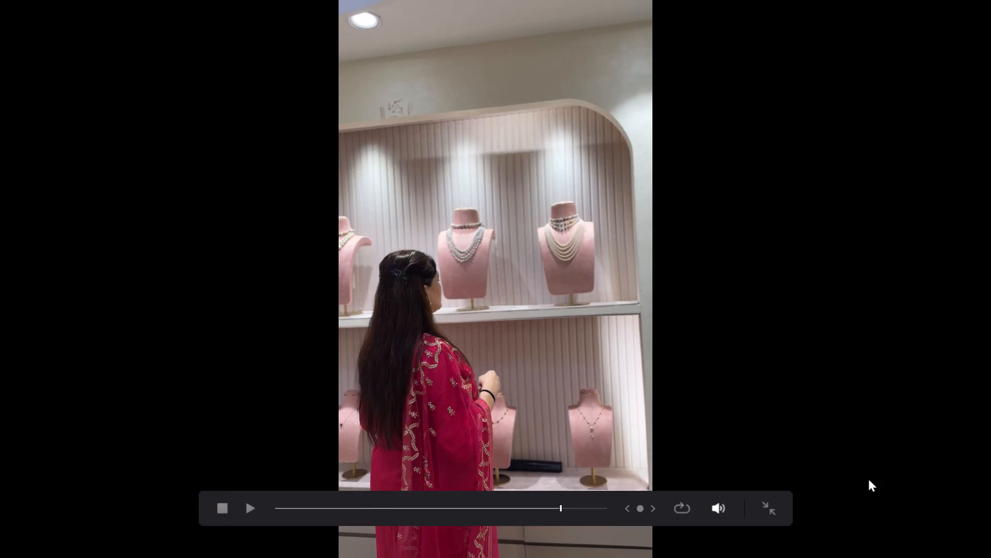
Leave the full-screen preview and review playback across IMG_6861.mov and IMG_6866.mov for a cut point.
{"action": "left_click", "coordinate": [769, 505]}
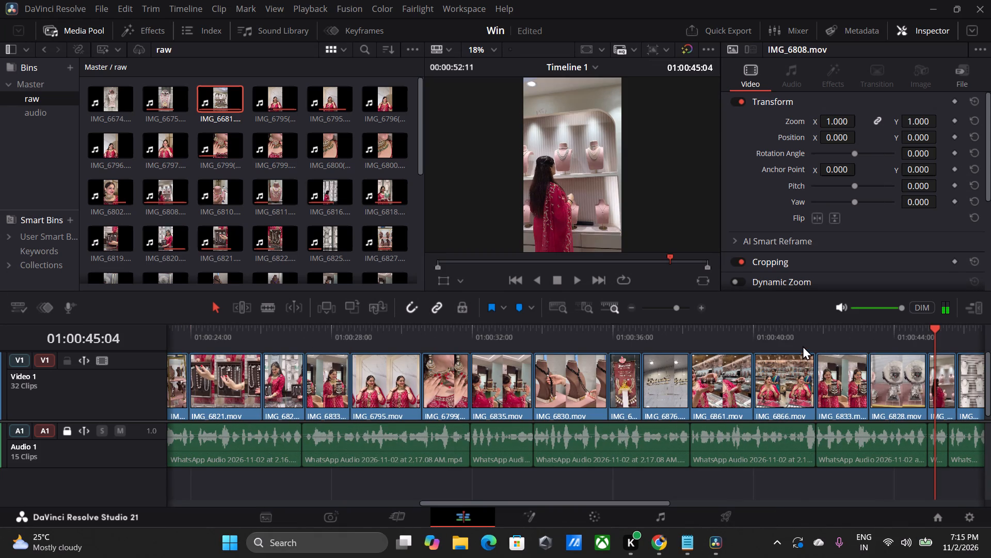
{"action": "left_click_drag", "start_coordinate": [801, 336], "coordinate": [712, 341]}
{"action": "key", "text": "space"}
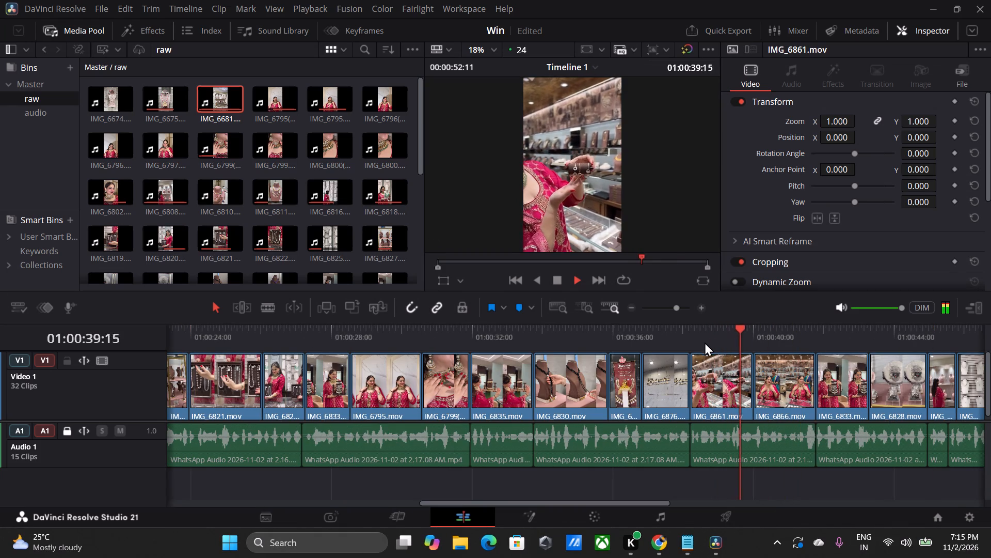
{"action": "key", "text": "space"}
{"action": "key", "text": "space"}
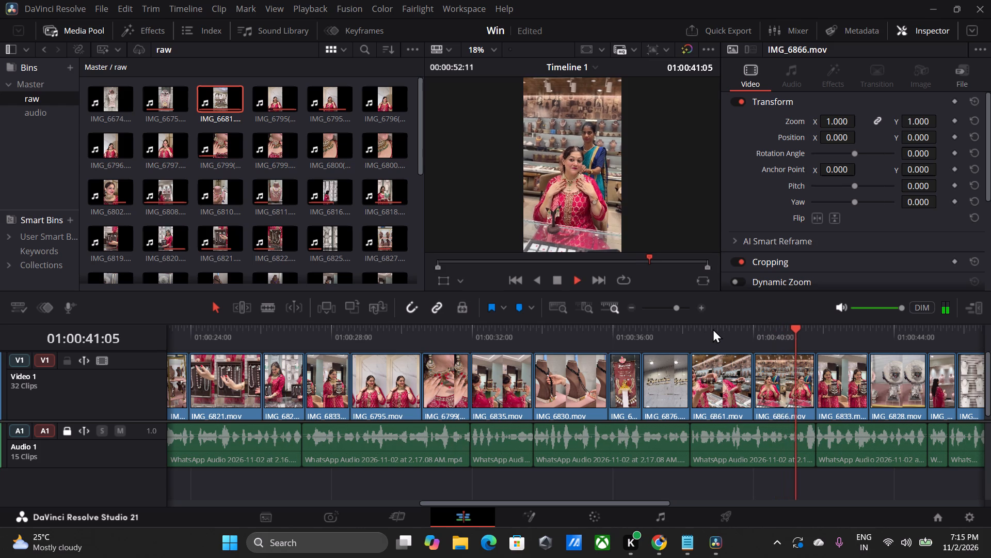
{"action": "key", "text": "space"}
{"action": "left_click_drag", "start_coordinate": [798, 332], "coordinate": [787, 335]}
{"action": "key", "text": "space"}
{"action": "key", "text": "space"}
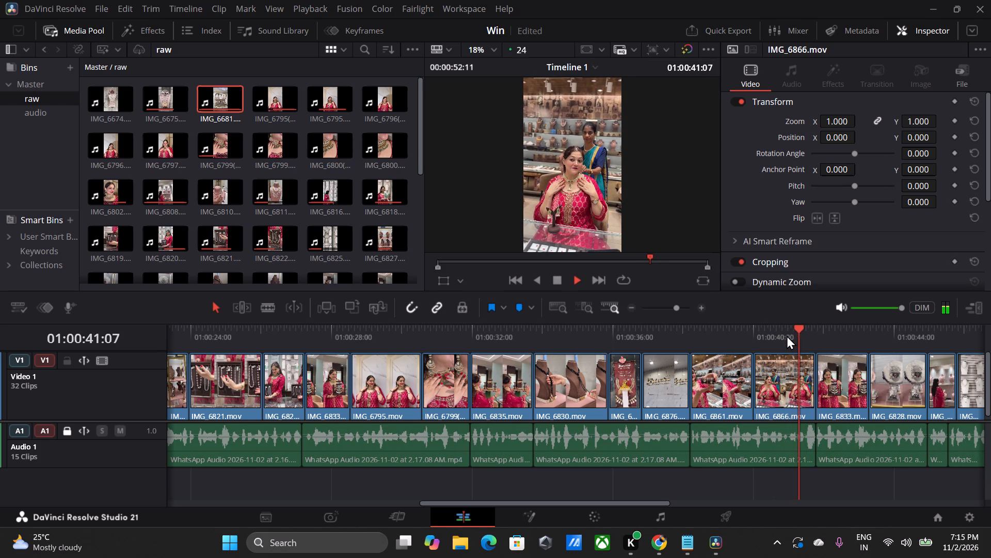
{"action": "left_click", "coordinate": [787, 335]}
{"action": "key", "text": "space"}
{"action": "key", "text": "space"}
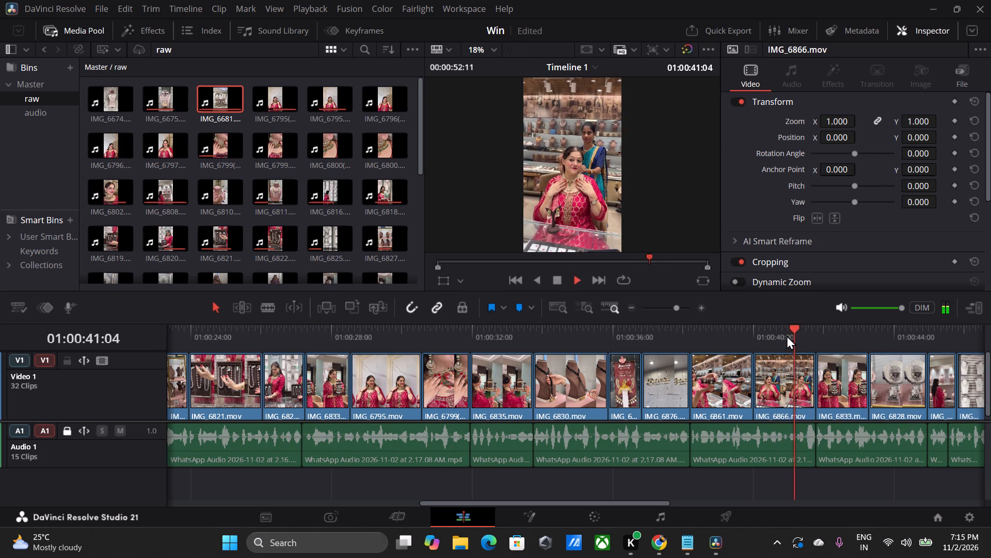
{"action": "left_click", "coordinate": [741, 332]}
{"action": "key", "text": "space"}
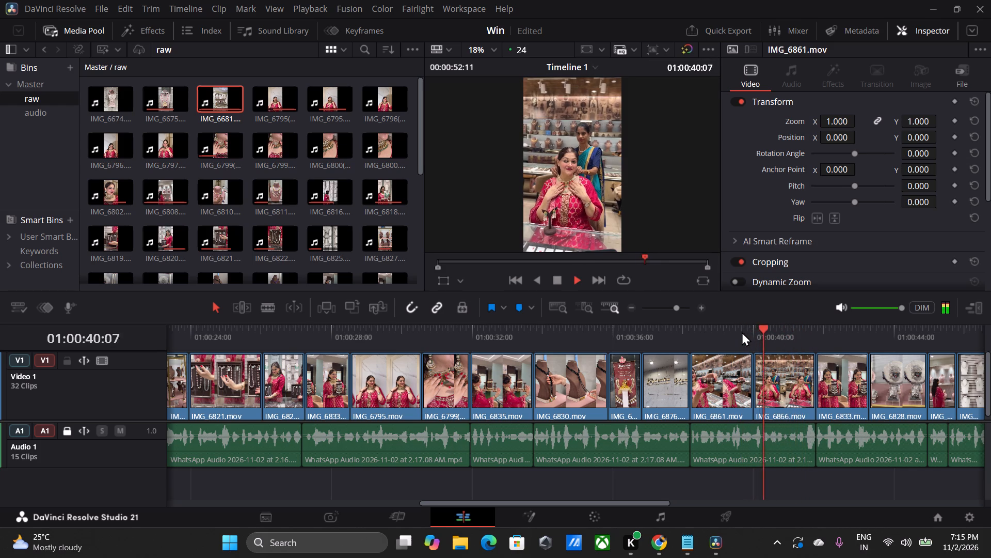
{"action": "key", "text": "space"}
Split IMG_6866.mov on Video 1 at 01:00:40:19 and delete its second part, leaving the gap open.
{"action": "left_click", "coordinate": [781, 333]}
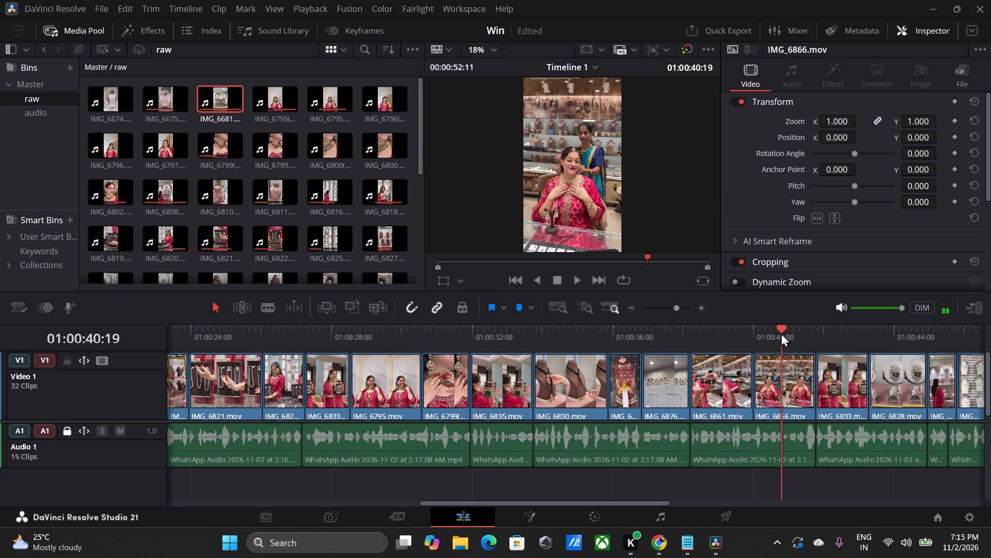
{"action": "left_click", "coordinate": [775, 370]}
{"action": "key", "text": "ctrl+b"}
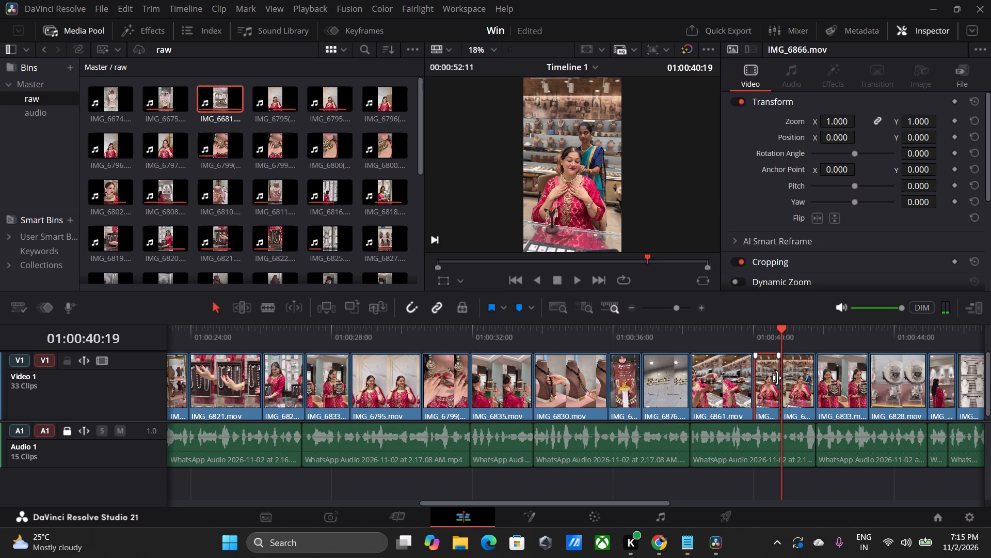
{"action": "left_click", "coordinate": [795, 379]}
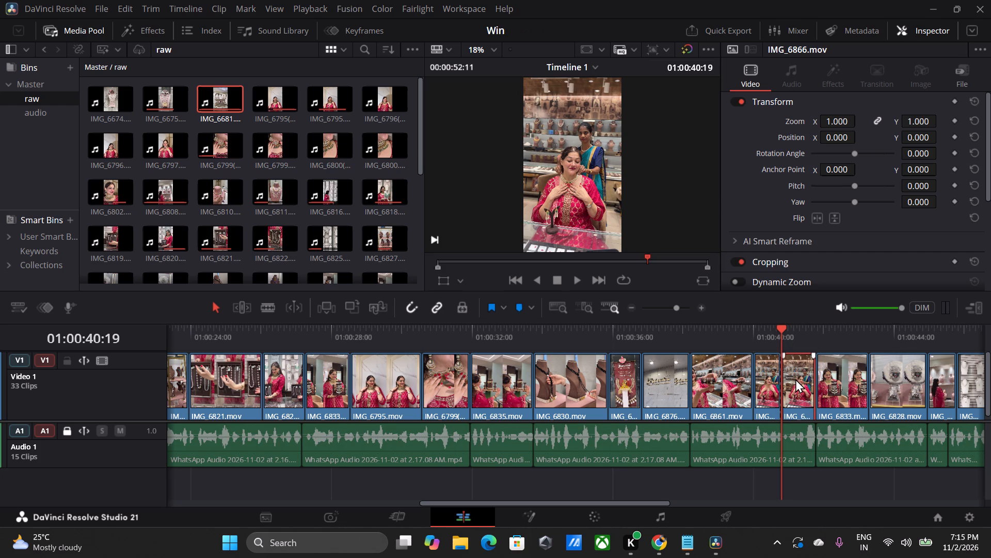
{"action": "key", "text": "BackSpace"}
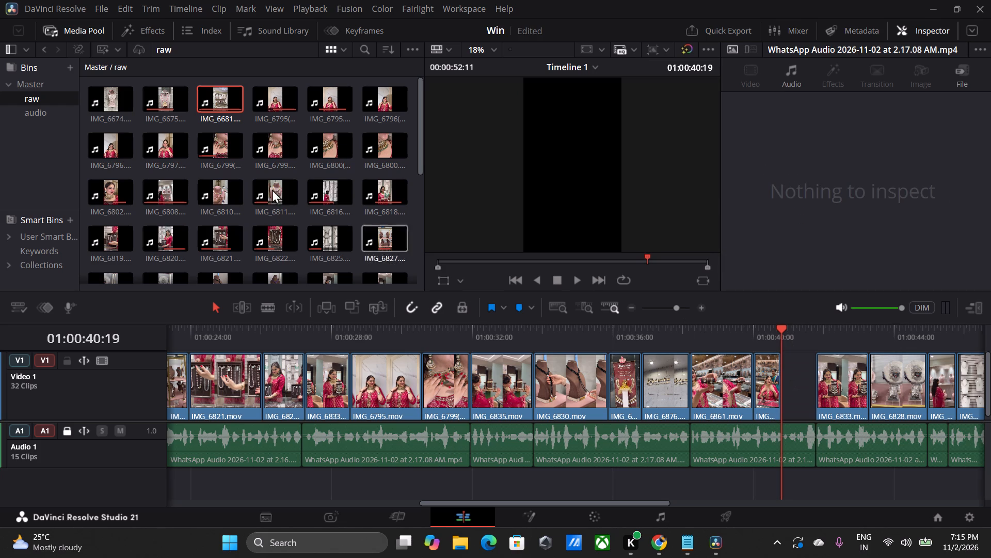
Open IMG_6848.mov from the raw bin and mark in at 00:00:00:00 and out at 00:00:00:04.
{"action": "scroll", "coordinate": [386, 230], "scroll_direction": "down", "scroll_amount": 1}
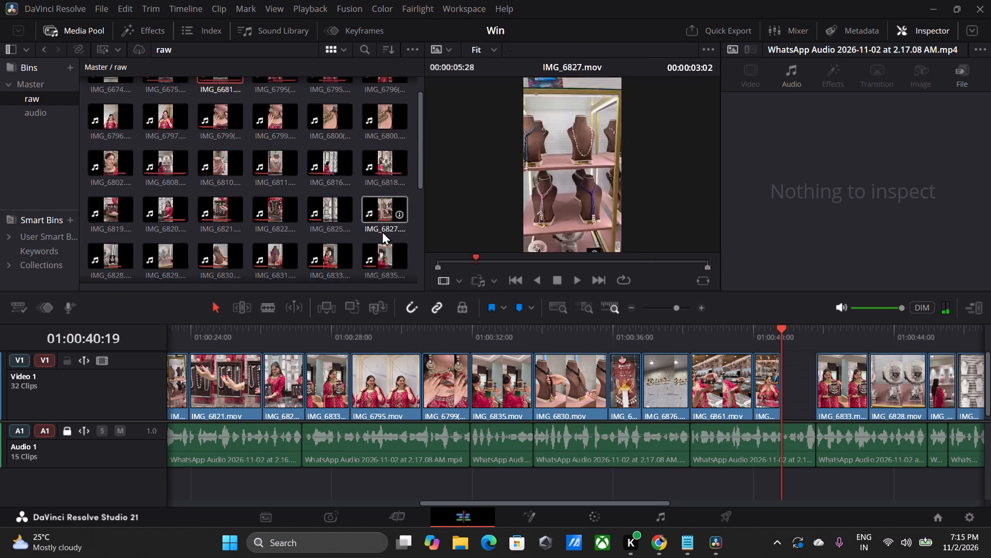
{"action": "scroll", "coordinate": [382, 231], "scroll_direction": "down", "scroll_amount": 1}
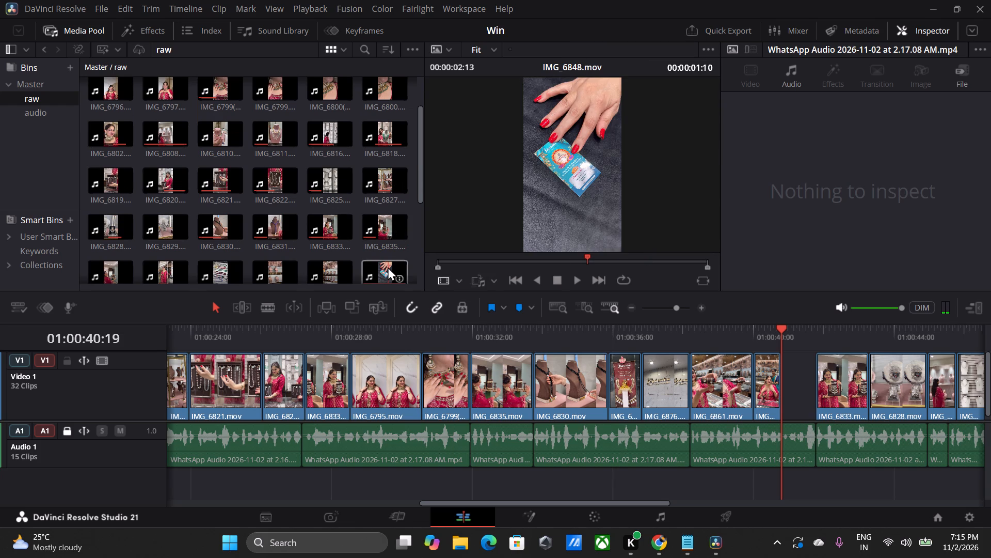
{"action": "double_click", "coordinate": [388, 267]}
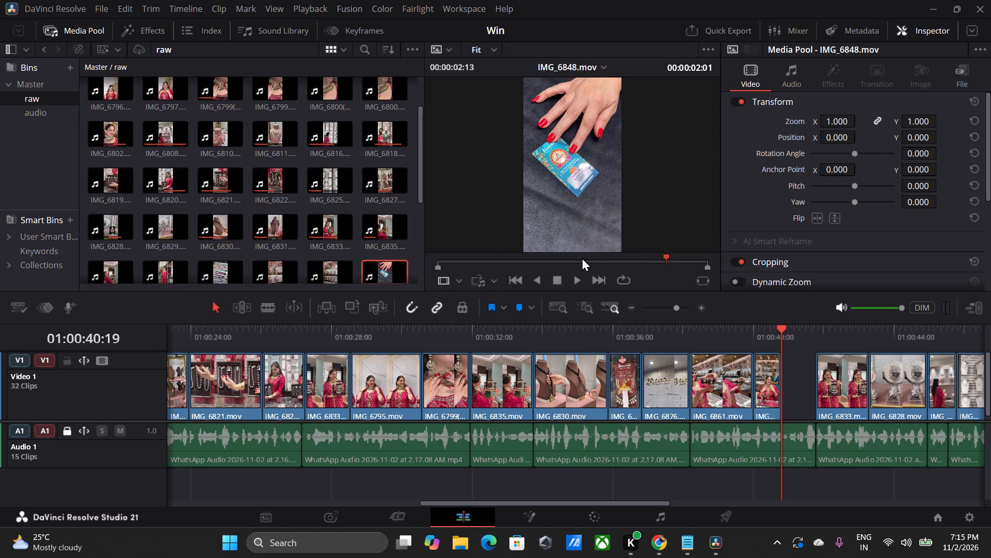
{"action": "left_click_drag", "start_coordinate": [582, 257], "coordinate": [478, 271]}
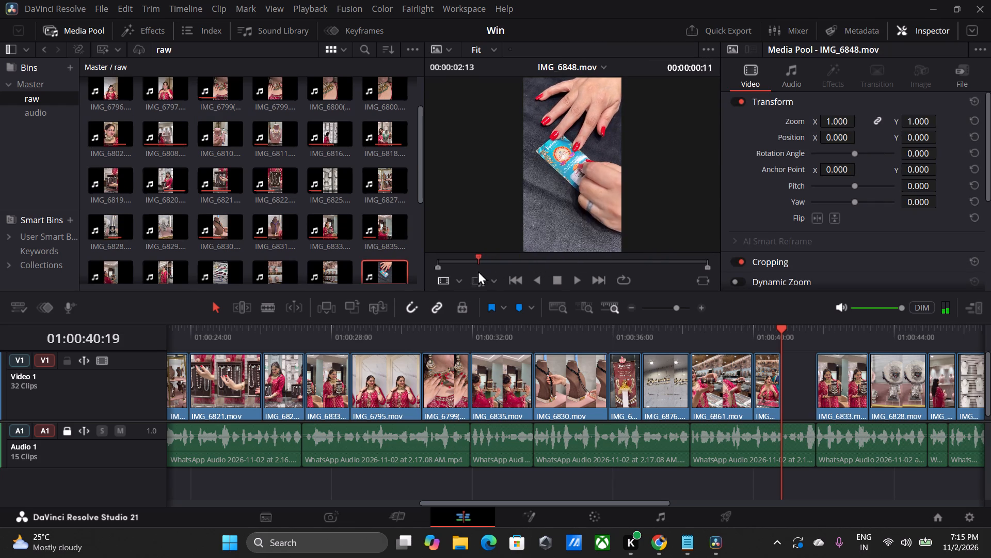
{"action": "left_click_drag", "start_coordinate": [478, 271], "coordinate": [468, 277]}
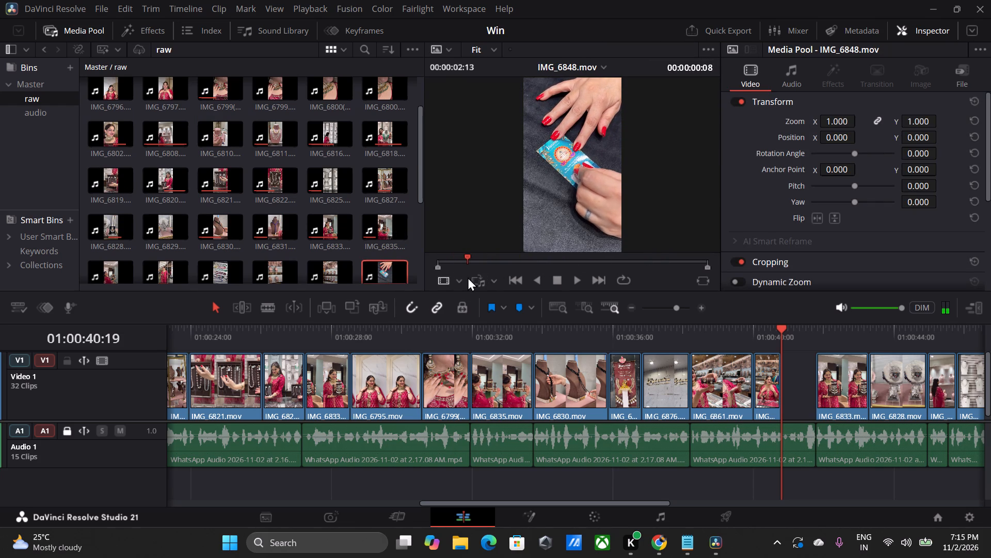
{"action": "left_click_drag", "start_coordinate": [468, 277], "coordinate": [443, 285]}
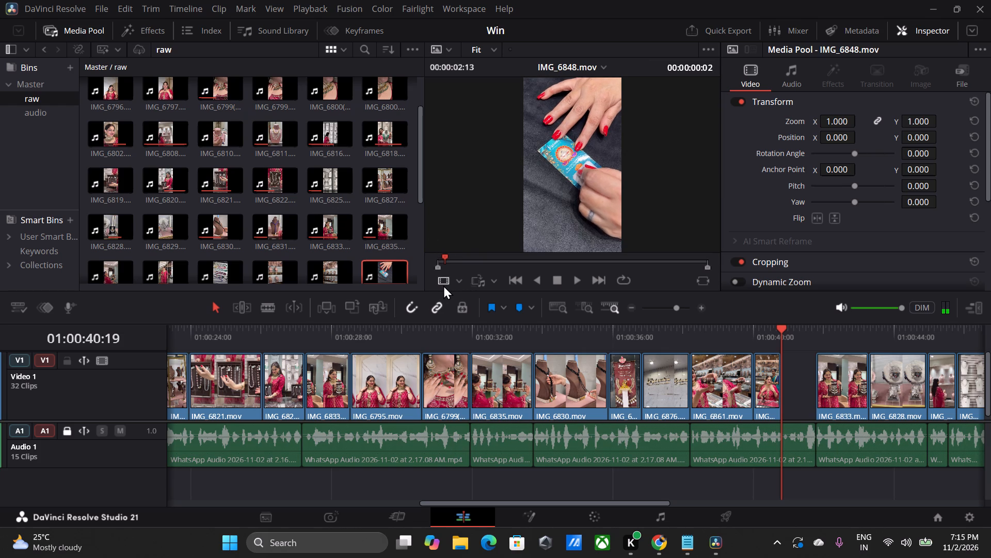
{"action": "left_click_drag", "start_coordinate": [443, 285], "coordinate": [435, 285]}
{"action": "key", "text": "i"}
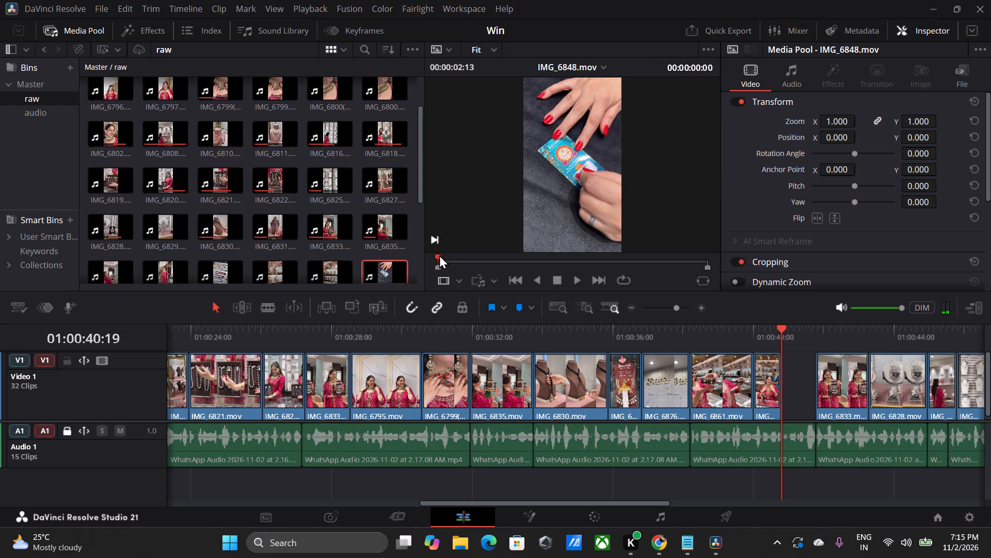
{"action": "left_click_drag", "start_coordinate": [439, 255], "coordinate": [459, 258]}
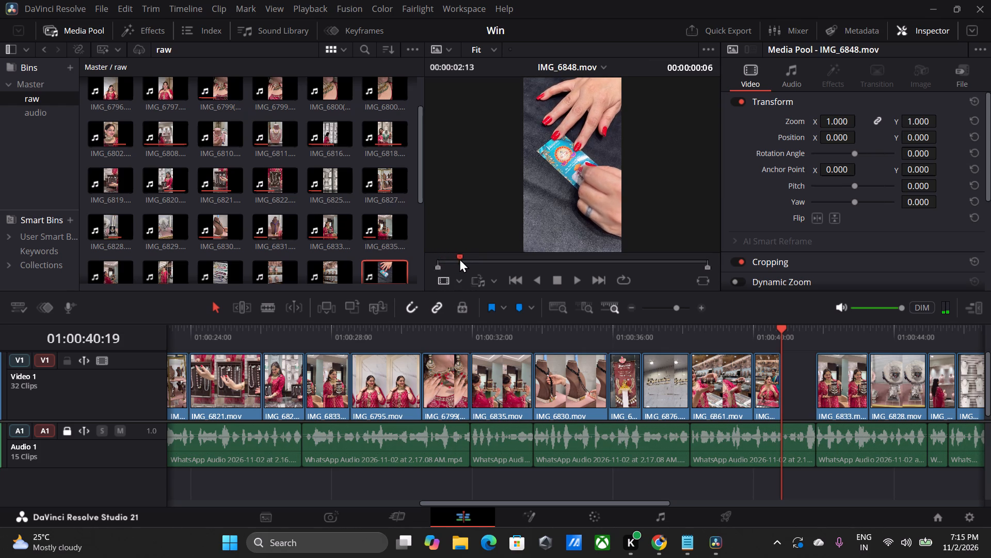
{"action": "left_click_drag", "start_coordinate": [459, 258], "coordinate": [454, 260]}
{"action": "key", "text": "o"}
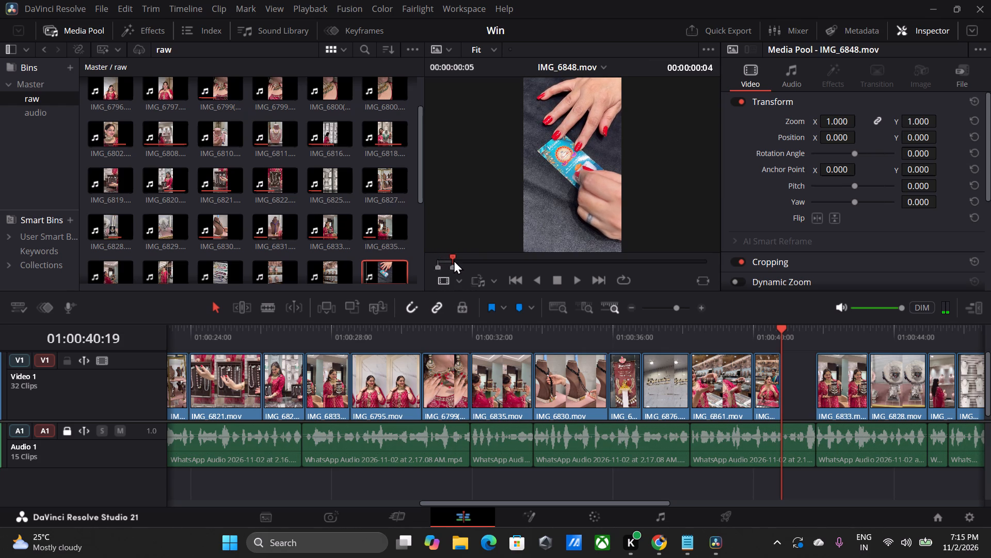
Place the marked IMG_6848.mov range on Video 1 at 01:00:40:19 and extend its end to IMG_6833.mov, filling the gap.
{"action": "left_click_drag", "start_coordinate": [551, 243], "coordinate": [730, 351]}
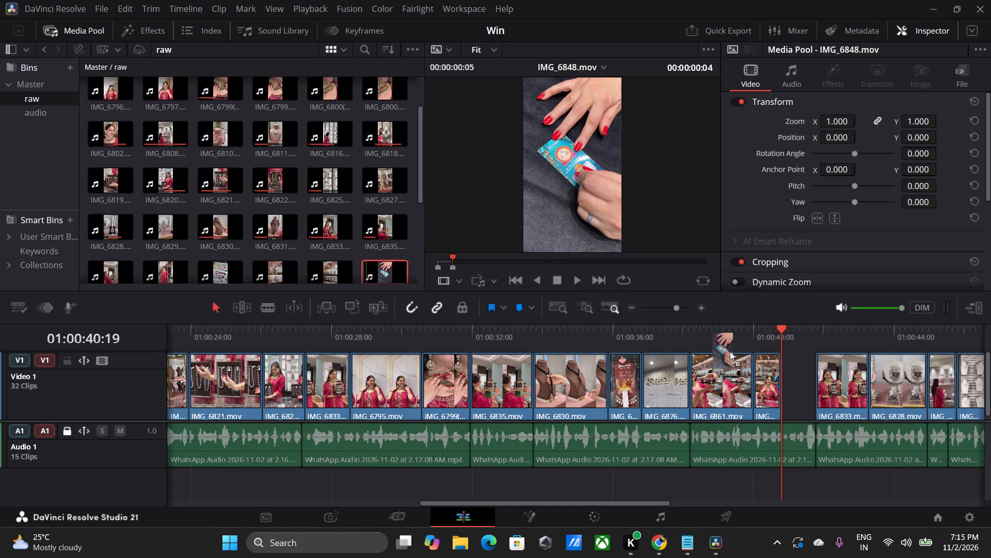
{"action": "left_click_drag", "start_coordinate": [730, 351], "coordinate": [785, 388]}
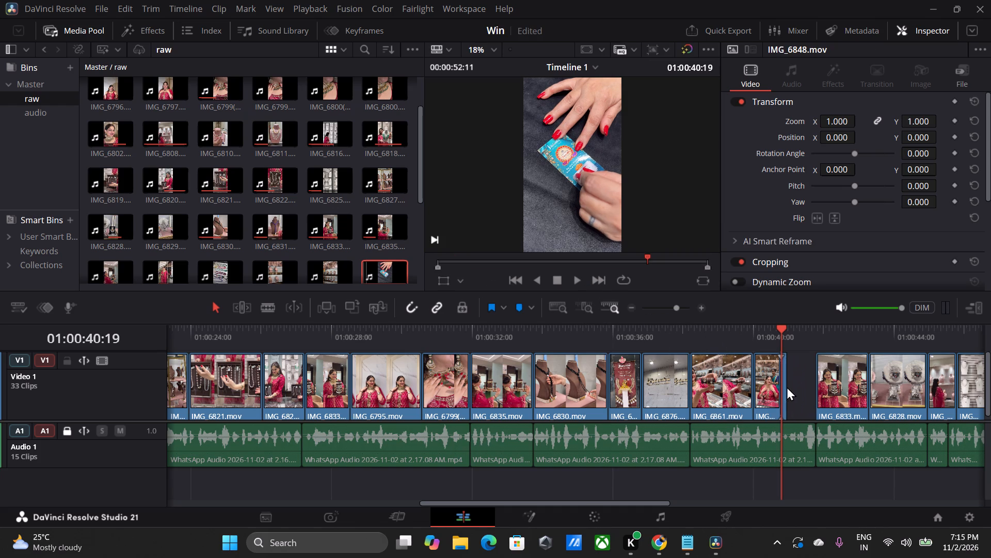
{"action": "left_click", "coordinate": [785, 375]}
{"action": "left_click_drag", "start_coordinate": [786, 375], "coordinate": [792, 376]}
{"action": "left_click_drag", "start_coordinate": [788, 376], "coordinate": [804, 378]}
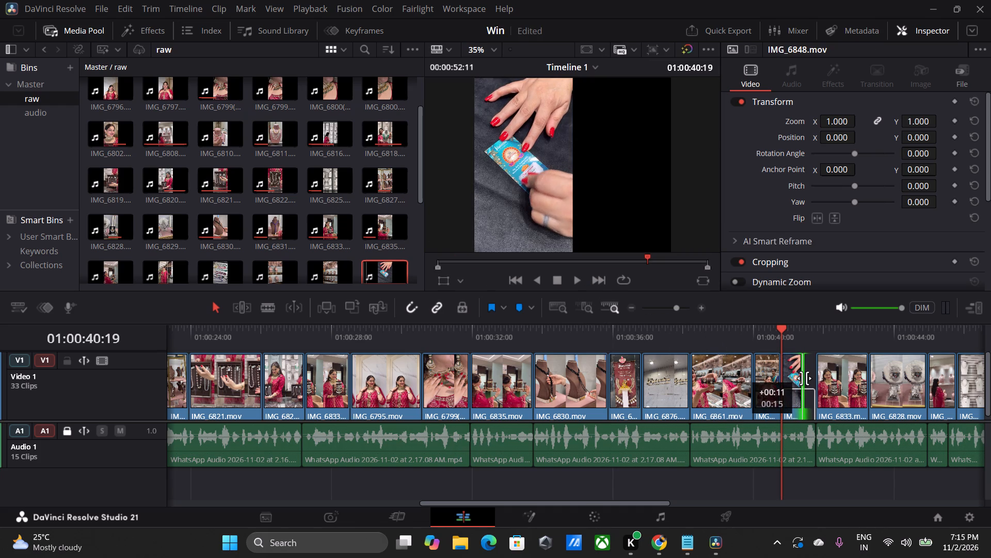
{"action": "left_click_drag", "start_coordinate": [804, 378], "coordinate": [813, 380]}
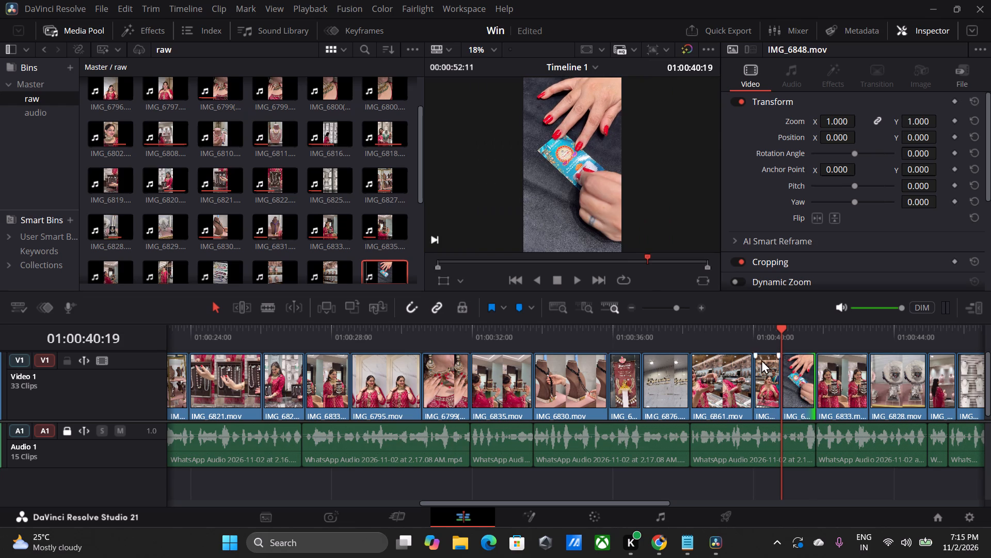
Play back the edit from IMG_6876.mov to review the inserted IMG_6848.mov shot.
{"action": "left_click", "coordinate": [678, 337]}
{"action": "key", "text": "space"}
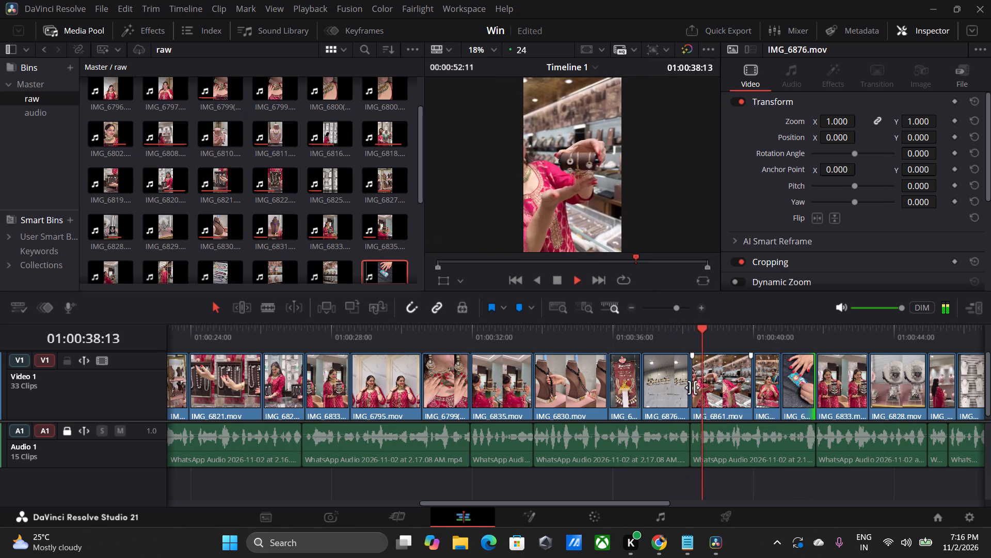